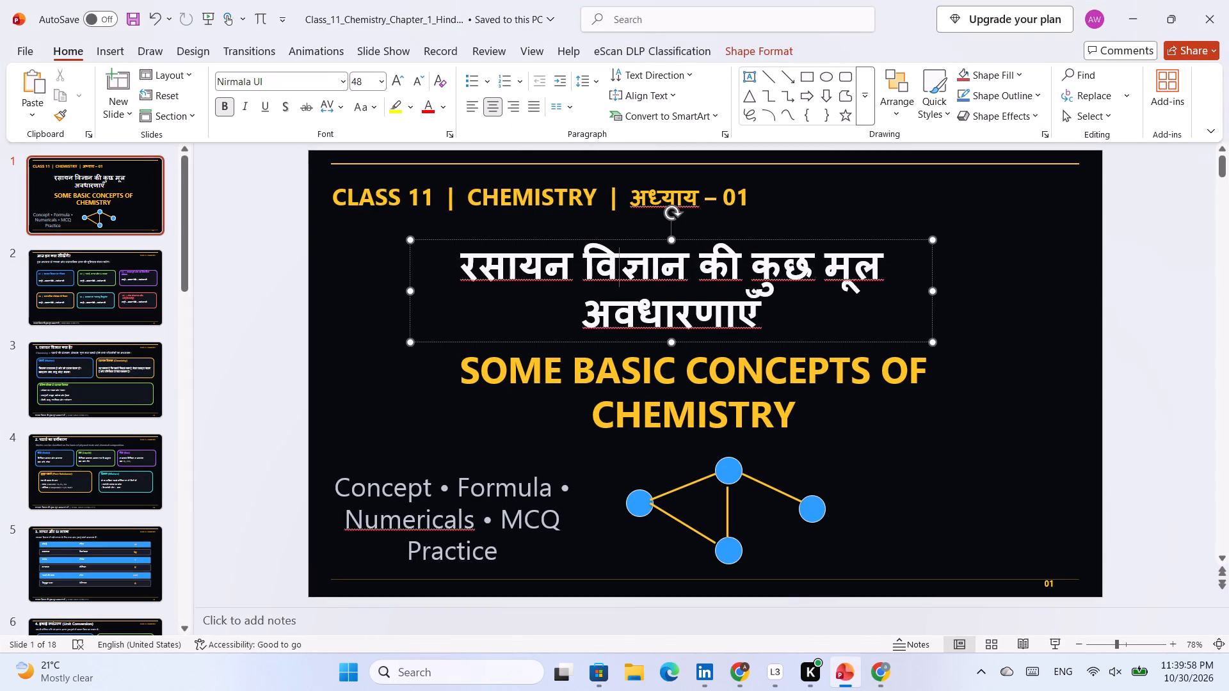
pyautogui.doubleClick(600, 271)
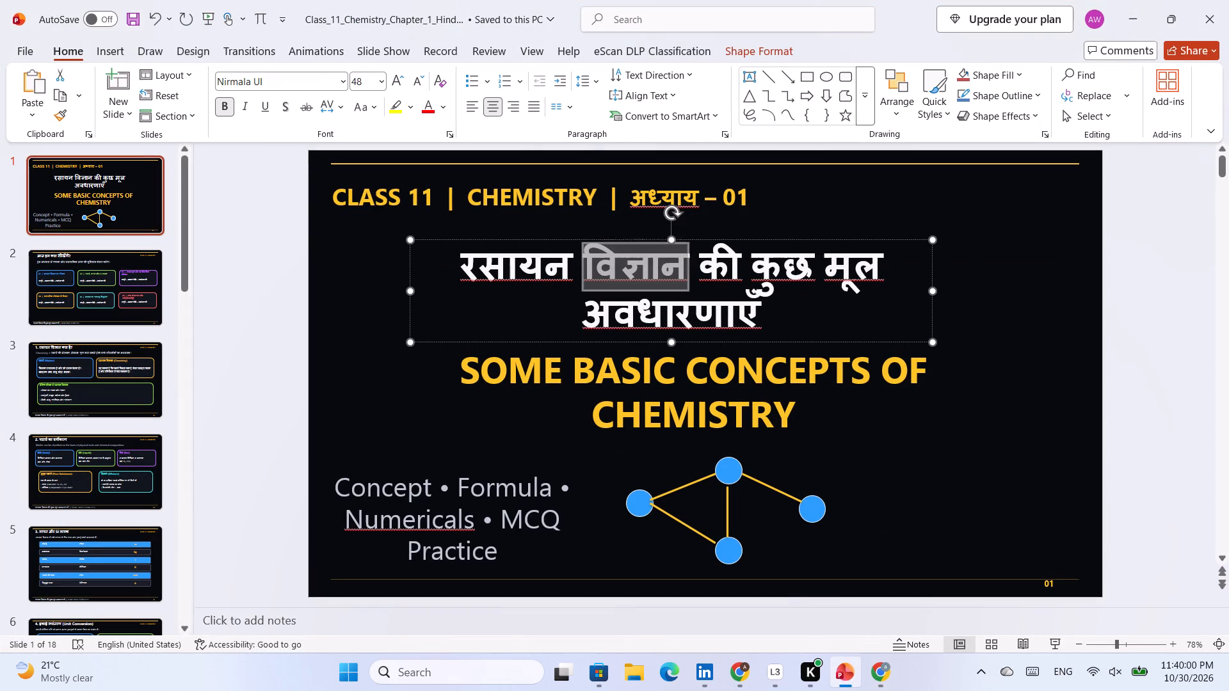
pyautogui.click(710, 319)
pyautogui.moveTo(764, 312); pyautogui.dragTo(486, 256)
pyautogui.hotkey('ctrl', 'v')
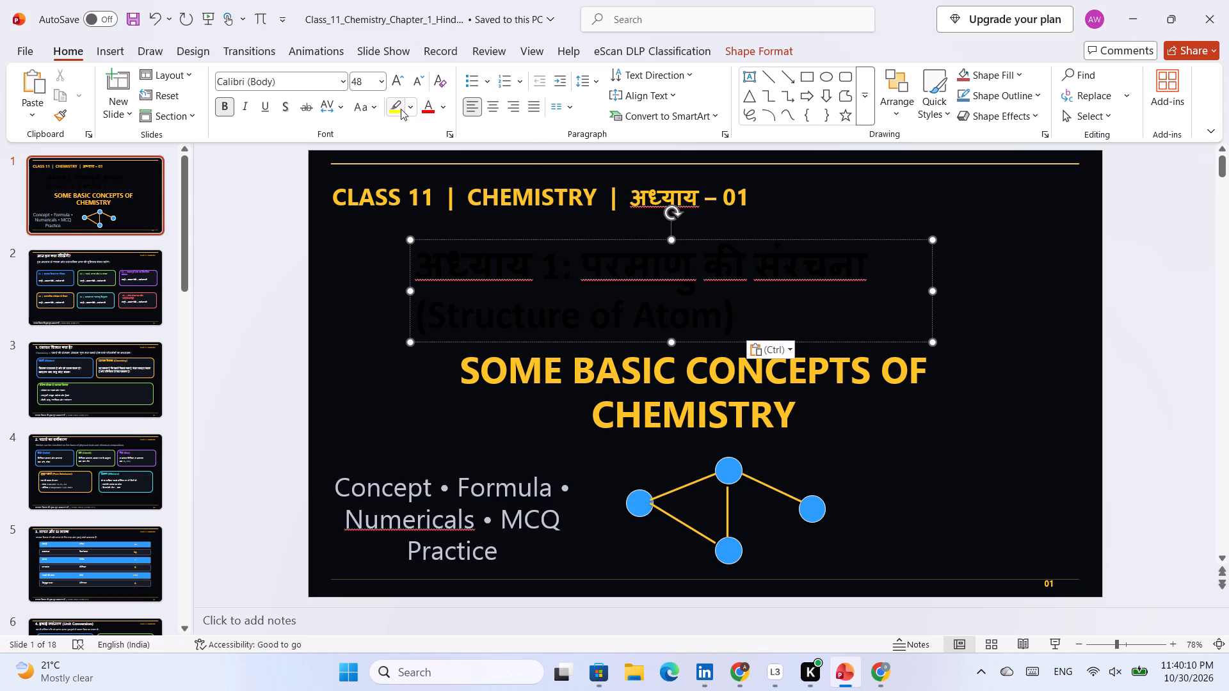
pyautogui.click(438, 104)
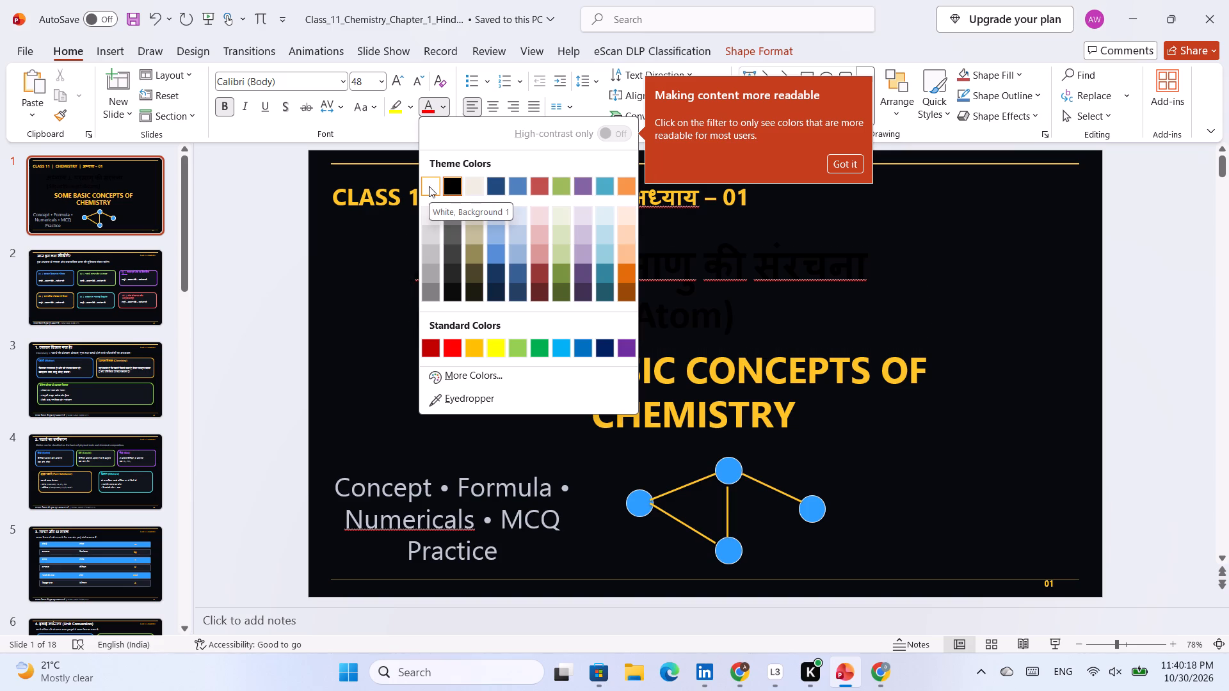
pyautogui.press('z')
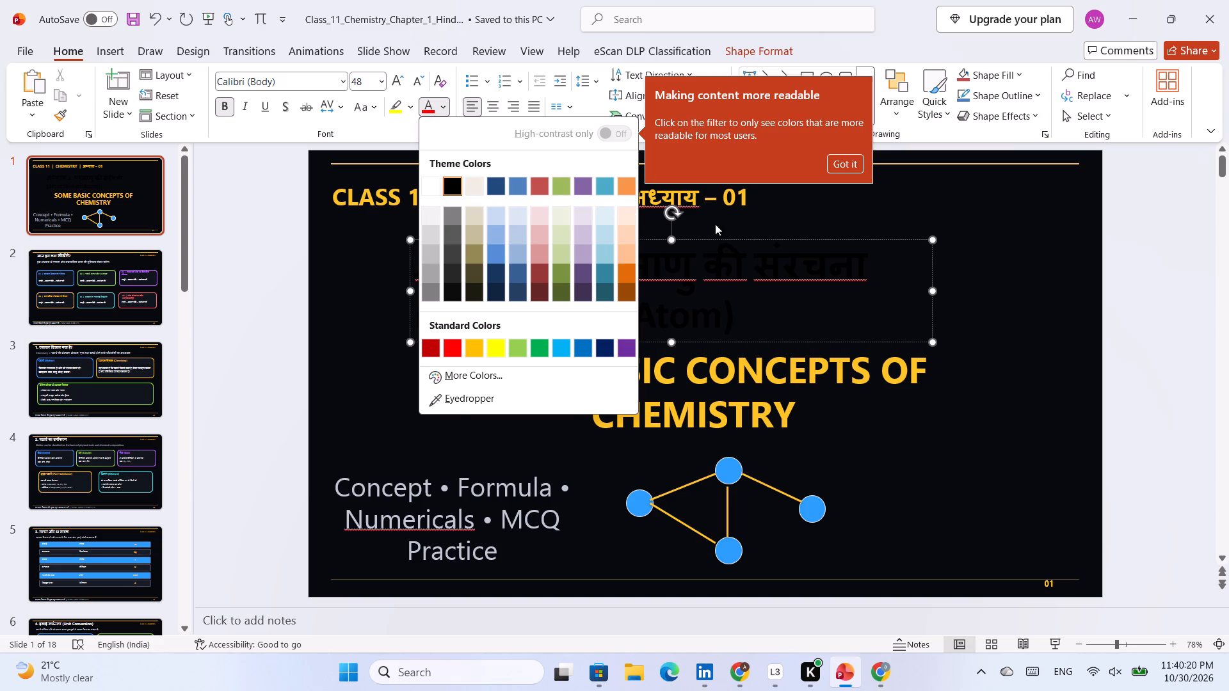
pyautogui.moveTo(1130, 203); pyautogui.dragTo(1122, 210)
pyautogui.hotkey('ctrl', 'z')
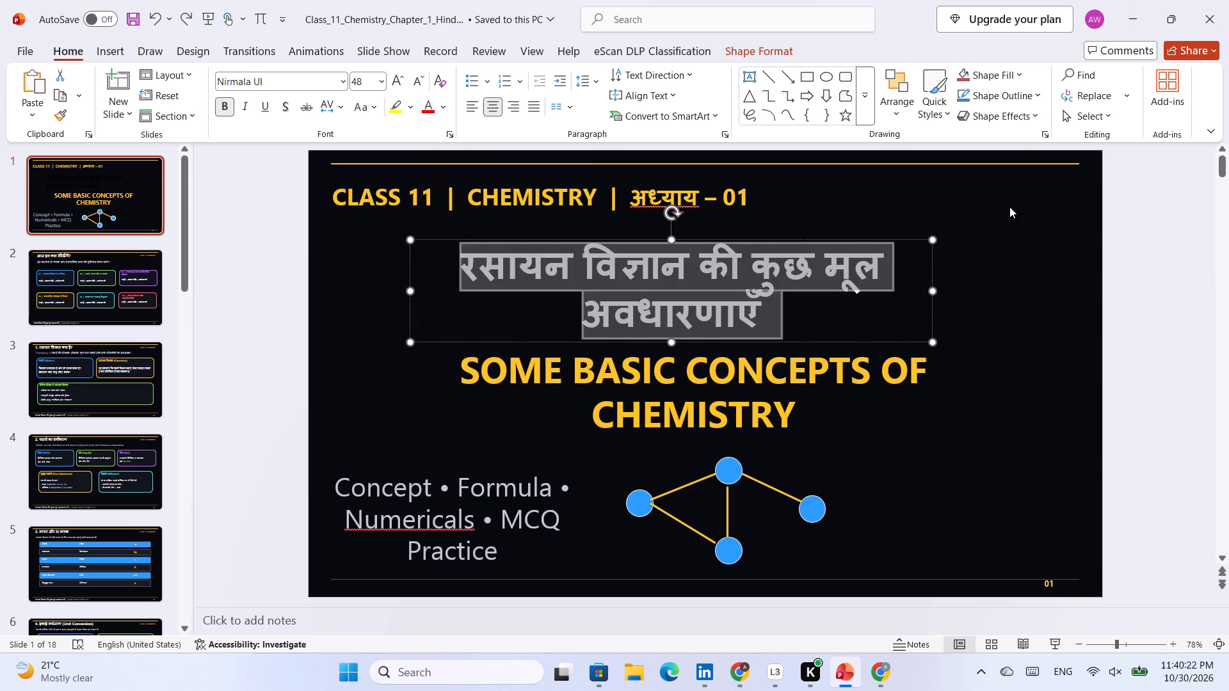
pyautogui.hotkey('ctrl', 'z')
# Replace the white Hindi title on slide 1 with the copied heading "अध्याय 1: परमाणु की संरचना (Structure of Atom)".
pyautogui.click(1125, 253)
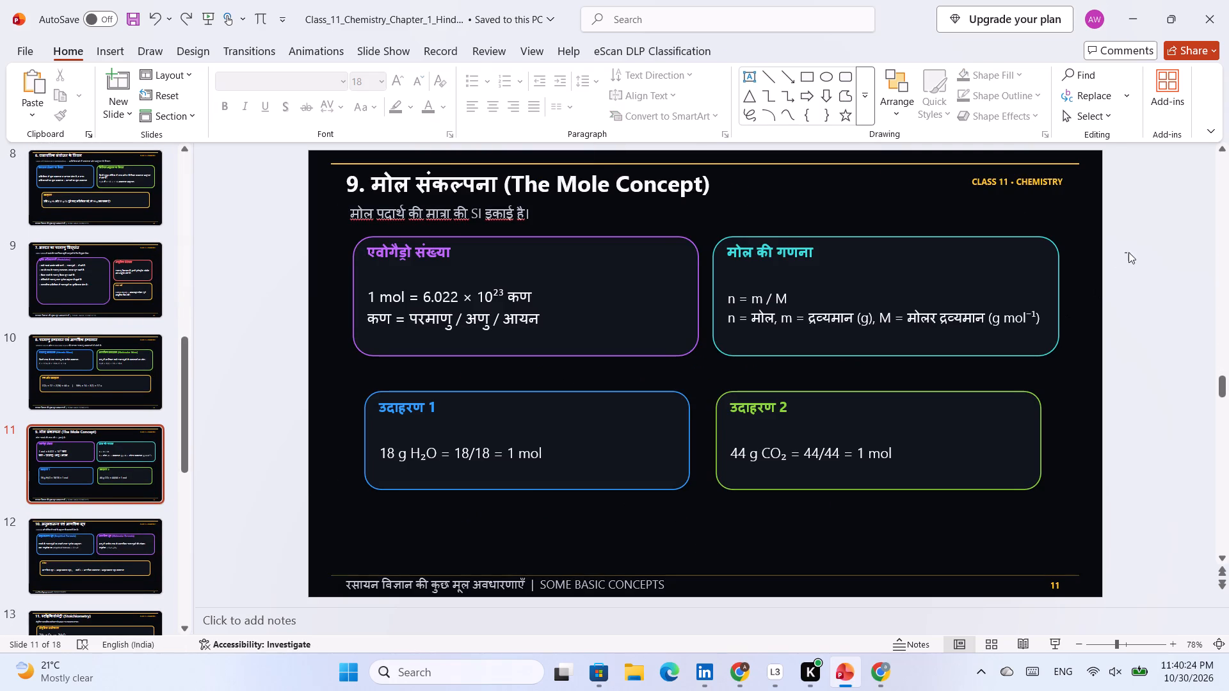
pyautogui.scroll(11, 1136, 249)
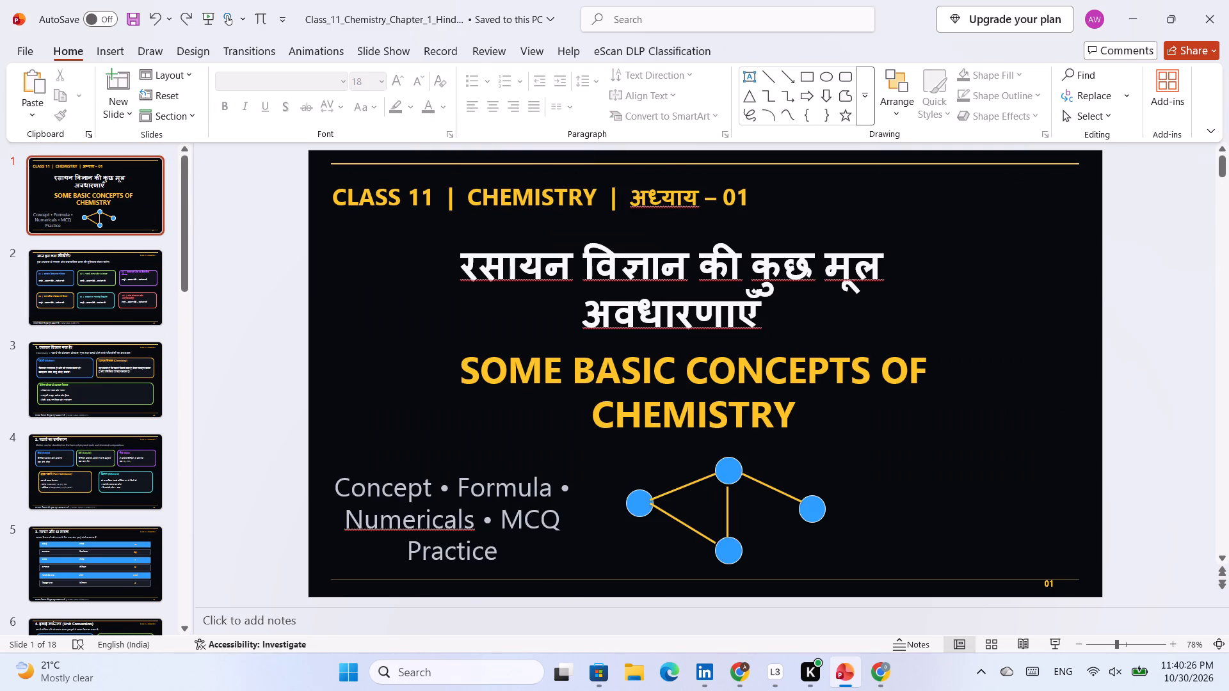
pyautogui.doubleClick(757, 282)
pyautogui.tripleClick(678, 289)
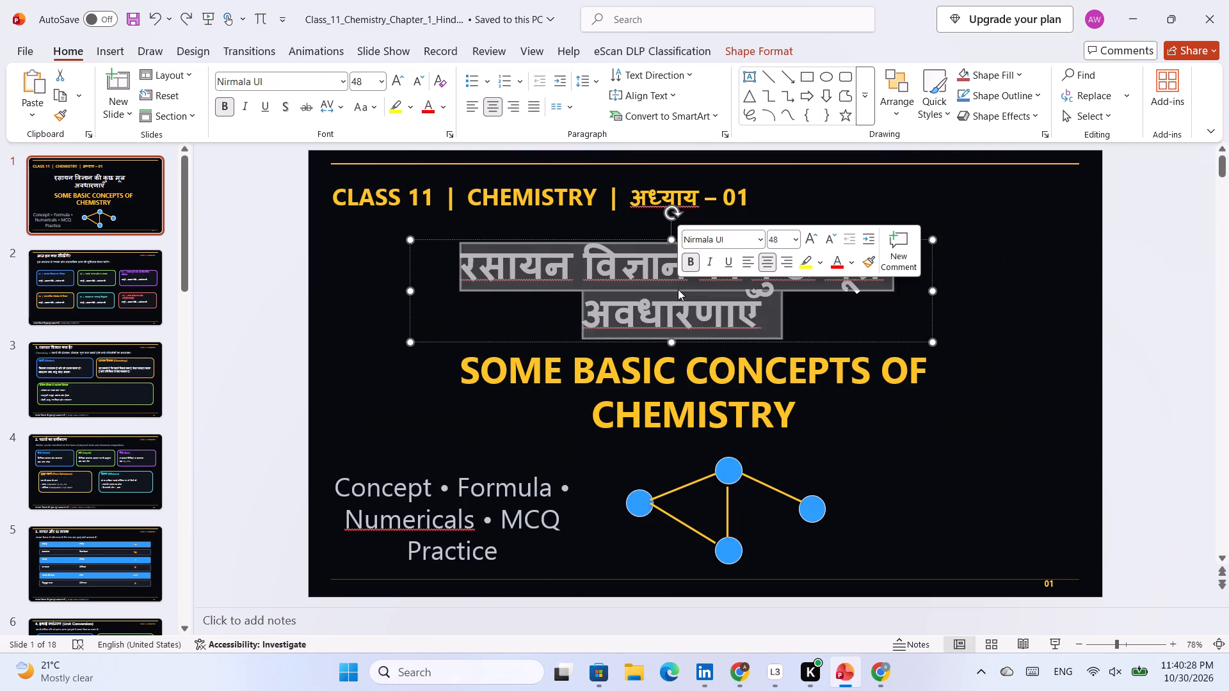
pyautogui.click(678, 289)
pyautogui.tripleClick(663, 294)
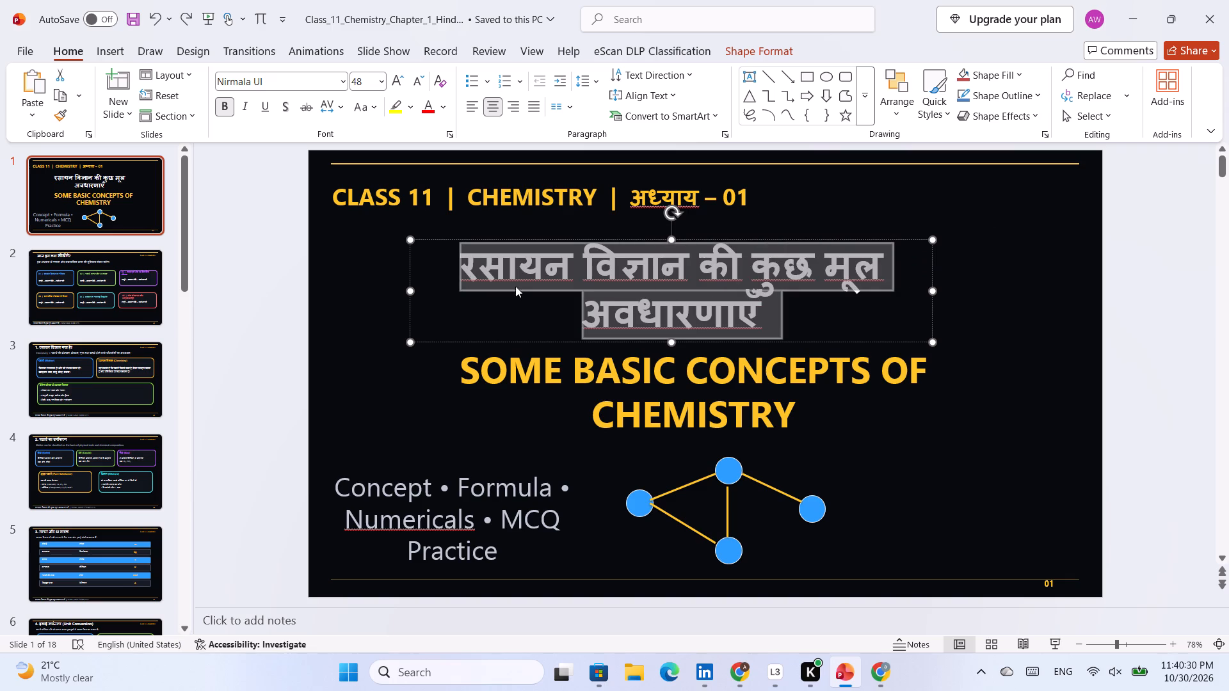
pyautogui.hotkey('ctrl', 'v')
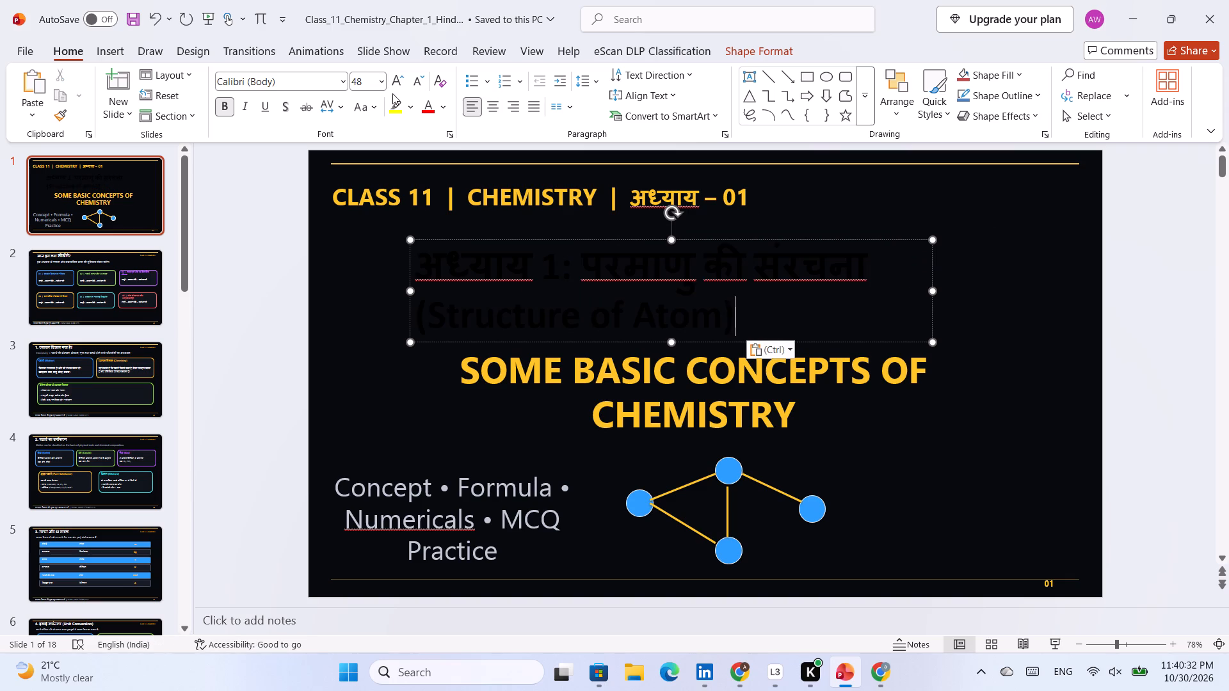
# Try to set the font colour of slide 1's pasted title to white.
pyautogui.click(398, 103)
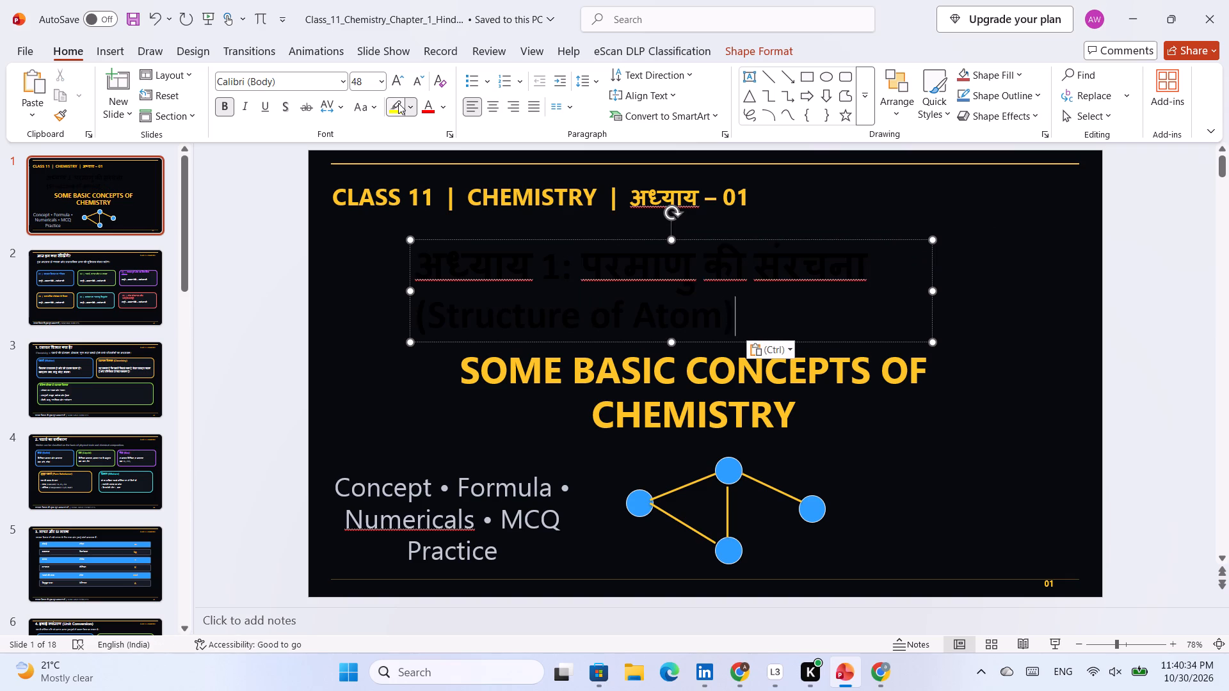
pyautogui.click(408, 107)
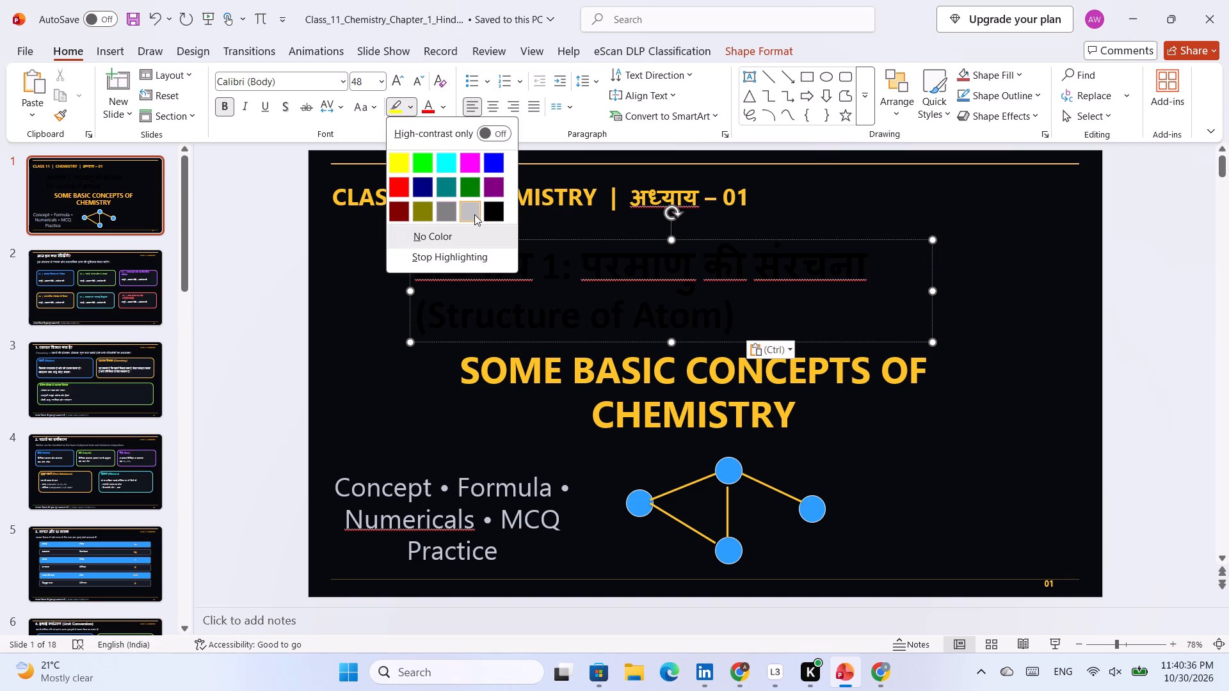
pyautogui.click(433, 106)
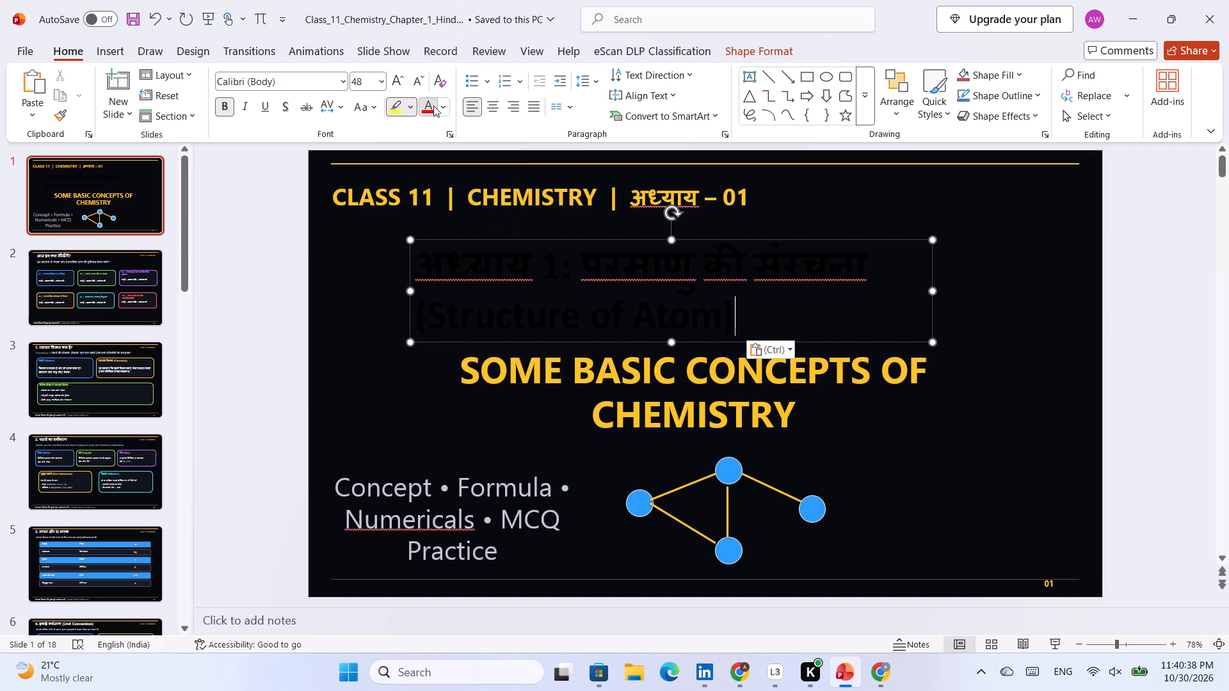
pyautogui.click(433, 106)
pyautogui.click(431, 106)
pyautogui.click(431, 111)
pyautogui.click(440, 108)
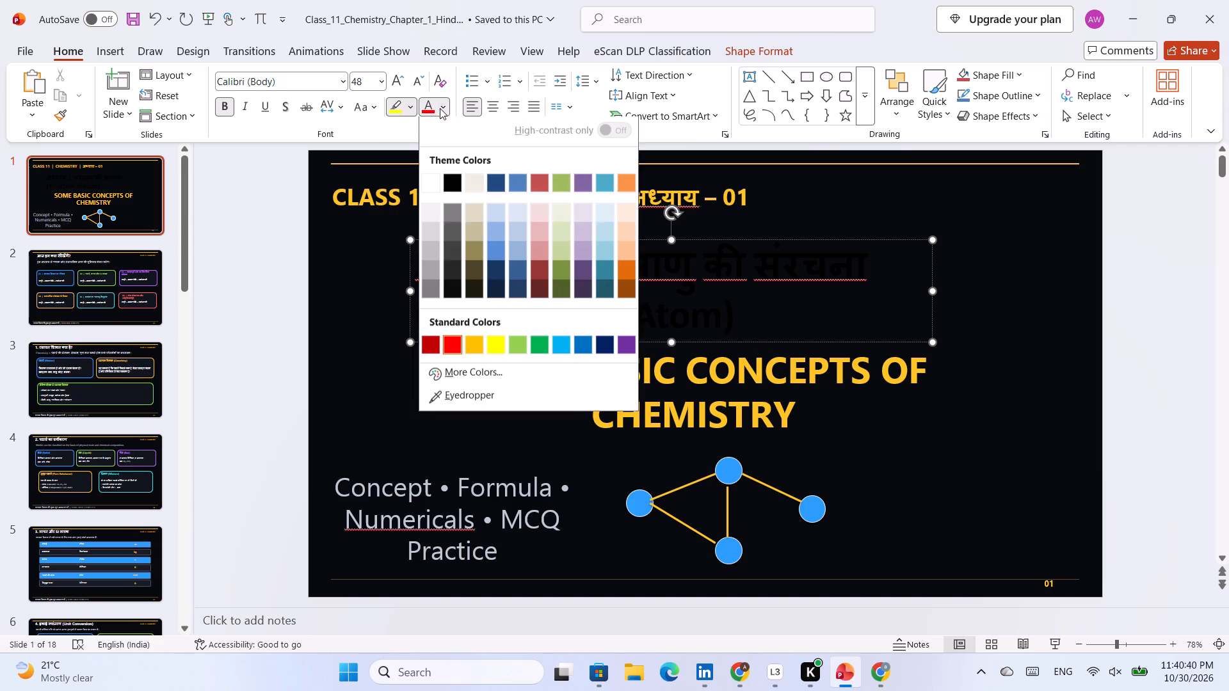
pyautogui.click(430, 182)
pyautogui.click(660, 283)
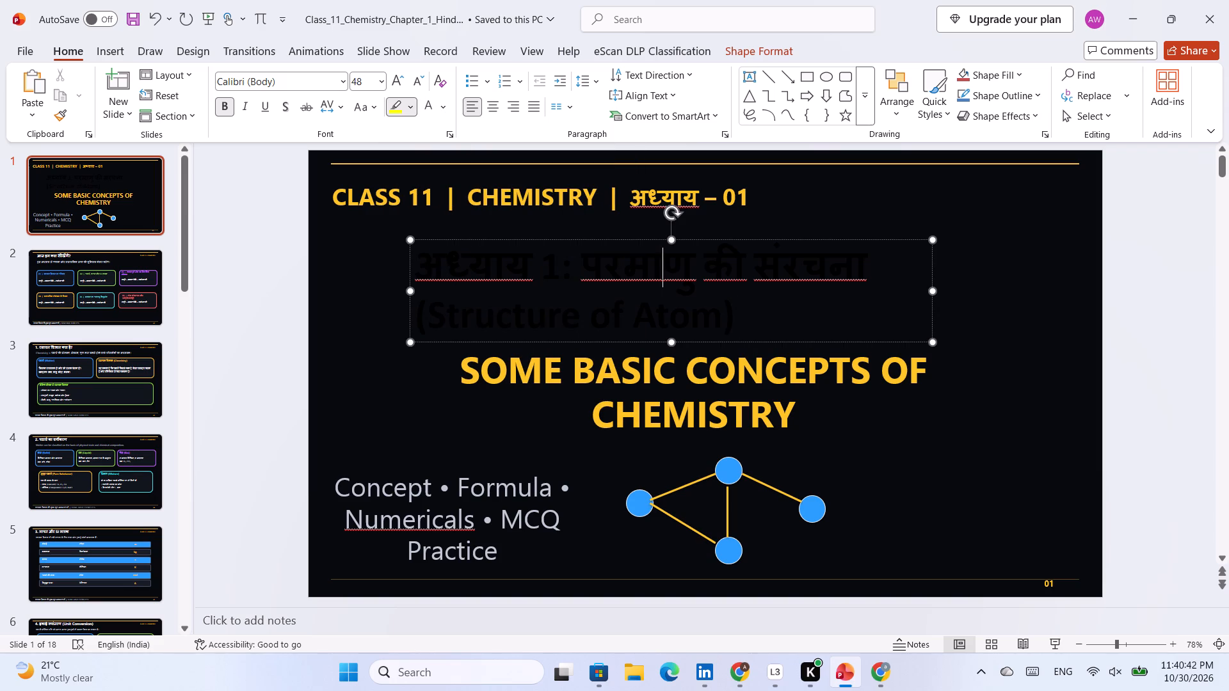
# Apply the white-filled, black-outlined theme style to the text box of slide 1's pasted title.
pyautogui.rightClick(691, 265)
pyautogui.click(830, 243)
pyautogui.click(831, 235)
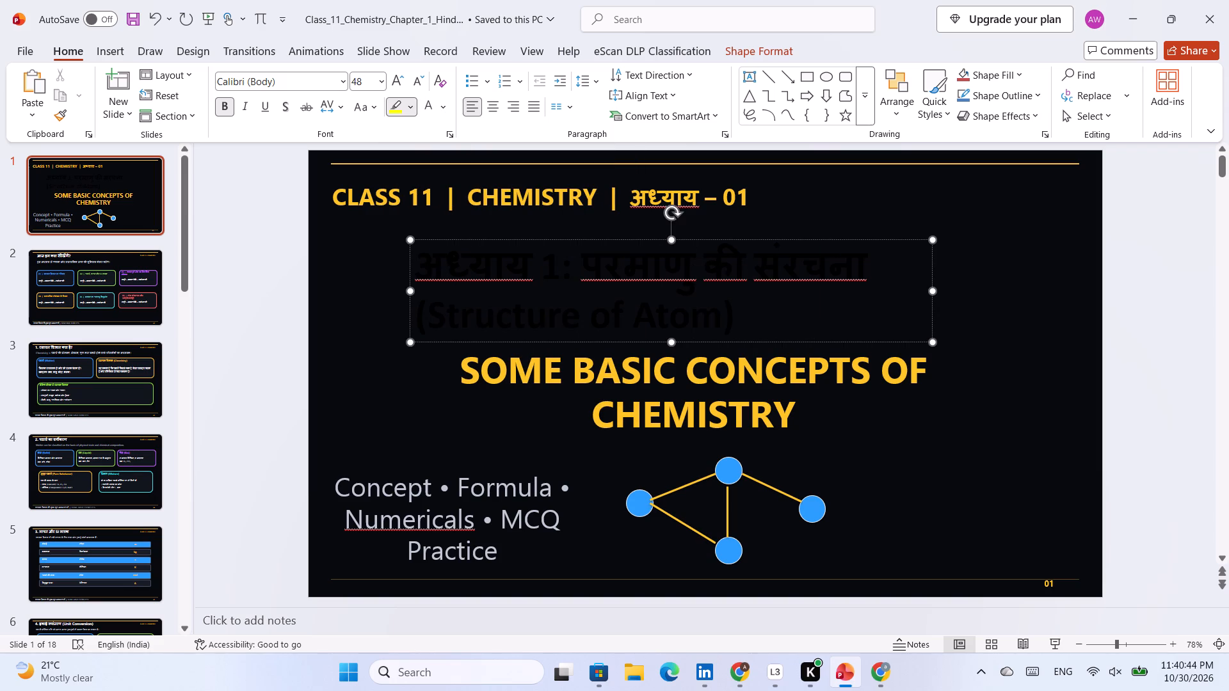
pyautogui.rightClick(831, 235)
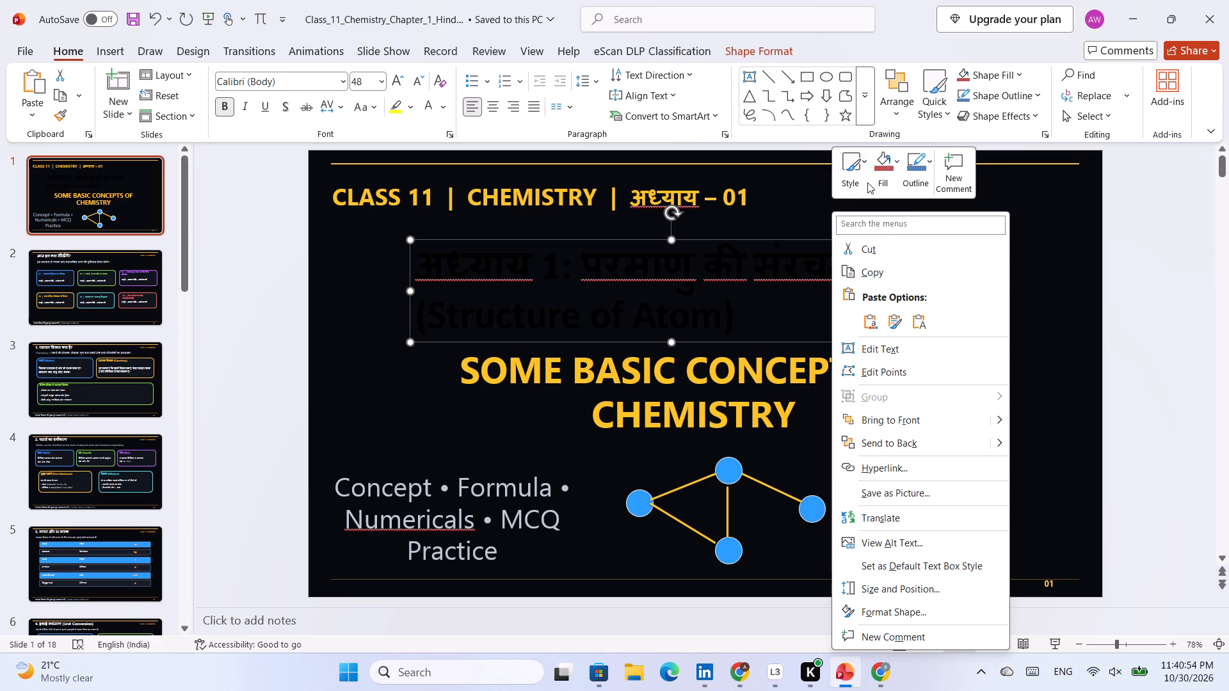
pyautogui.click(850, 171)
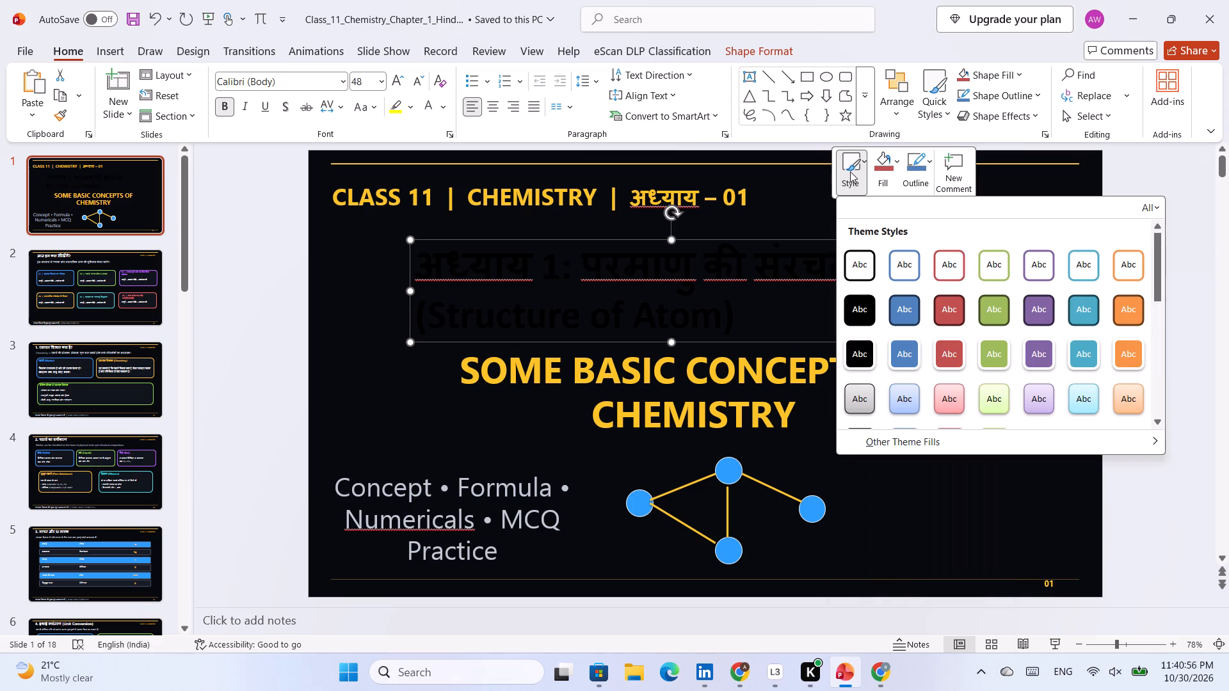
pyautogui.click(864, 264)
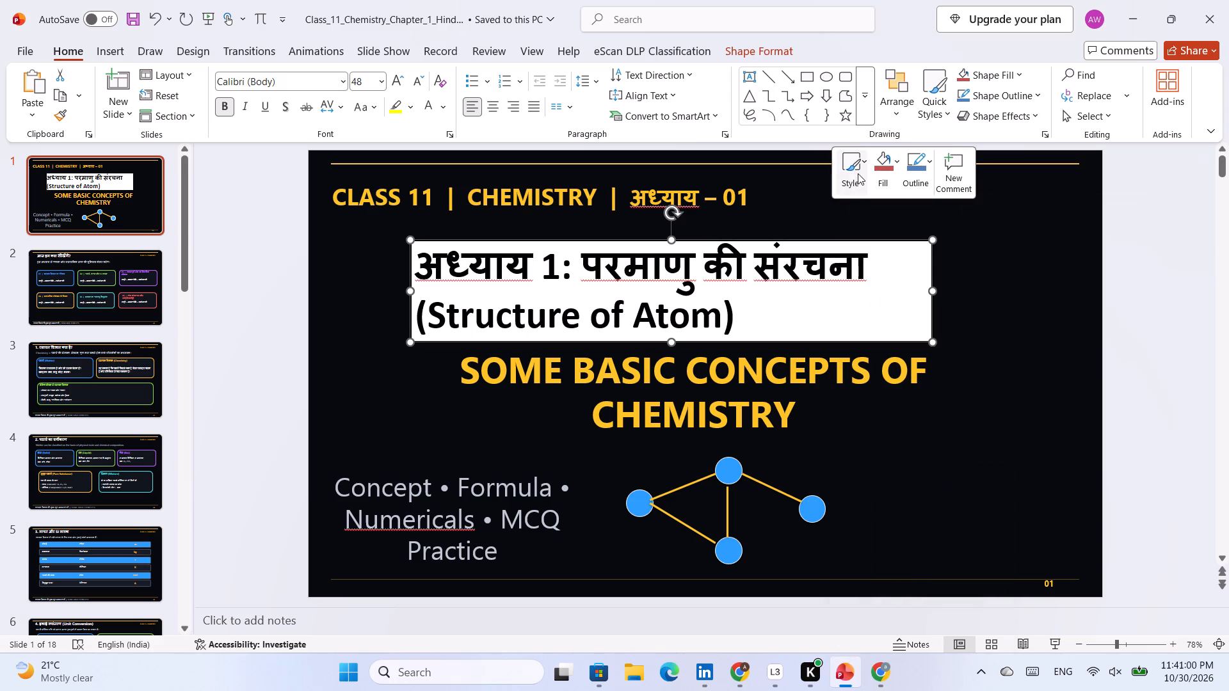
# Highlight all of the "अध्याय 1: परमाणु की संरचना (Structure of Atom)" title text in yellow.
pyautogui.tripleClick(749, 260)
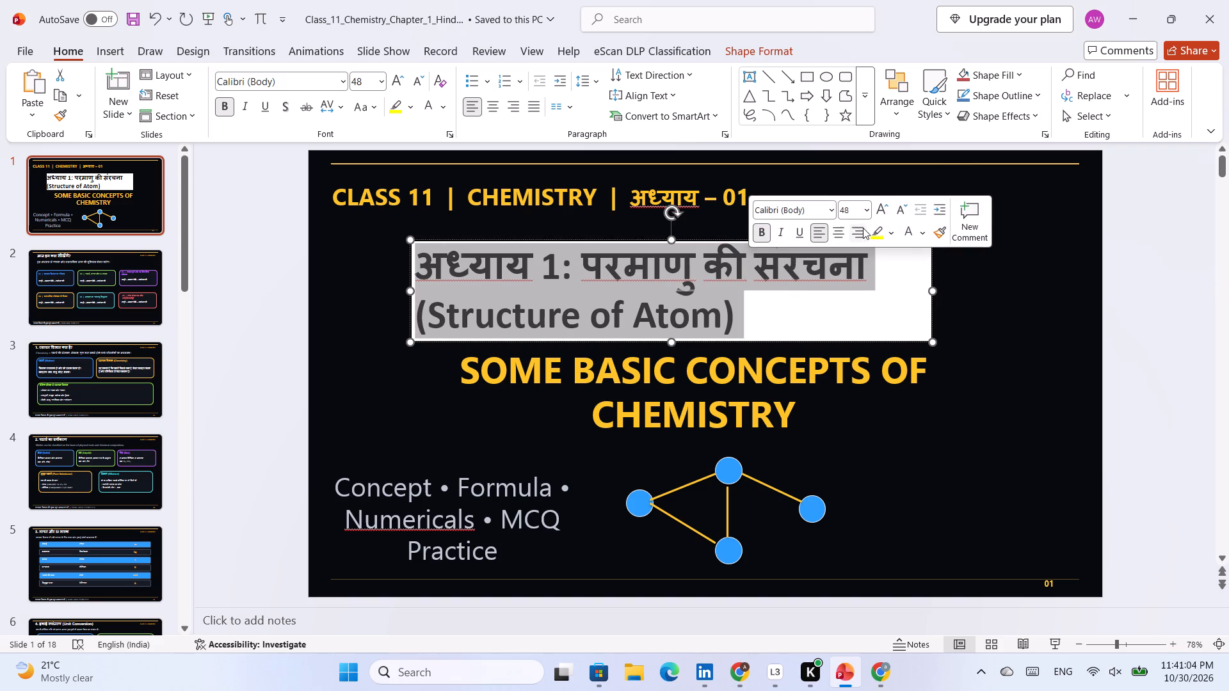
pyautogui.click(878, 235)
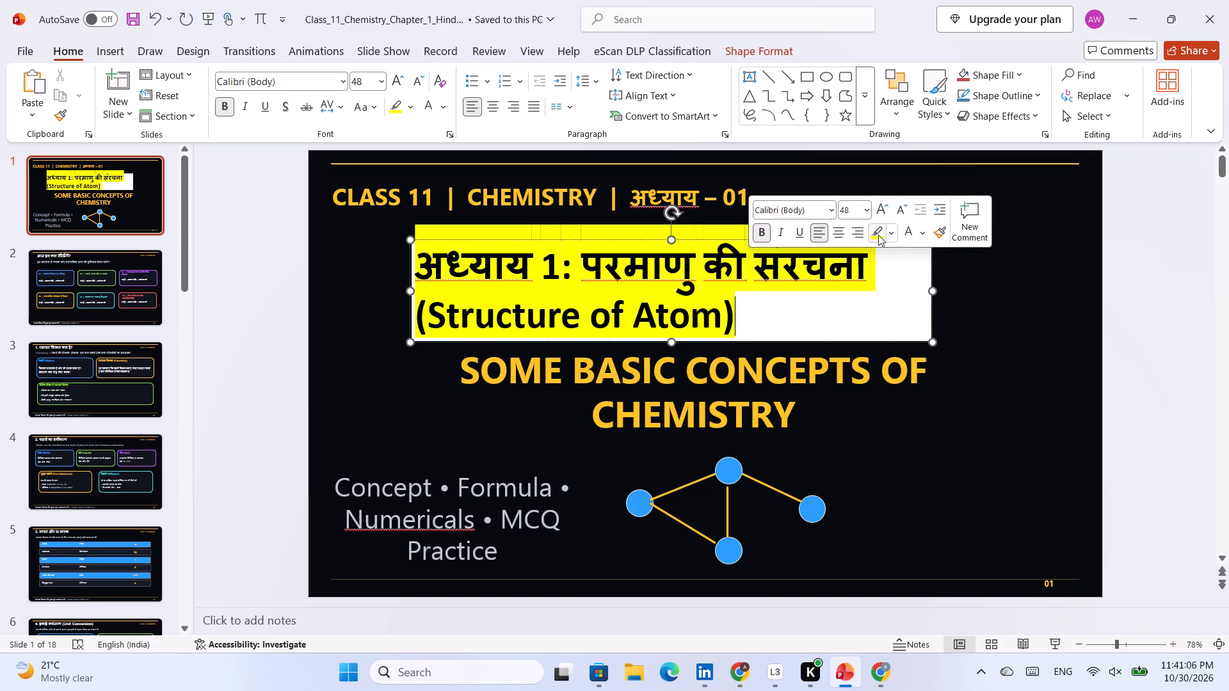
pyautogui.click(878, 235)
pyautogui.click(883, 235)
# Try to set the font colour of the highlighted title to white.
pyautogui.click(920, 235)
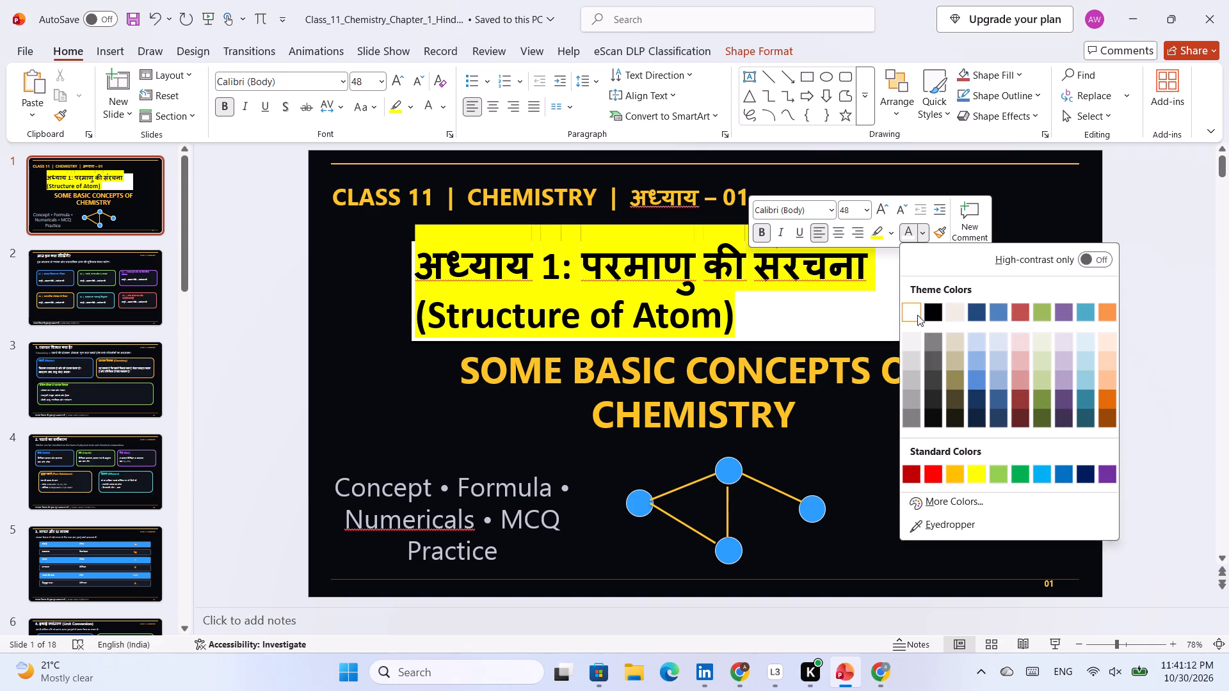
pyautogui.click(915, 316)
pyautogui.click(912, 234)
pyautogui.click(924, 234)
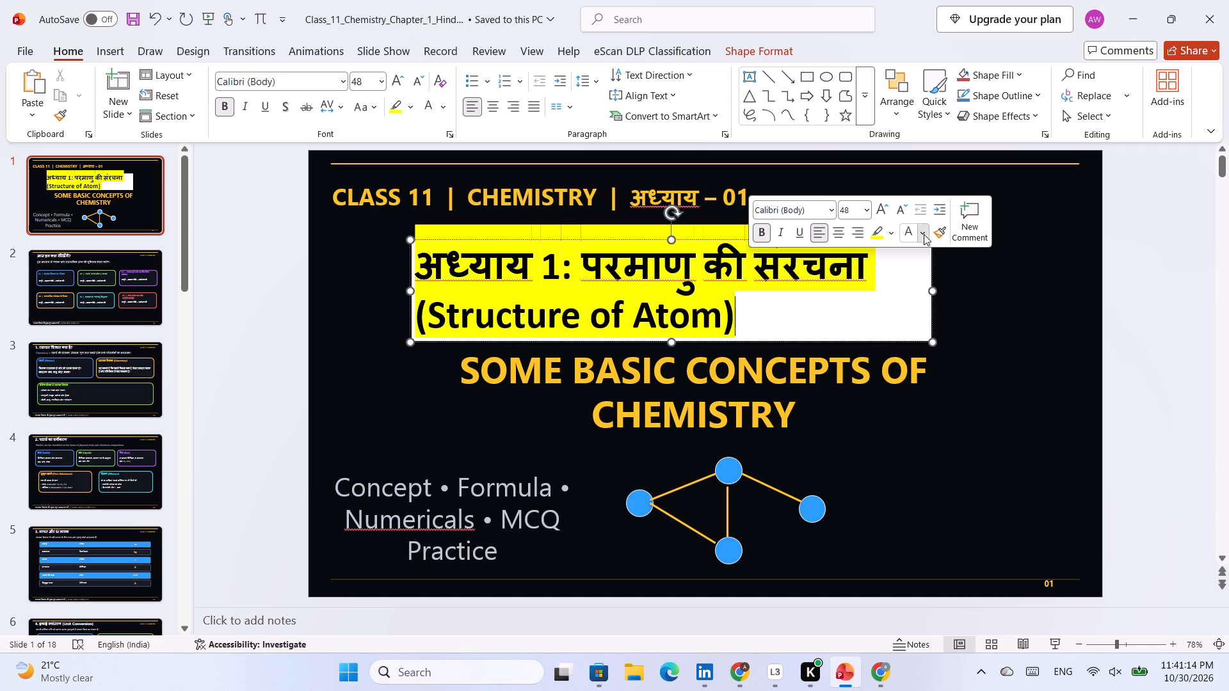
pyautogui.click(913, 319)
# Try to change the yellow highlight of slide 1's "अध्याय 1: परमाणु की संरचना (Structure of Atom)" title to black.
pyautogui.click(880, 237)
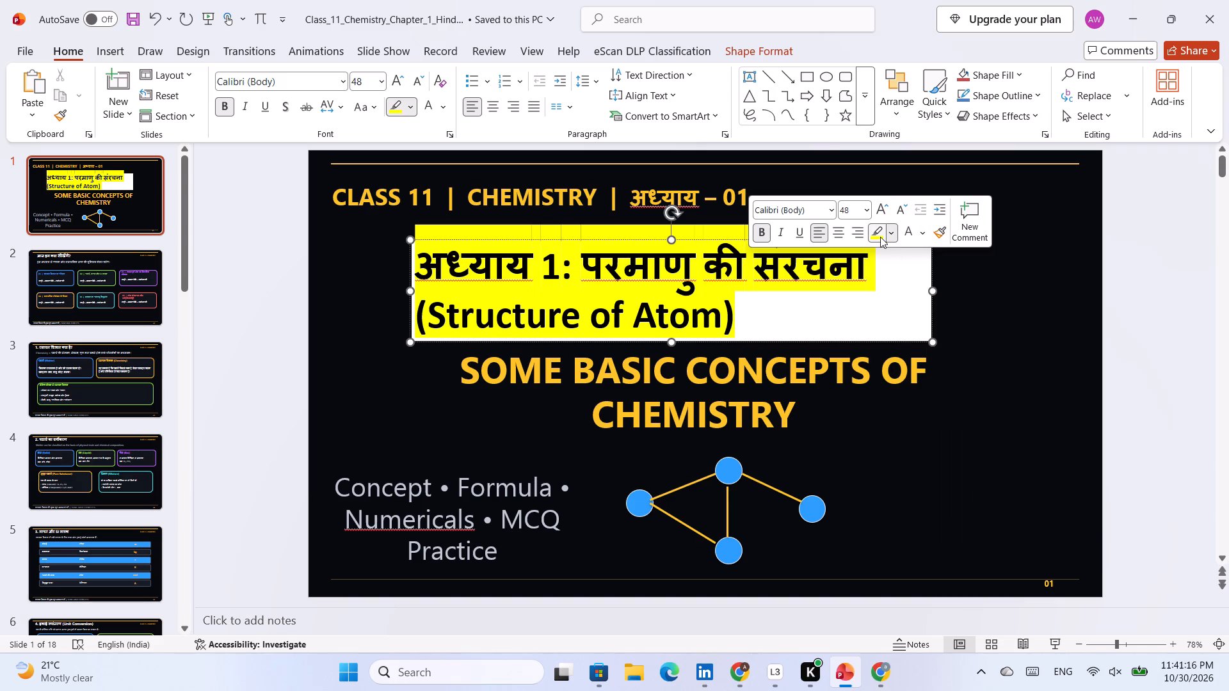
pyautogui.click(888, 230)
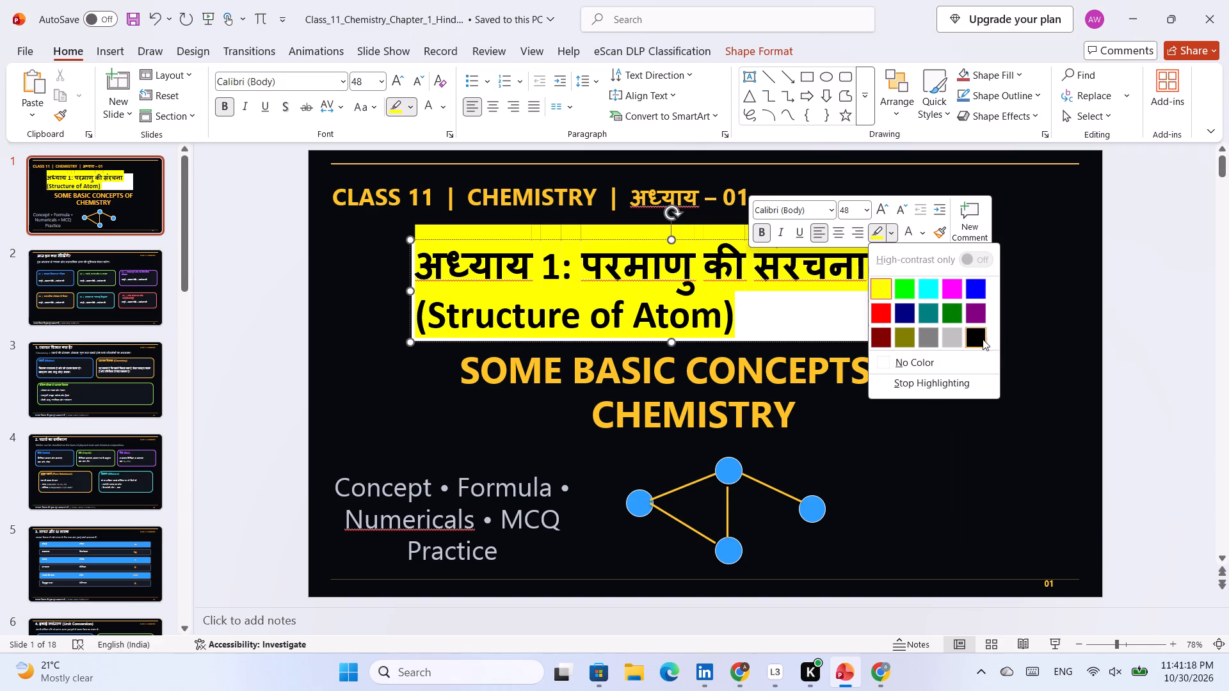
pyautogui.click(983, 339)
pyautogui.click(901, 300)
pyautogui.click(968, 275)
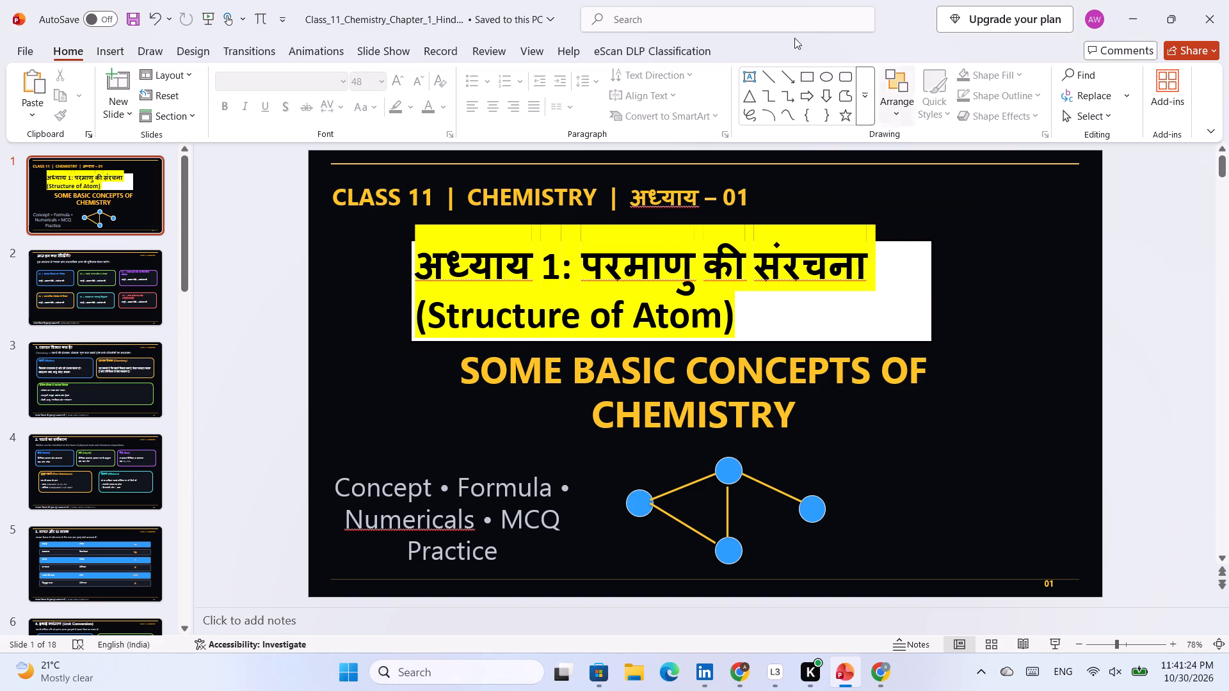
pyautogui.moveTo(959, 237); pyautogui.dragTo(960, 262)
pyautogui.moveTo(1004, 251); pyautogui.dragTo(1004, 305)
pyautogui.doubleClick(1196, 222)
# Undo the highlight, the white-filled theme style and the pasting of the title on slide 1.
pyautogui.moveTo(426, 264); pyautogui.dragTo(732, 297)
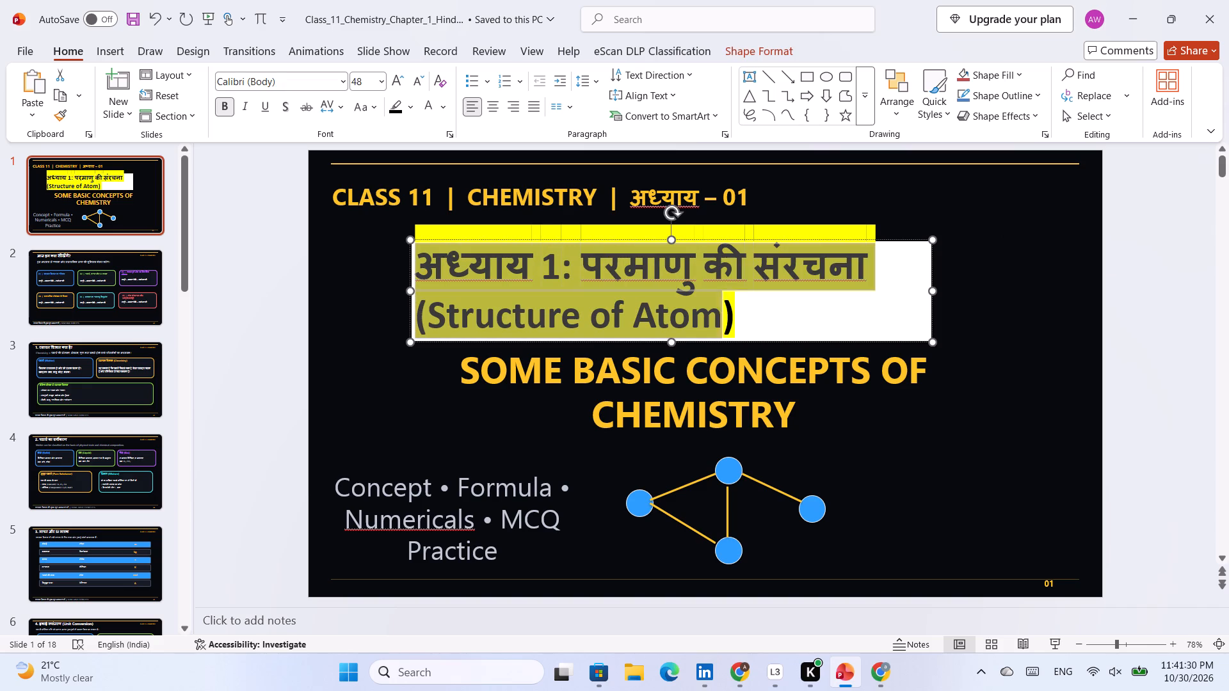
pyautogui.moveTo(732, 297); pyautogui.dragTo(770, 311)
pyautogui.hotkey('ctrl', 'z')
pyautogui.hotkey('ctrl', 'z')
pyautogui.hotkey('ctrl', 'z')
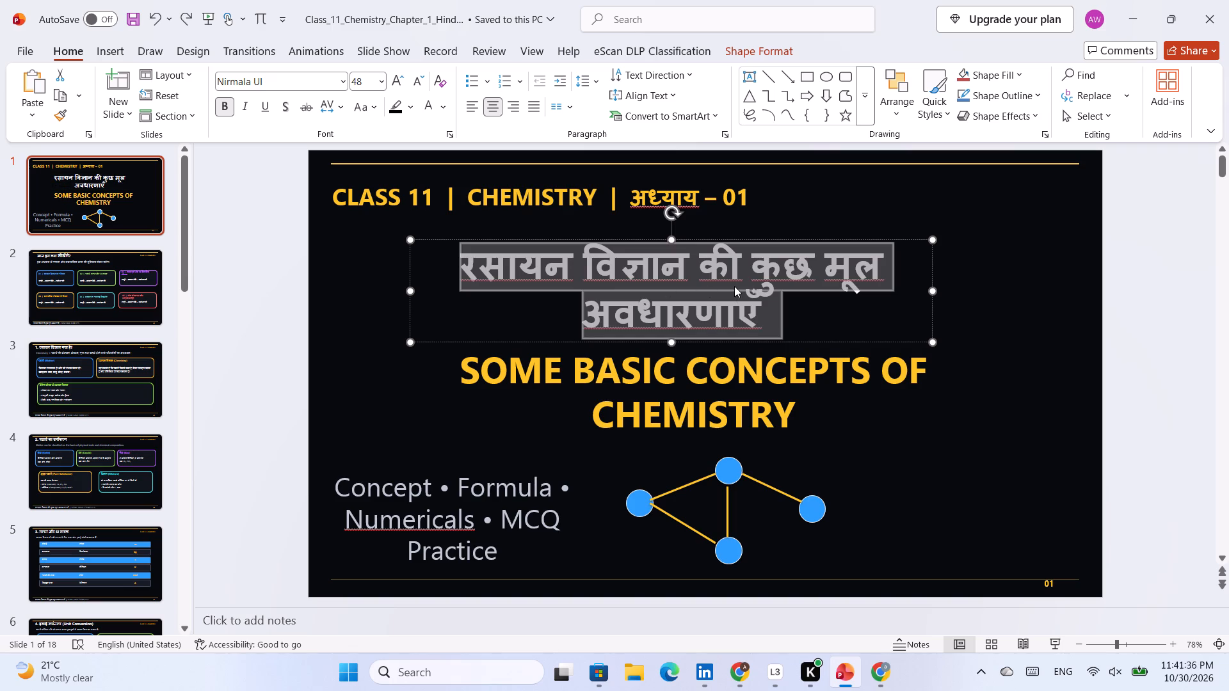
# Replace slide 1's Hindi heading with the copied title "अध्याय 1: परमाणु की संरचना (Structure of Atom)".
pyautogui.click(734, 286)
pyautogui.moveTo(781, 310); pyautogui.dragTo(506, 273)
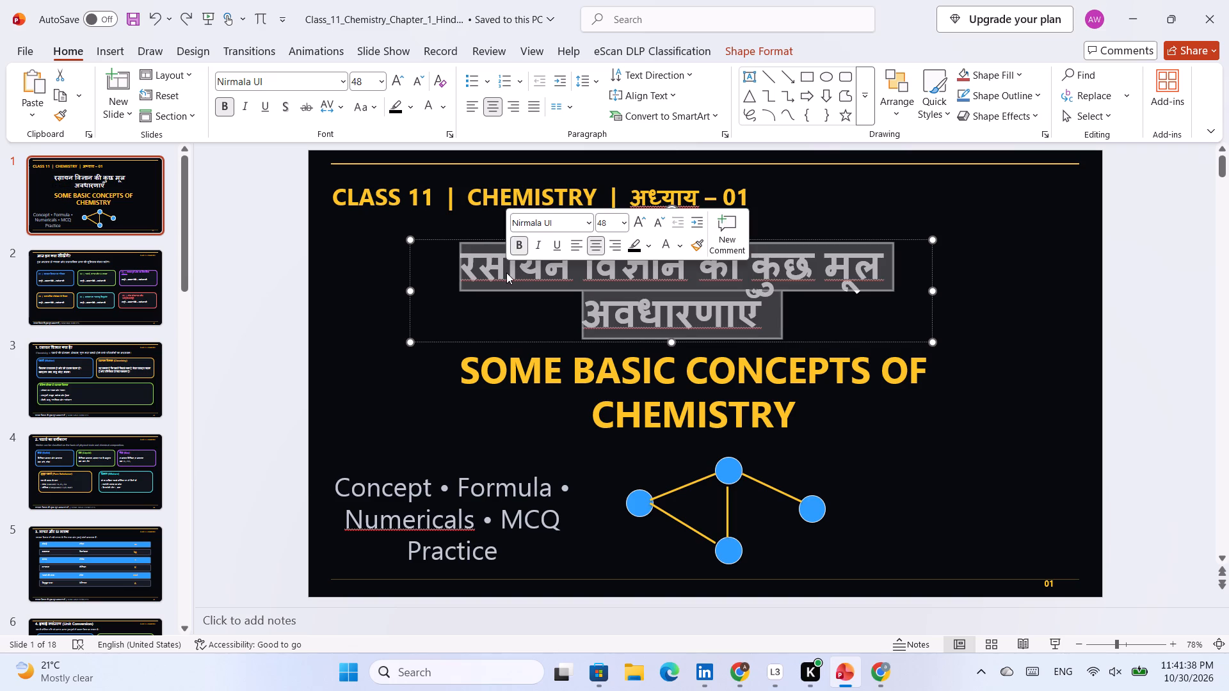
pyautogui.hotkey('ctrl', 'v')
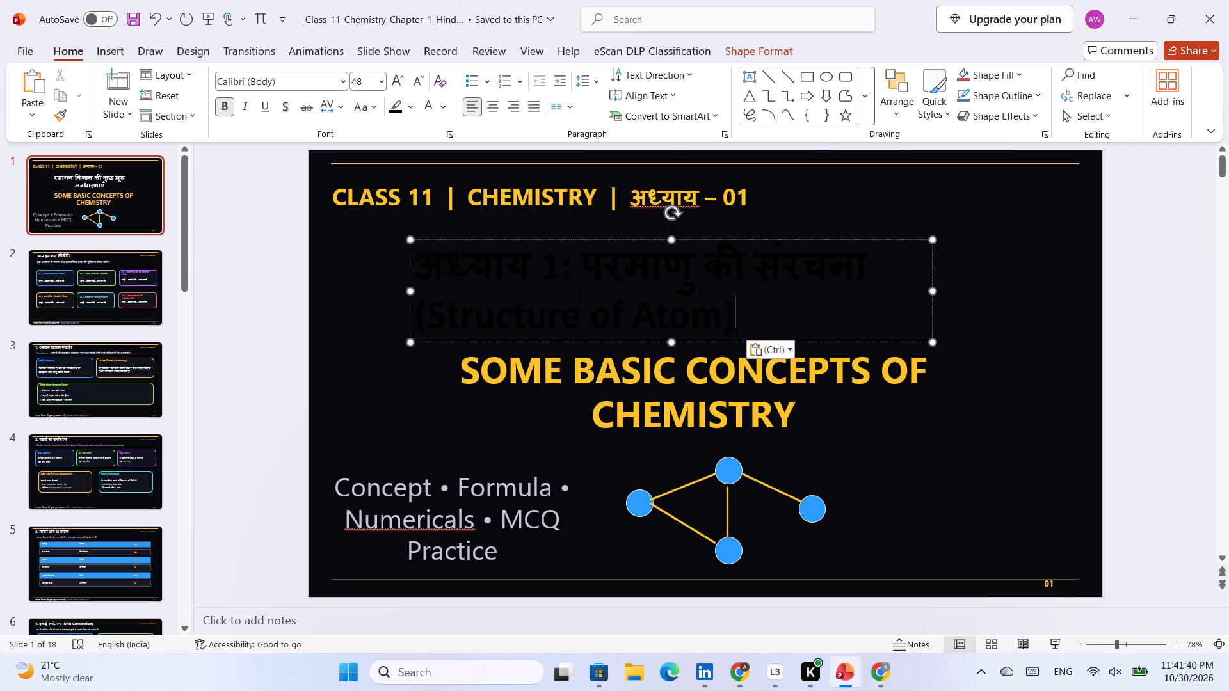
# Set the font colour of the whole pasted title on slide 1 to white.
pyautogui.tripleClick(664, 277)
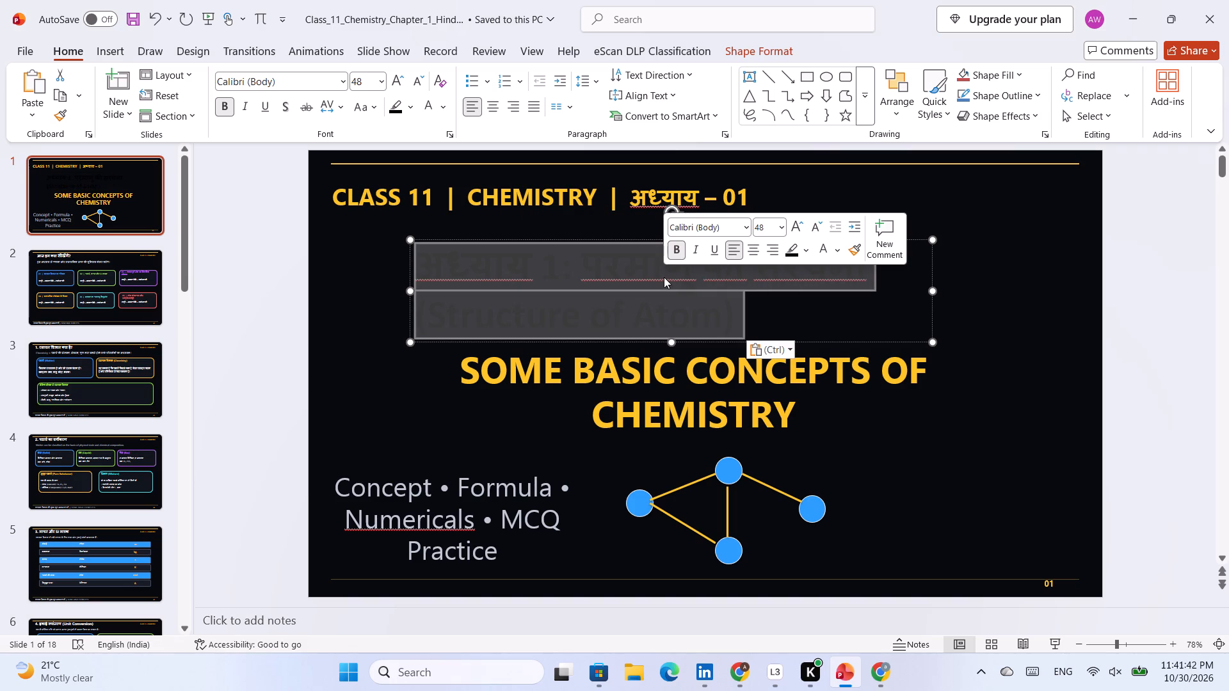
pyautogui.click(833, 248)
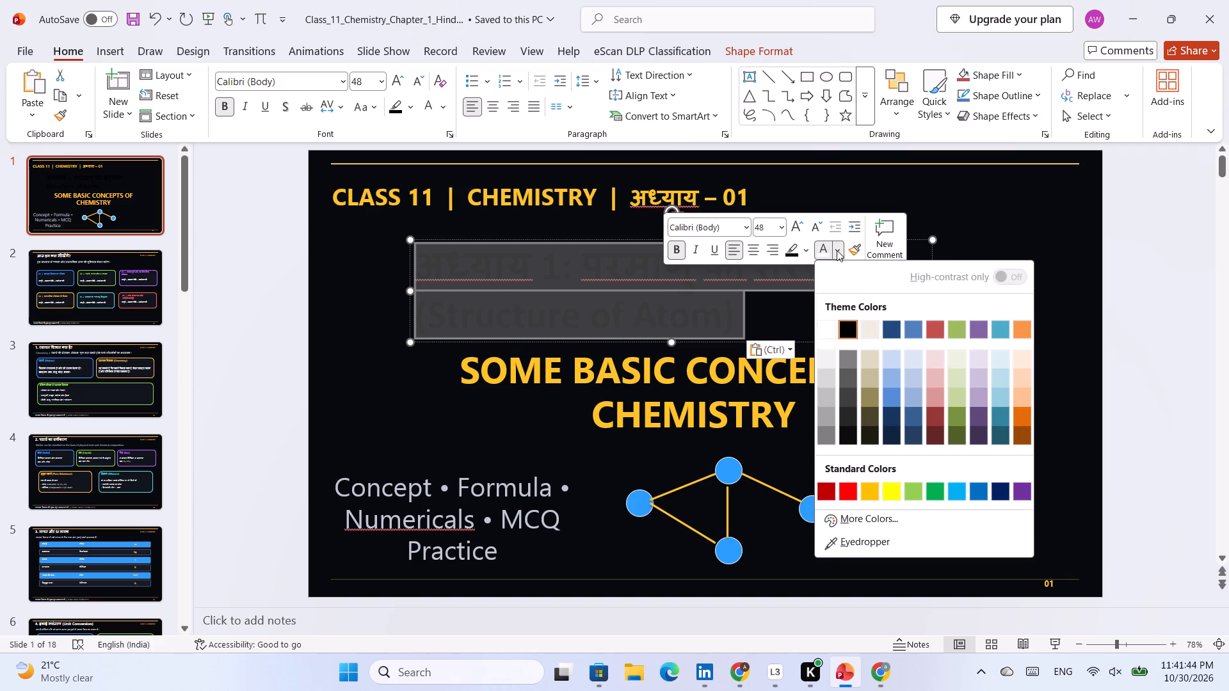
pyautogui.click(828, 335)
pyautogui.click(1070, 278)
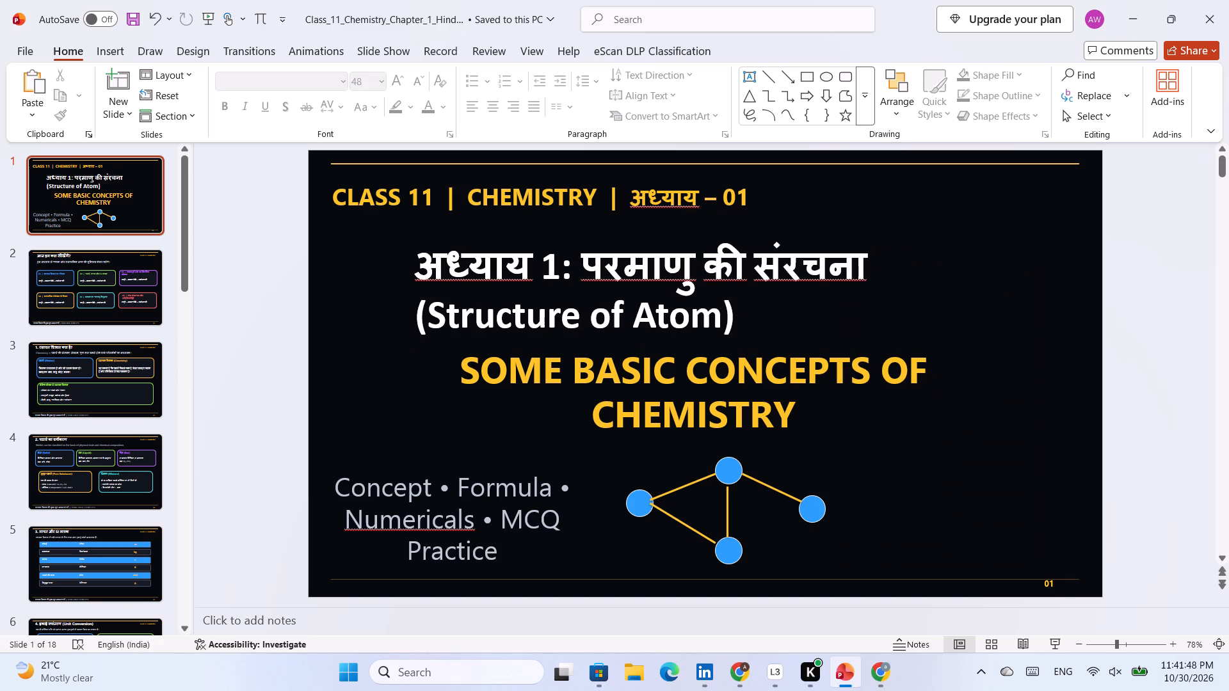
# Delete the "SOME BASIC CONCEPTS OF CHEMISTRY" heading from slide 1.
pyautogui.moveTo(800, 416); pyautogui.dragTo(497, 367)
pyautogui.press('BackSpace')
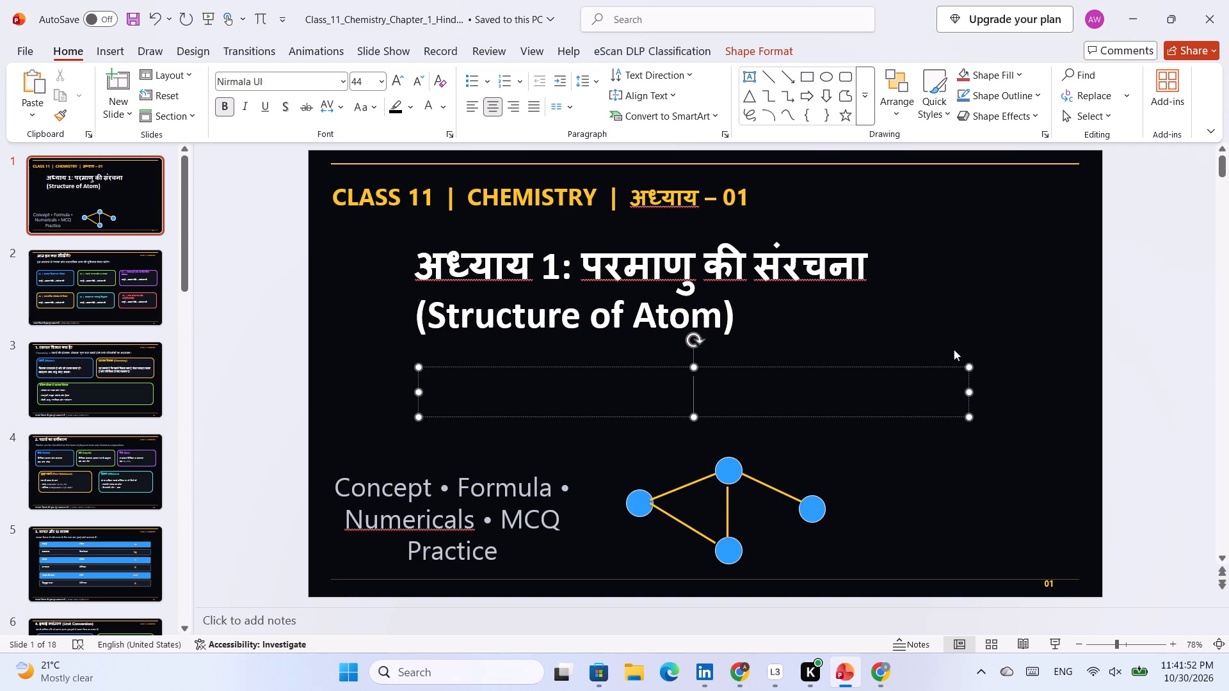
pyautogui.click(970, 371)
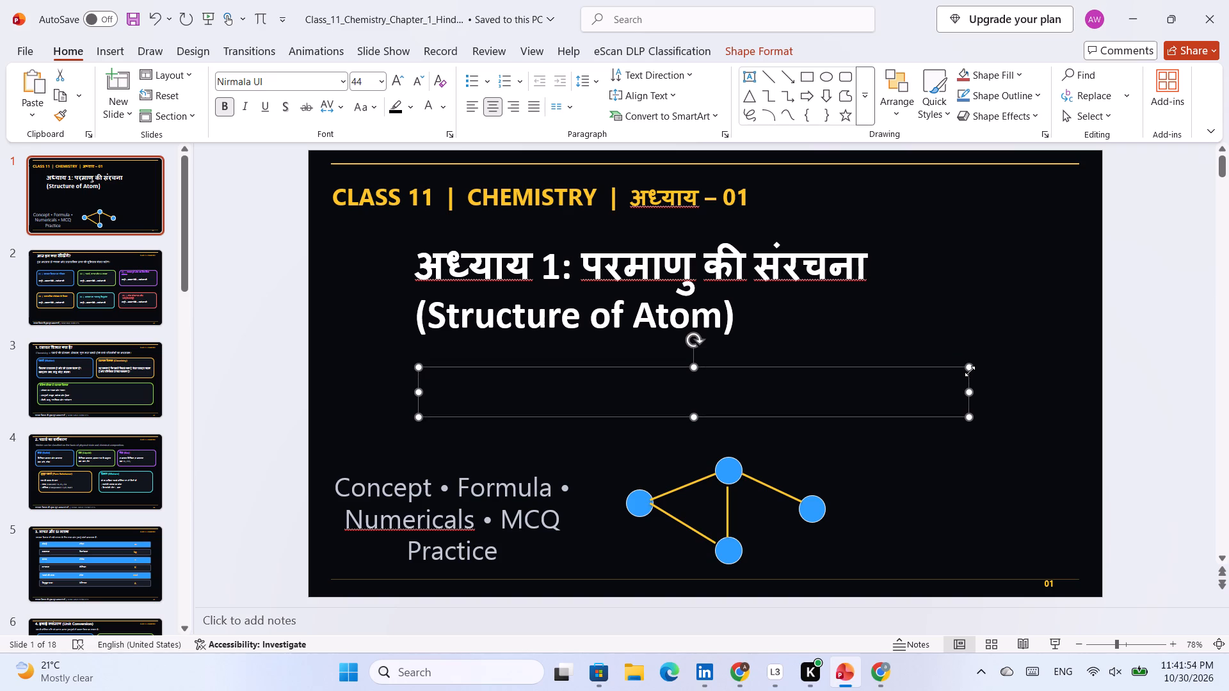
pyautogui.press('BackSpace')
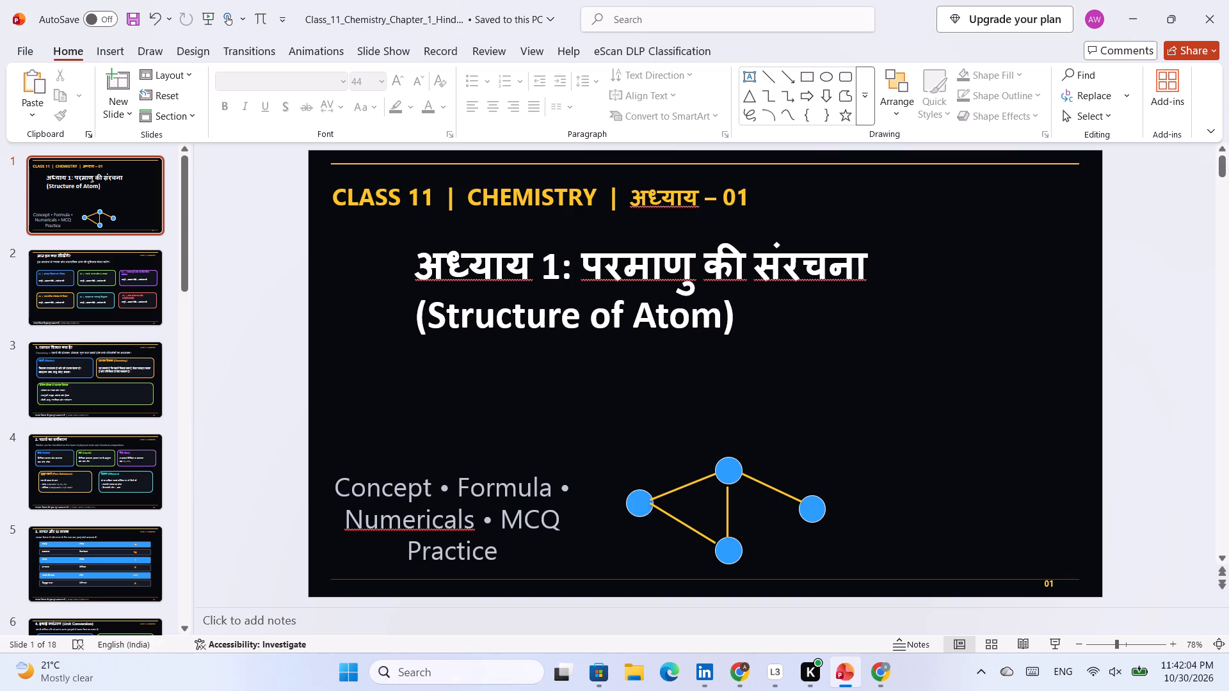
# Insert "to" after "CLASS 11" in the yellow header line of slide 1.
pyautogui.moveTo(433, 198); pyautogui.dragTo(427, 198)
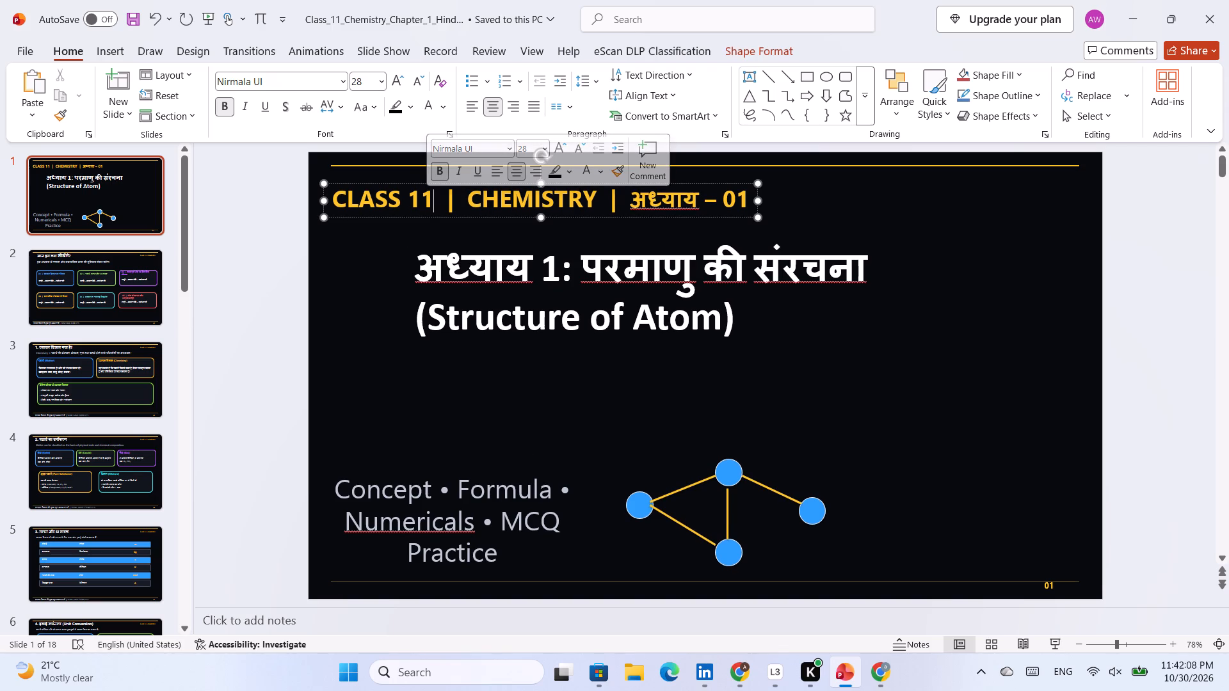
pyautogui.press('space')
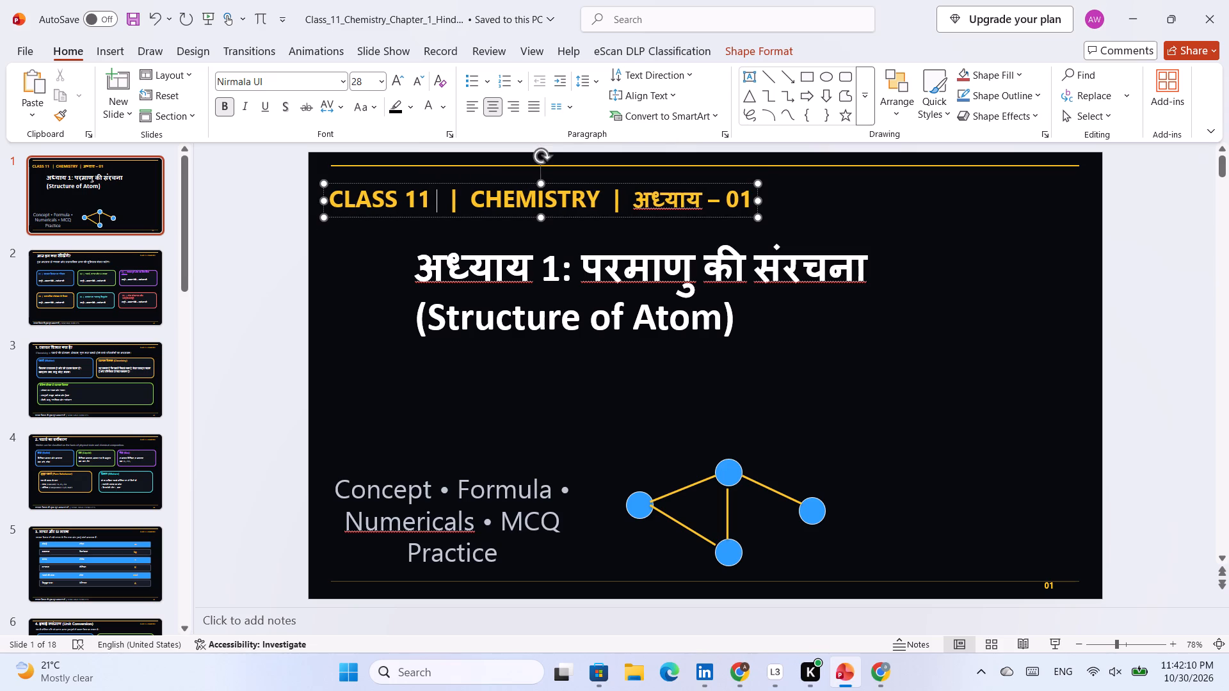
pyautogui.write('to')
pyautogui.press('space')
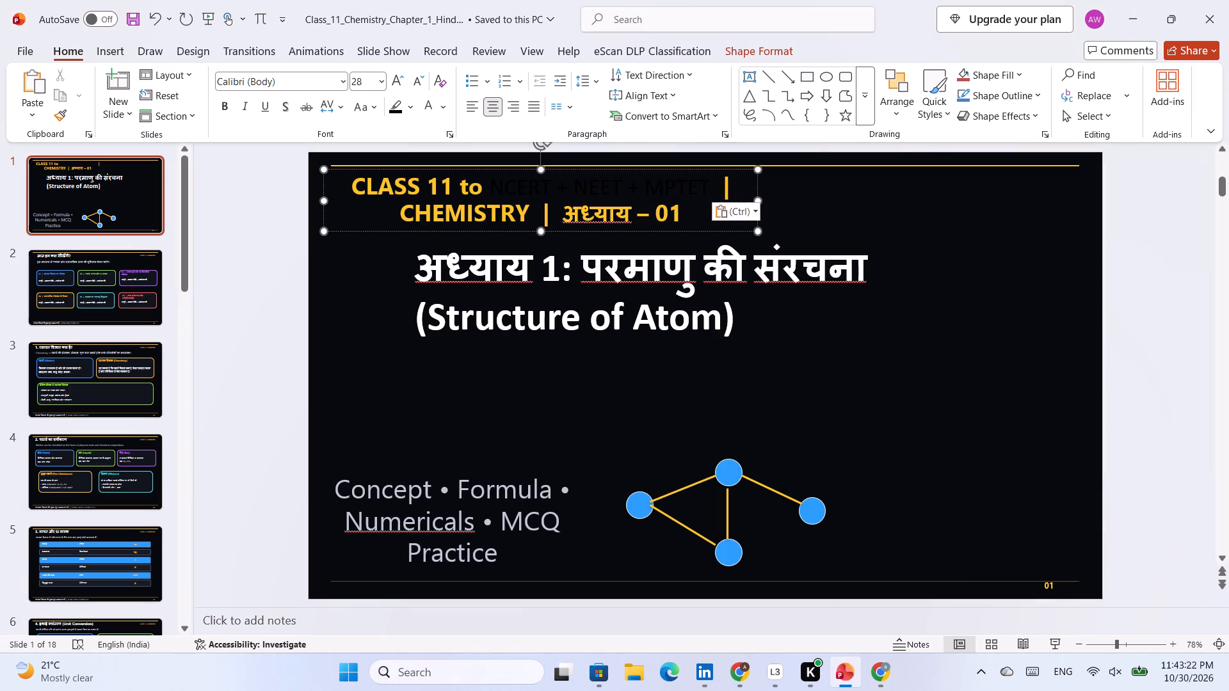
# Format the pasted "NCERT + NEET + MPTET" in the header line with the standard Orange font colour and size 32.
pyautogui.moveTo(711, 188); pyautogui.dragTo(501, 185)
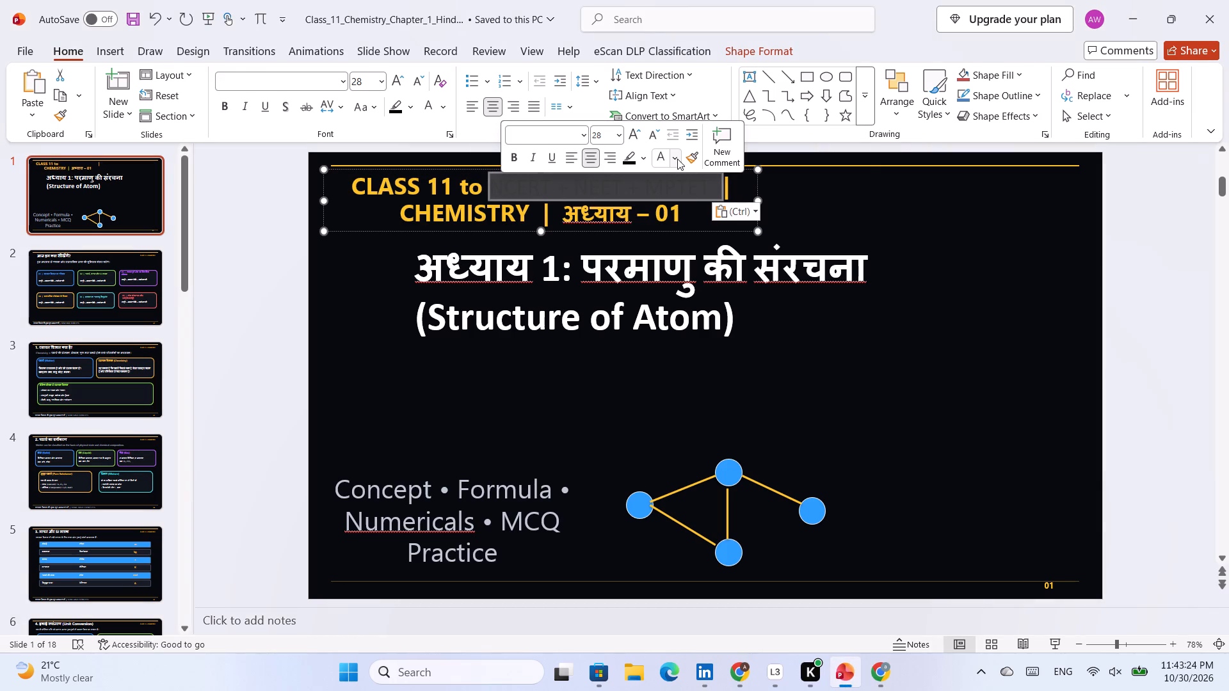
pyautogui.click(675, 157)
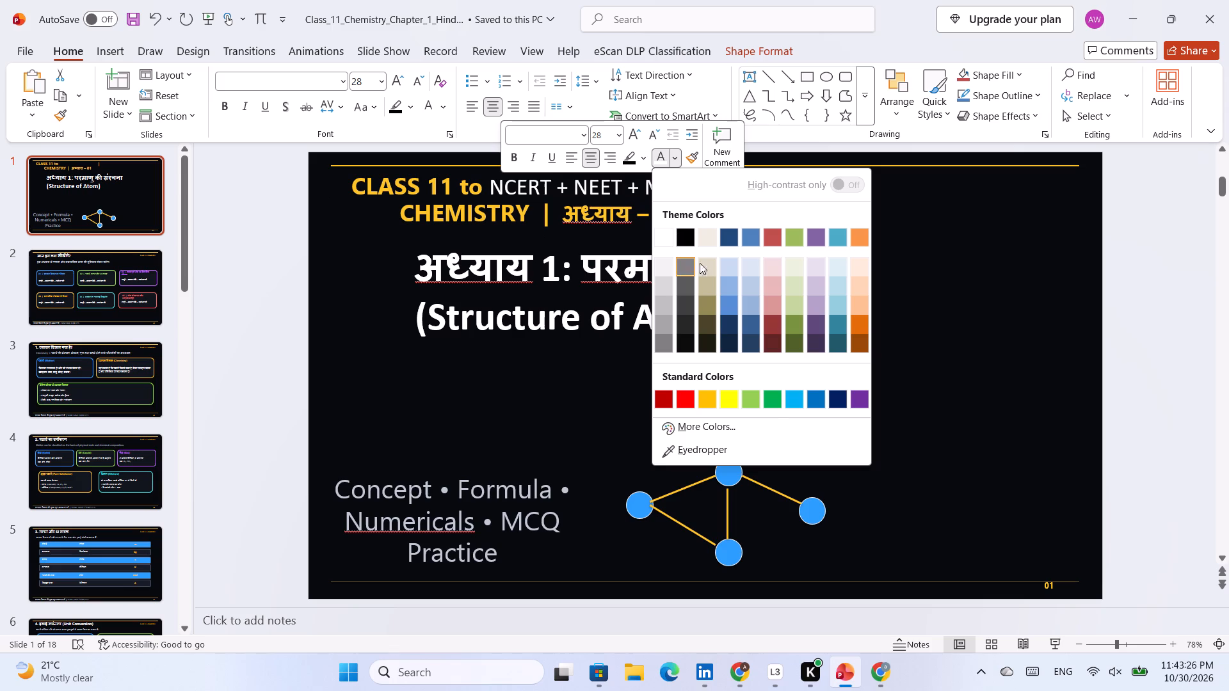
pyautogui.click(705, 400)
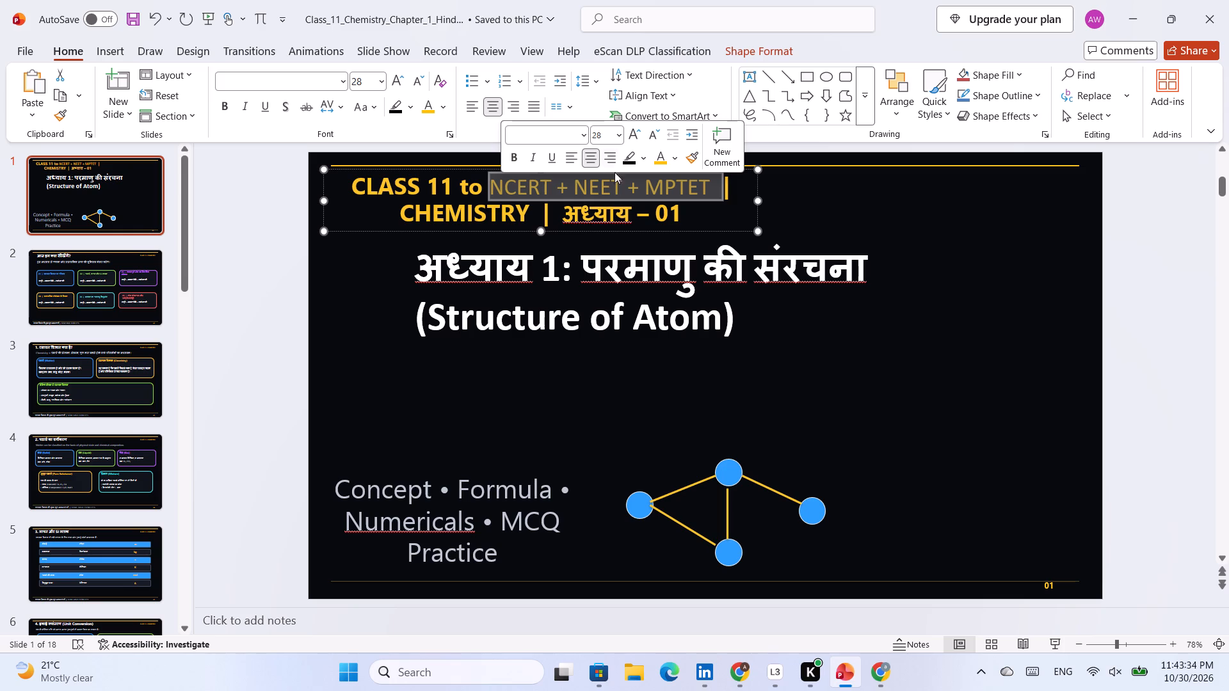
pyautogui.click(621, 134)
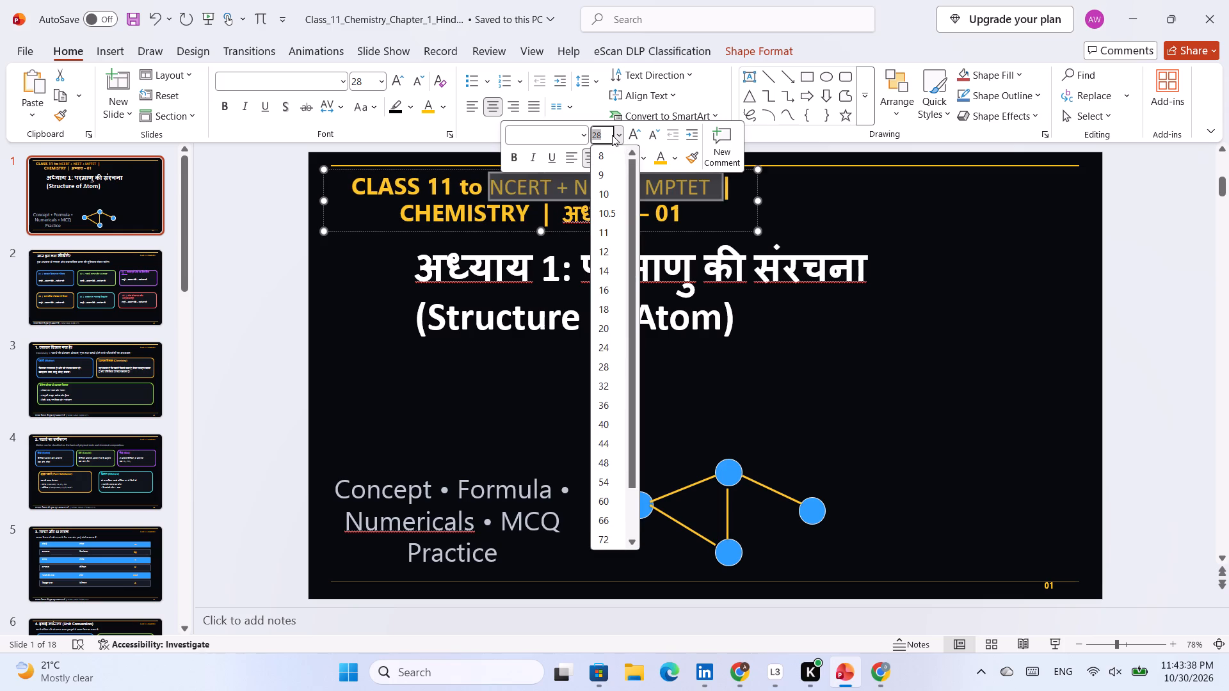
pyautogui.click(731, 202)
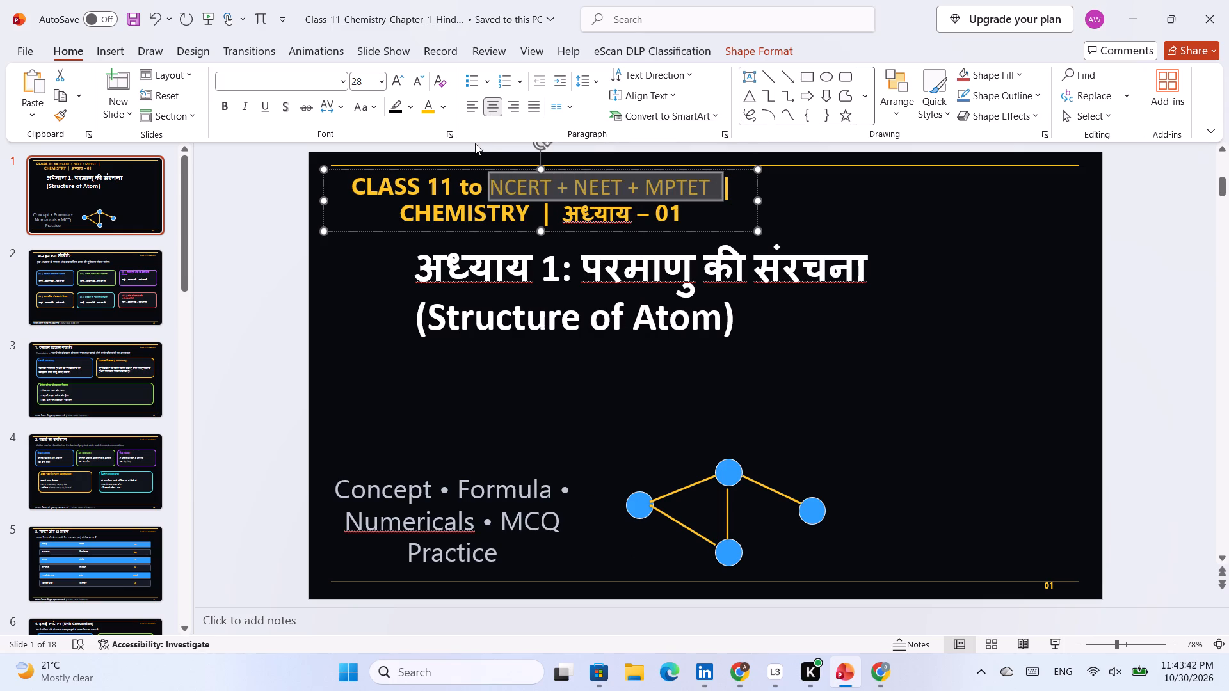
pyautogui.click(225, 107)
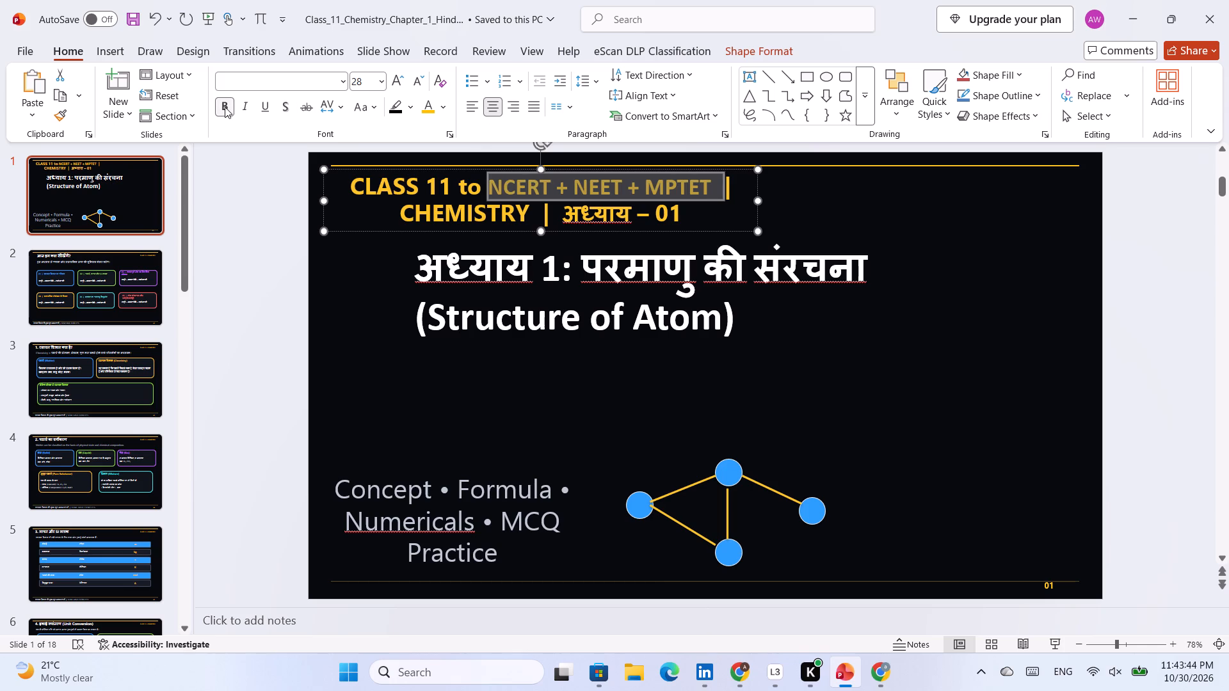
pyautogui.click(225, 107)
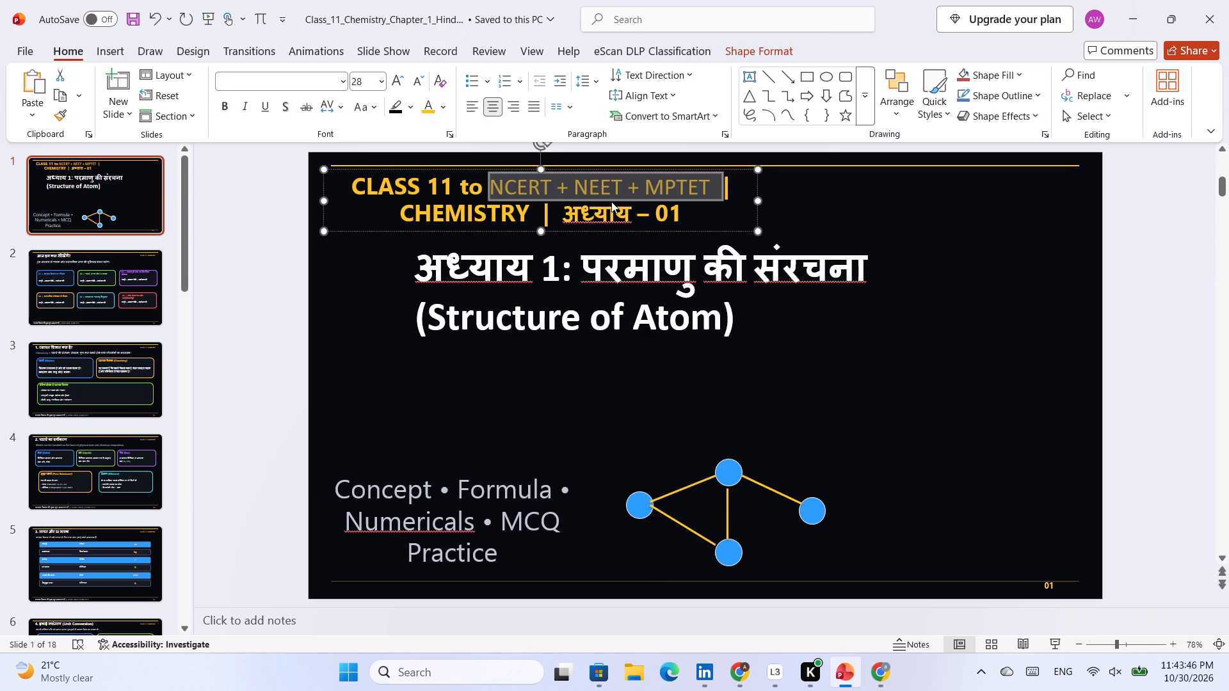
pyautogui.click(382, 80)
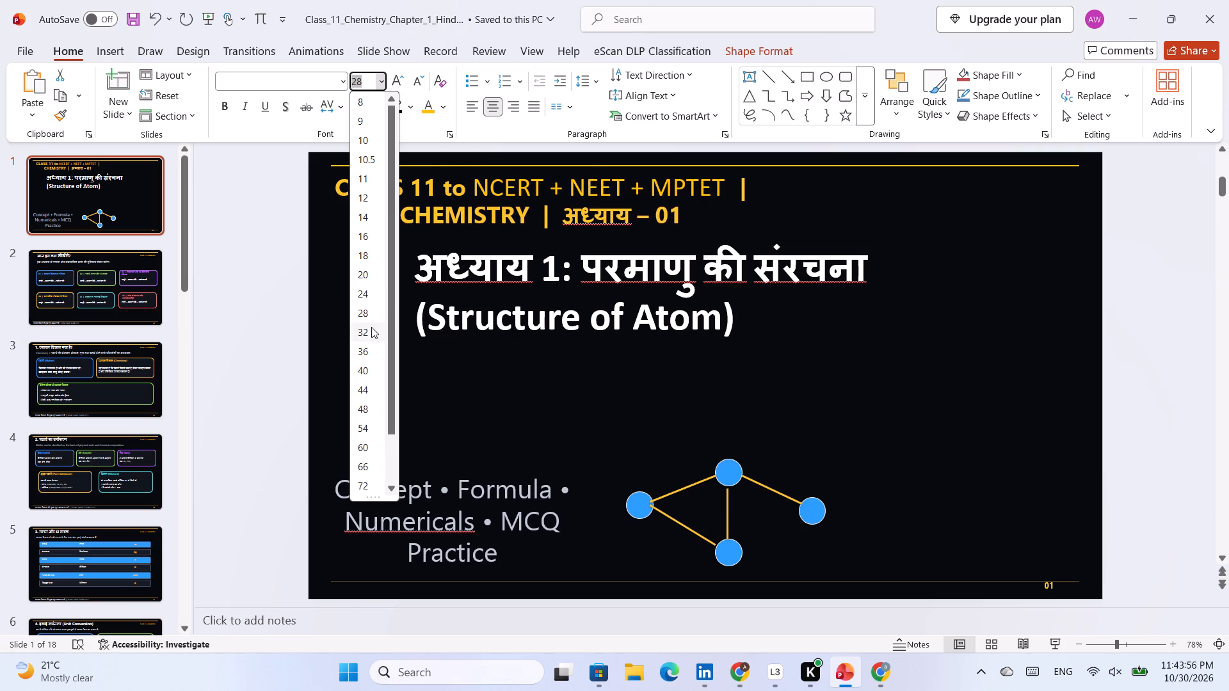
pyautogui.click(371, 327)
pyautogui.click(867, 206)
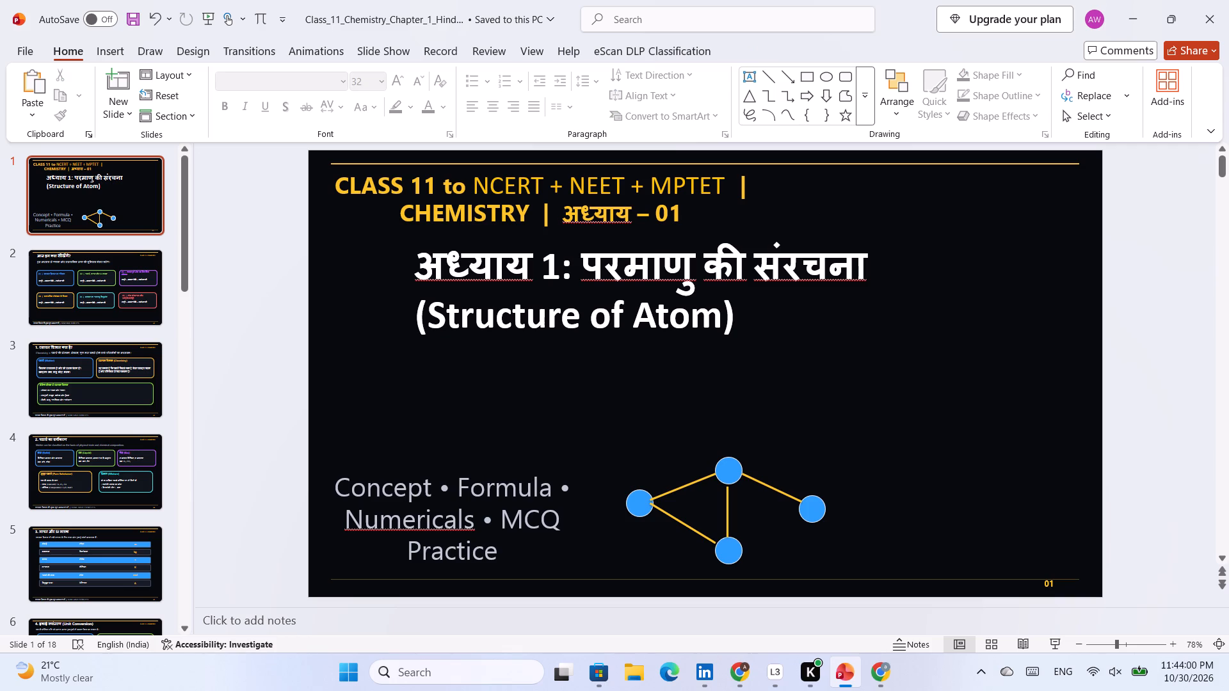
# Delete "NEET" and its preceding plus sign from the header line so it reads "NCERT + MPTET".
pyautogui.moveTo(626, 187); pyautogui.dragTo(603, 196)
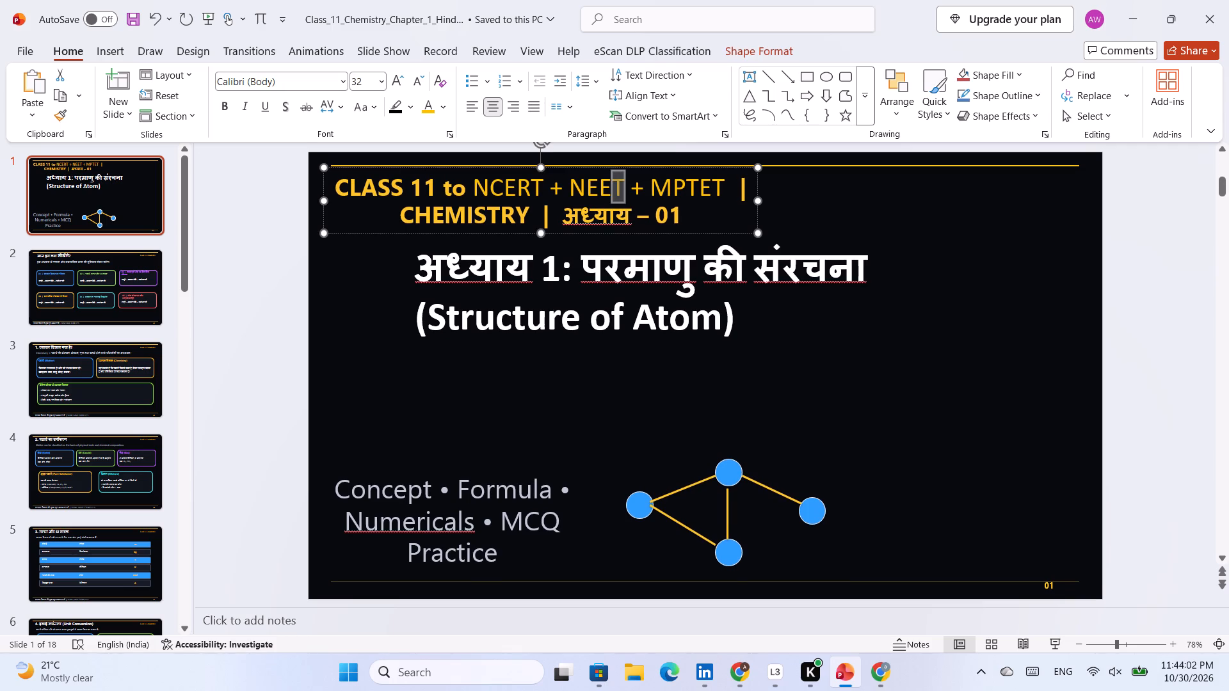
pyautogui.moveTo(603, 196); pyautogui.dragTo(574, 195)
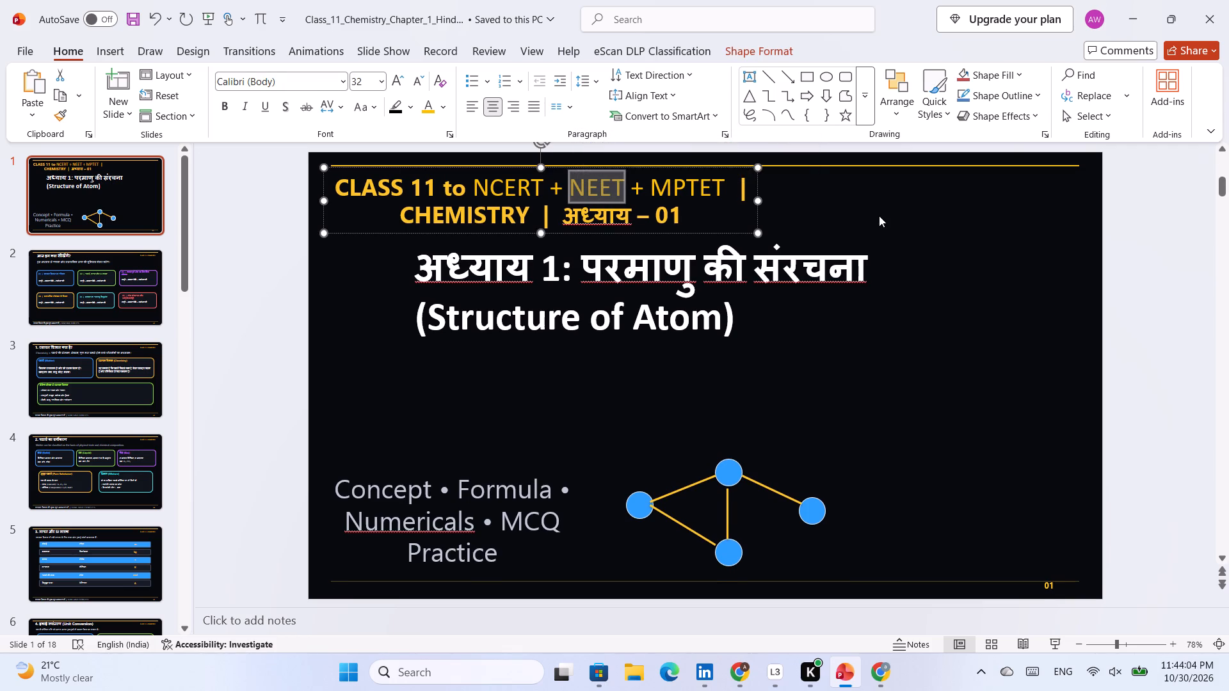
pyautogui.click(879, 216)
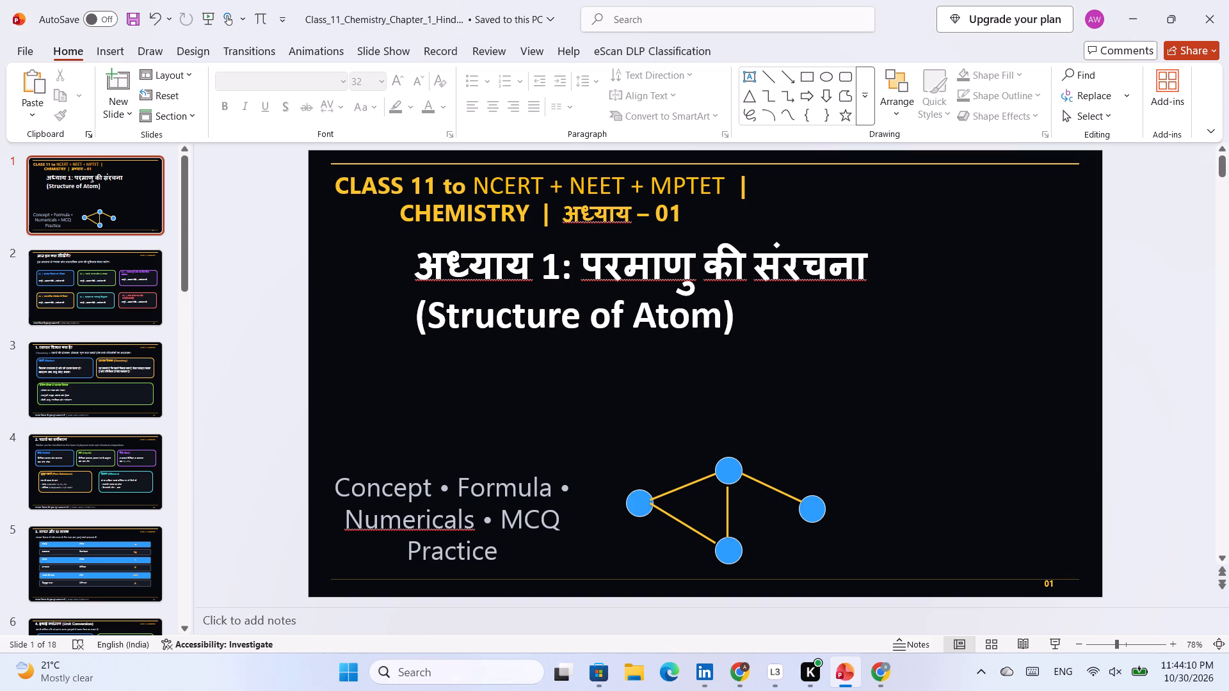
pyautogui.click(630, 193)
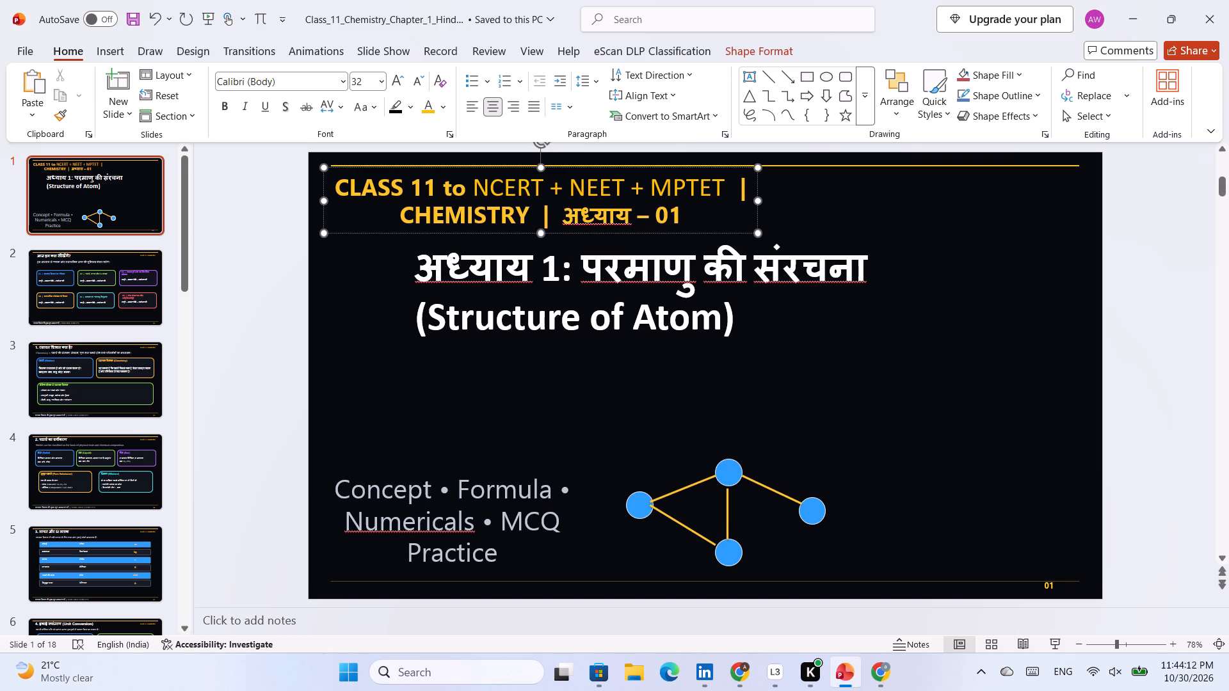
pyautogui.click(630, 193)
pyautogui.press('BackSpace')
pyautogui.press('BackSpace')
pyautogui.press('BackSpace')
pyautogui.press('BackSpace')
pyautogui.press('BackSpace')
pyautogui.press('BackSpace')
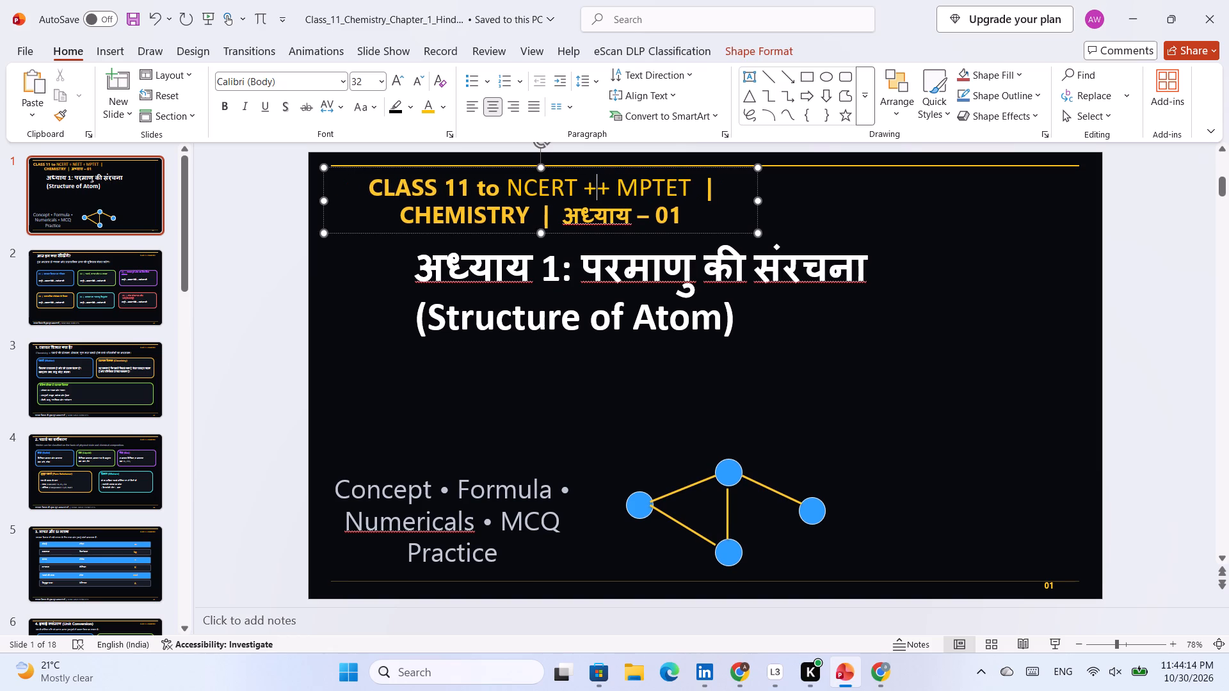
pyautogui.press('BackSpace')
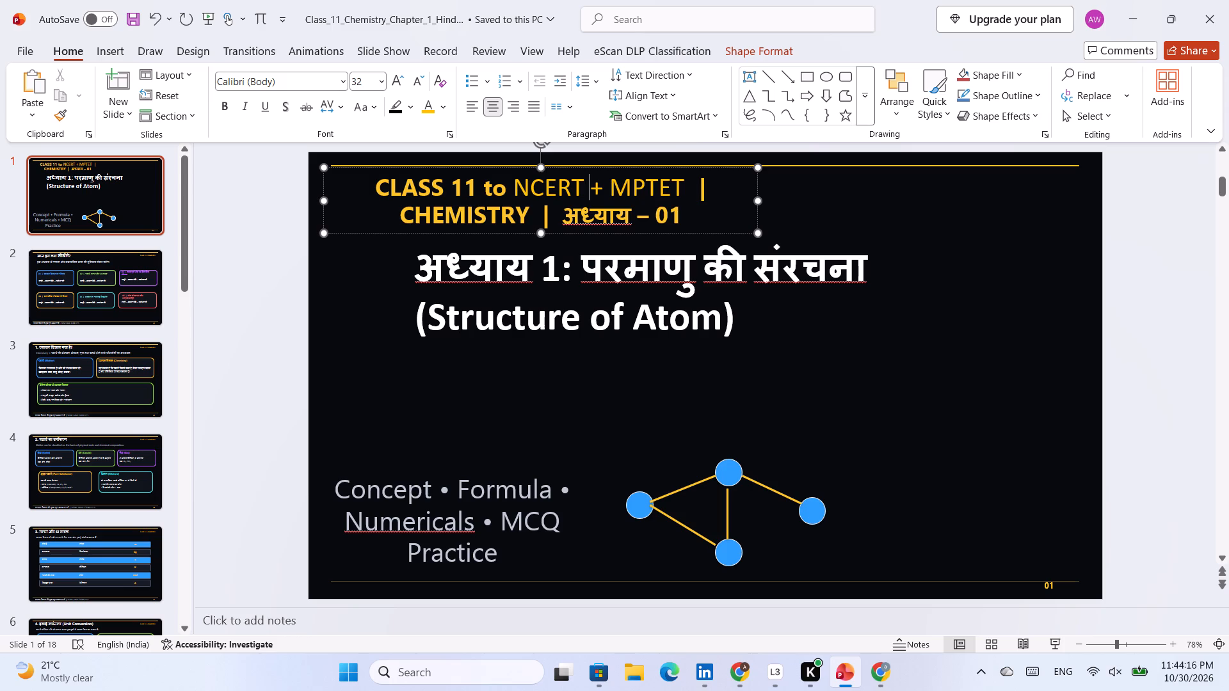
# Make "NCERT + MPTET" in the header line bold.
pyautogui.moveTo(515, 193); pyautogui.dragTo(664, 193)
pyautogui.click(230, 107)
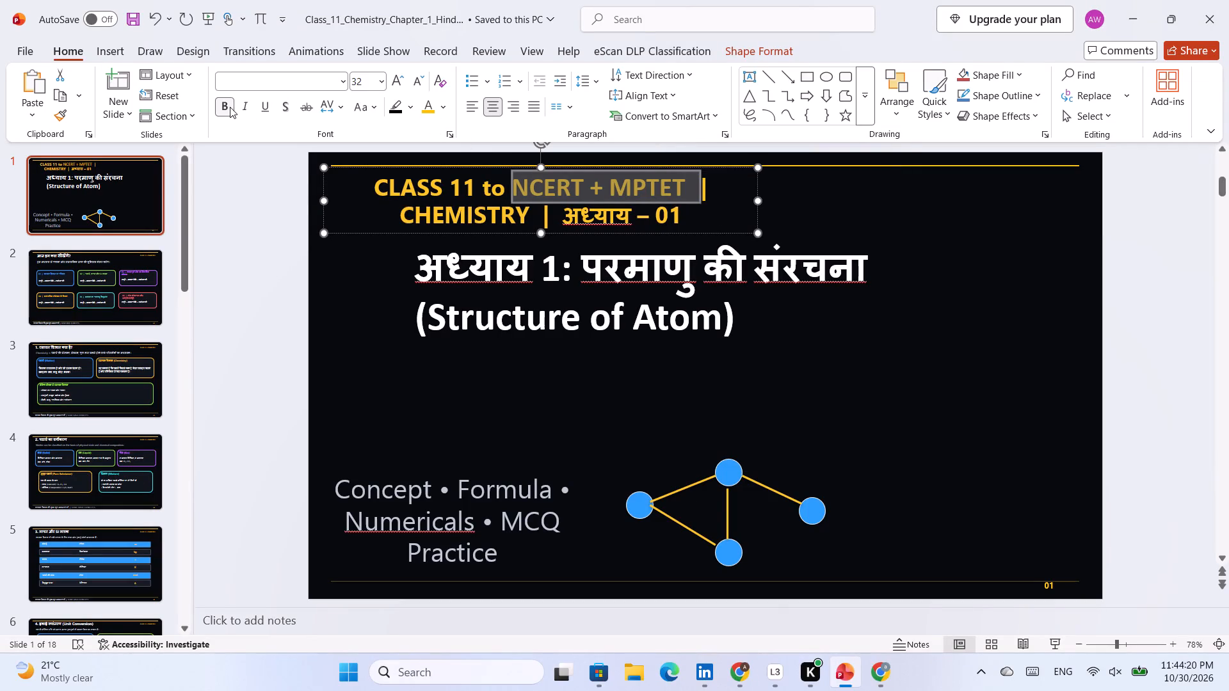
pyautogui.click(840, 212)
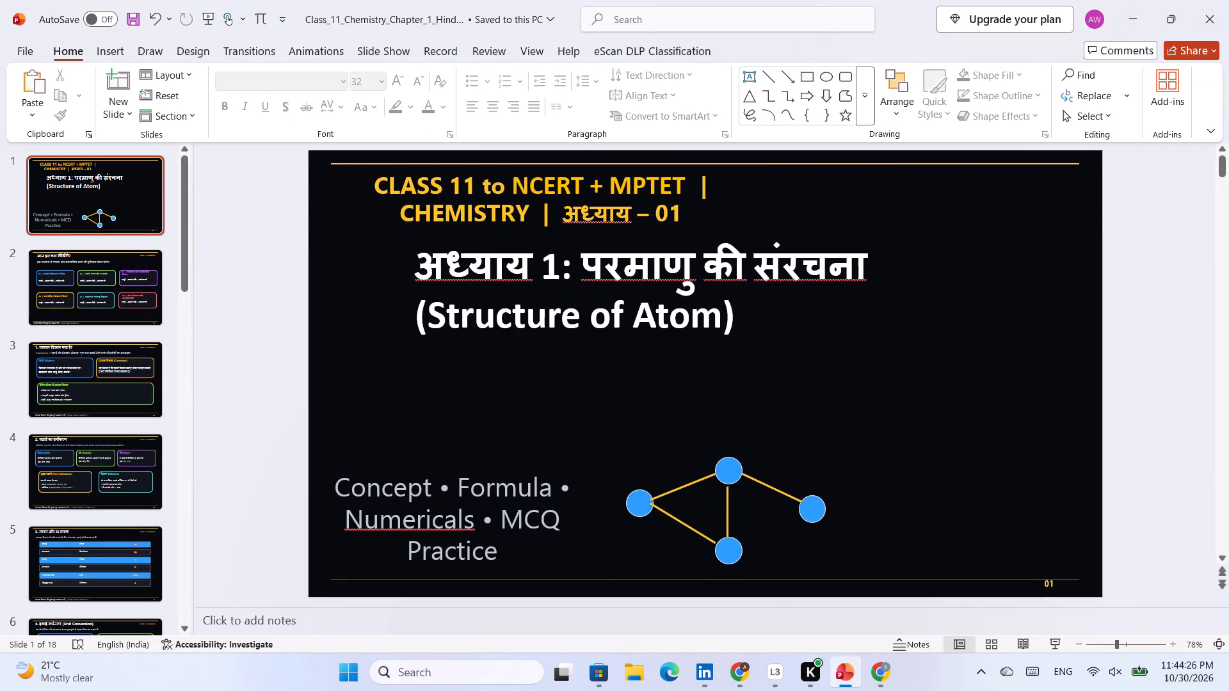
# Resize the yellow header text box to be slightly narrower, keeping its text on two lines.
pyautogui.click(378, 190)
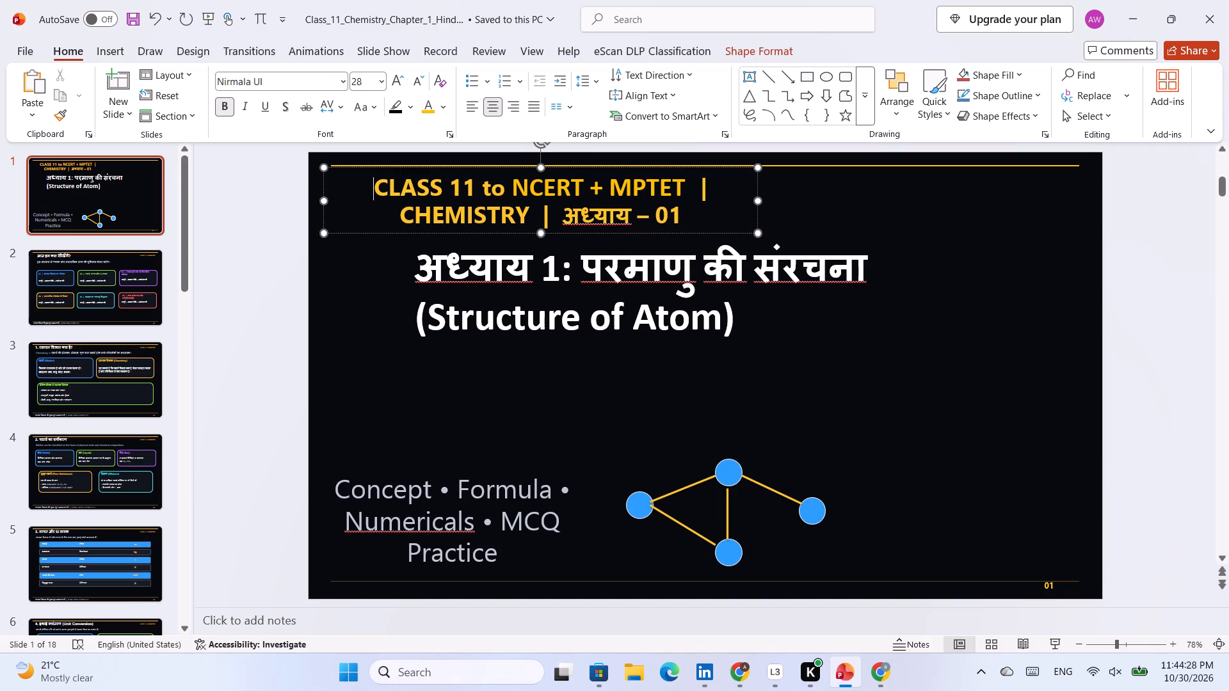
pyautogui.moveTo(757, 234); pyautogui.dragTo(767, 240)
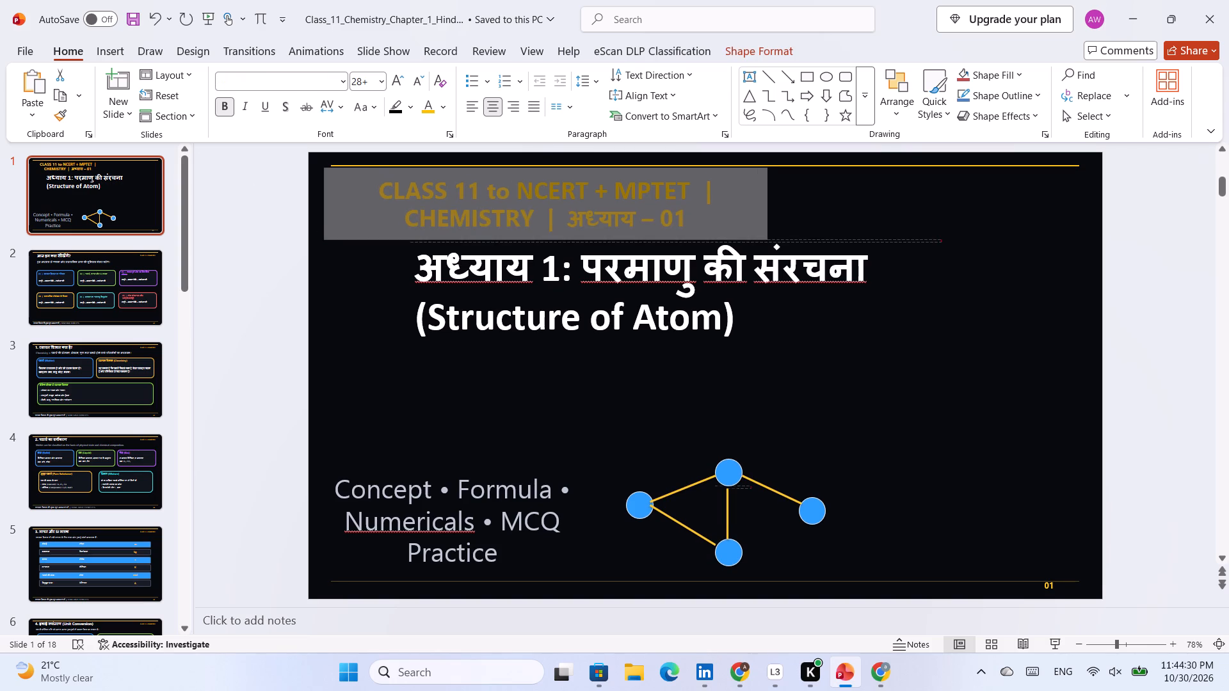
pyautogui.moveTo(767, 240); pyautogui.dragTo(777, 243)
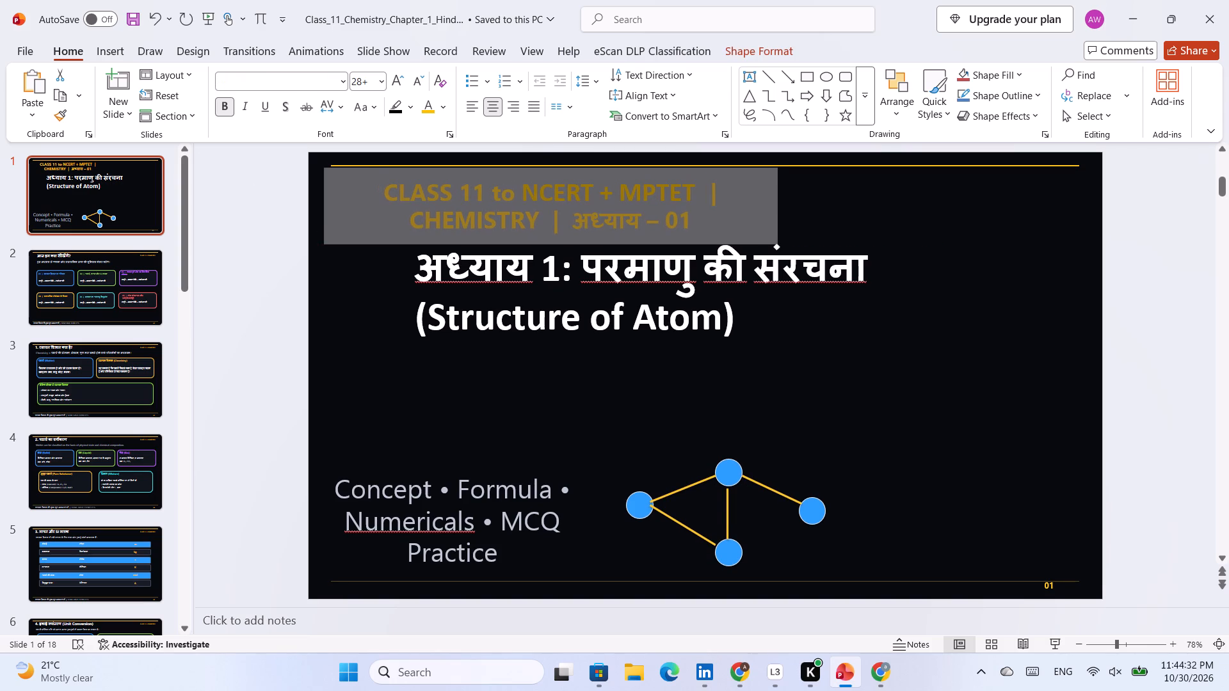
pyautogui.moveTo(777, 243); pyautogui.dragTo(740, 241)
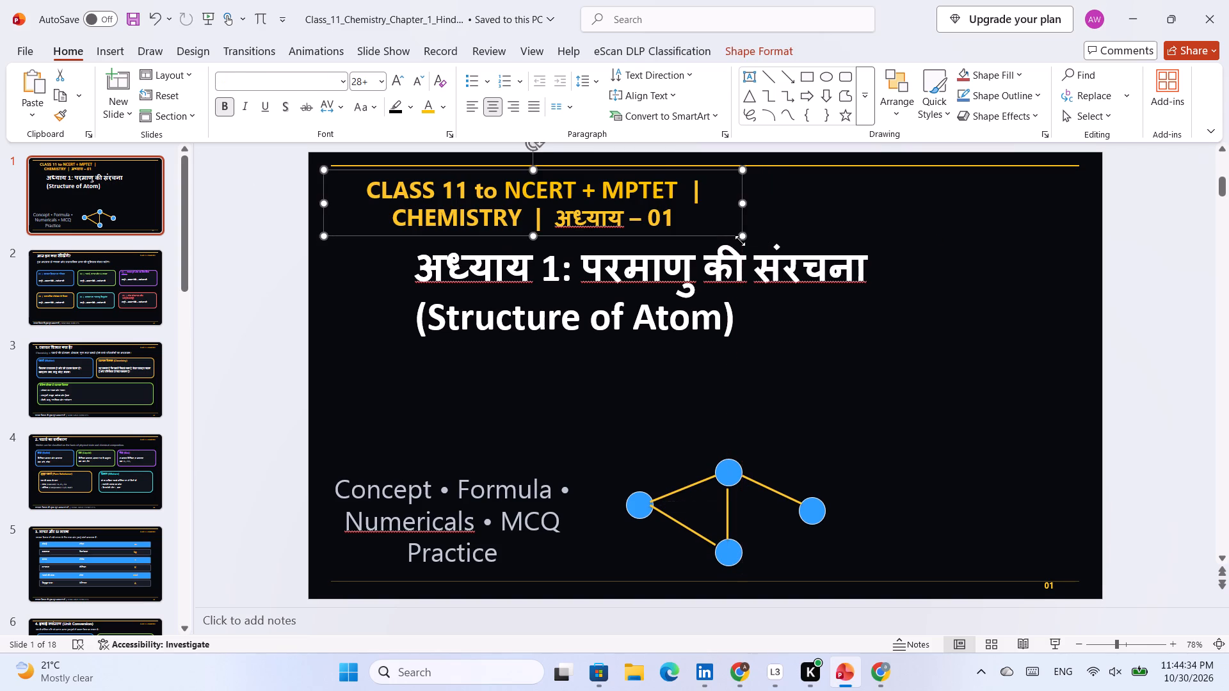
# Move the white chapter title text box slightly down and to the right on slide 1.
pyautogui.click(877, 339)
pyautogui.moveTo(751, 345); pyautogui.dragTo(805, 353)
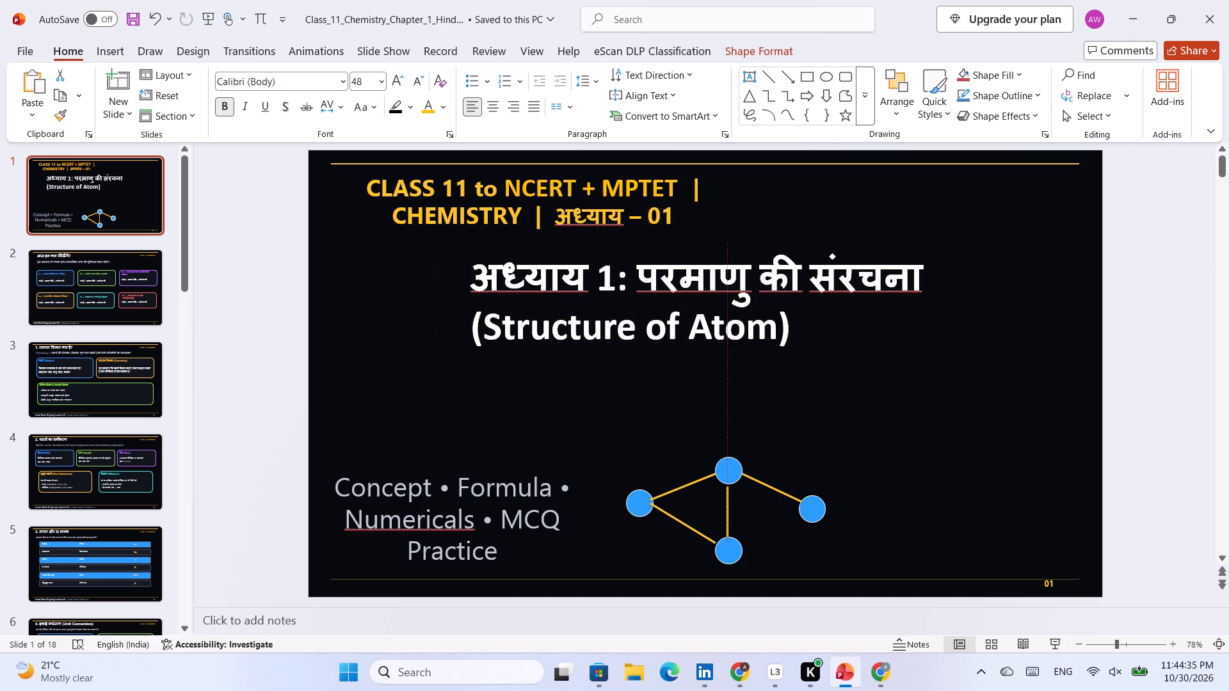
pyautogui.moveTo(805, 353); pyautogui.dragTo(803, 362)
# Widen the white chapter title text box on slide 1 and place it slightly lower.
pyautogui.click(981, 363)
pyautogui.moveTo(983, 363); pyautogui.dragTo(992, 368)
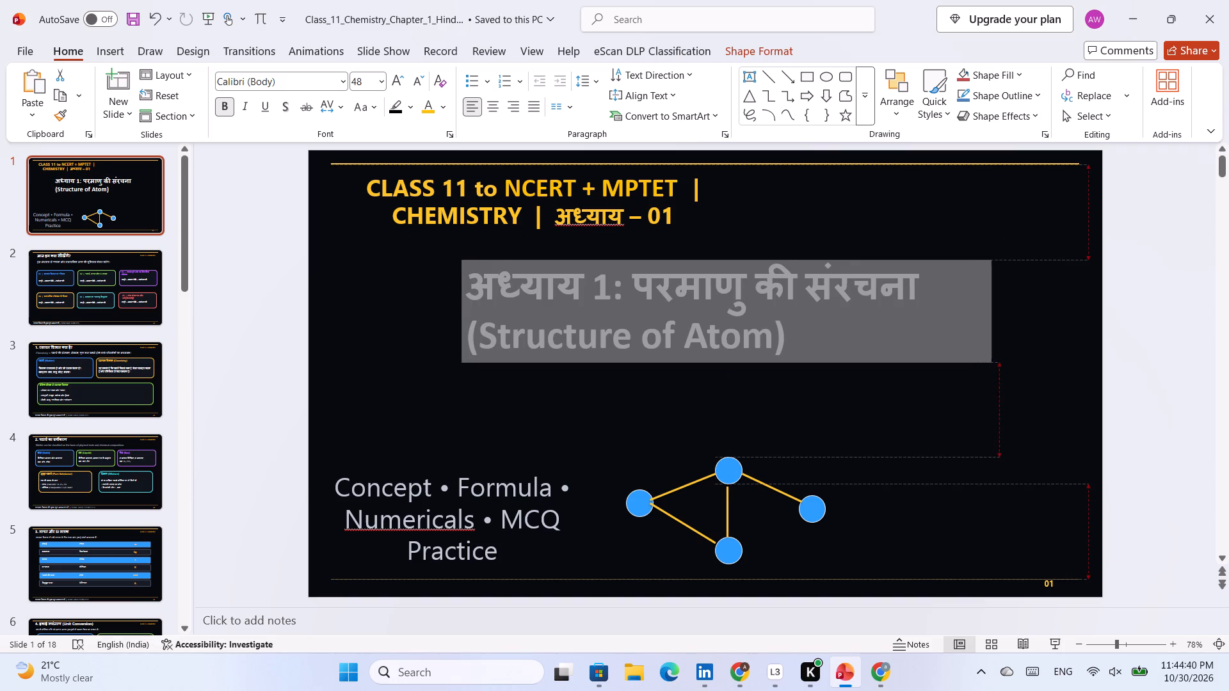
pyautogui.moveTo(992, 368); pyautogui.dragTo(1021, 417)
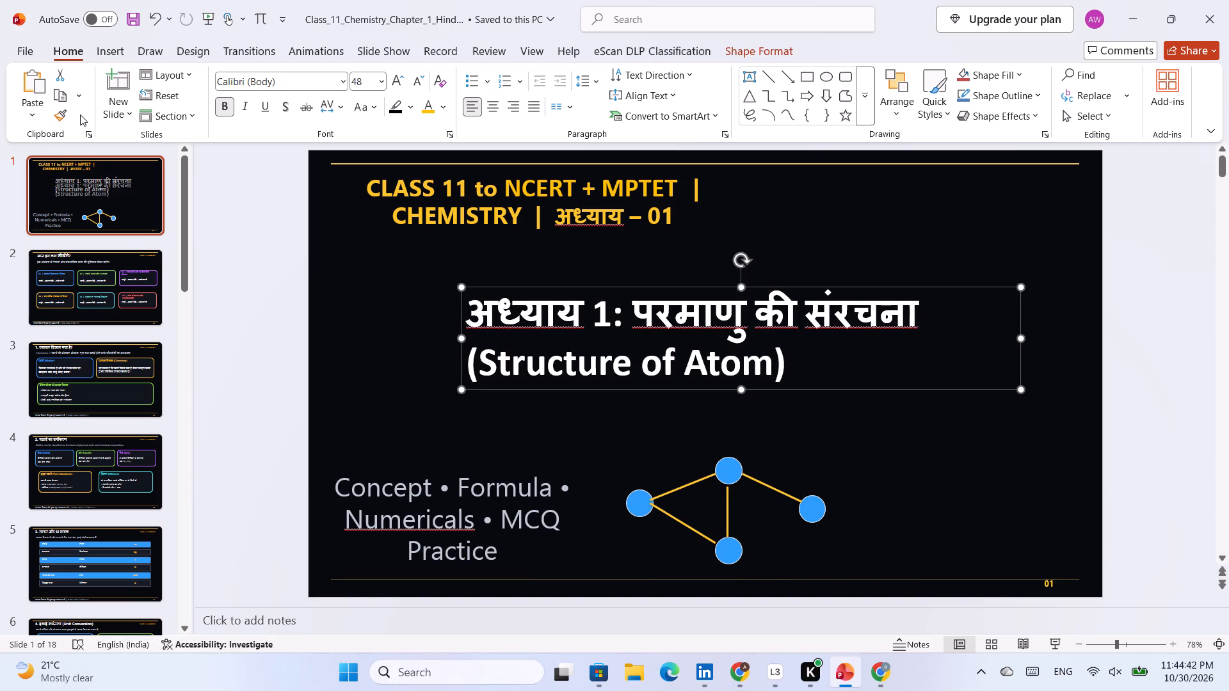
# Set the chapter title's font size to 54.
pyautogui.click(382, 83)
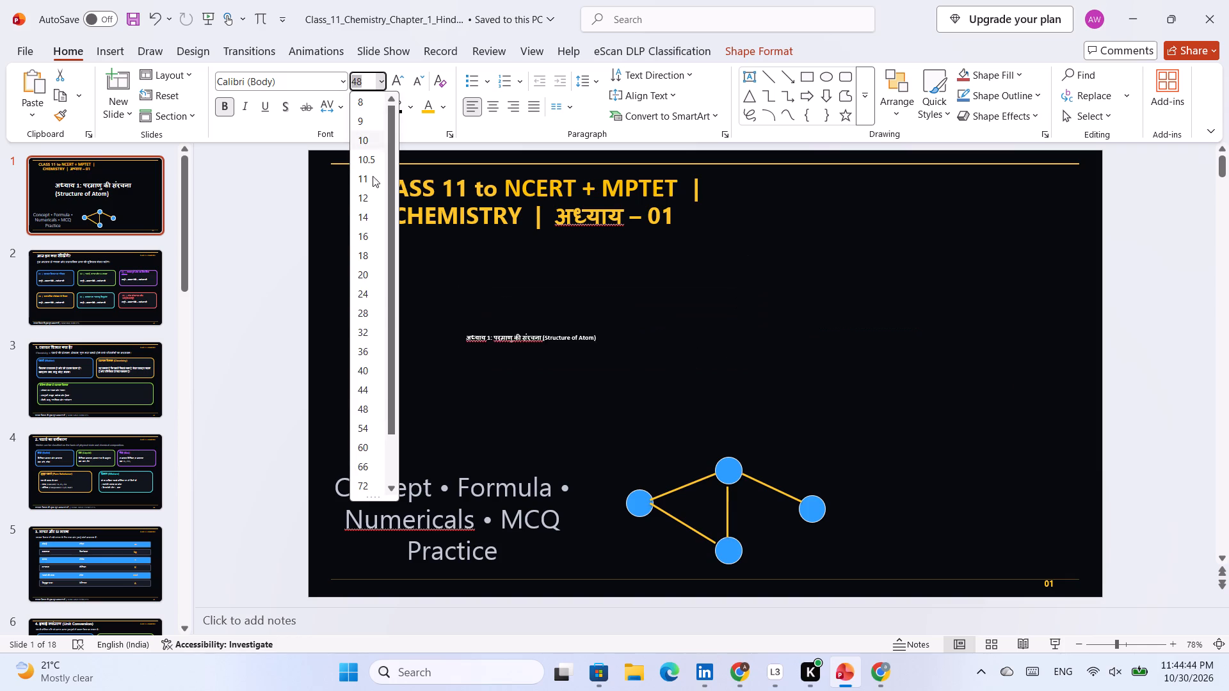
pyautogui.click(367, 430)
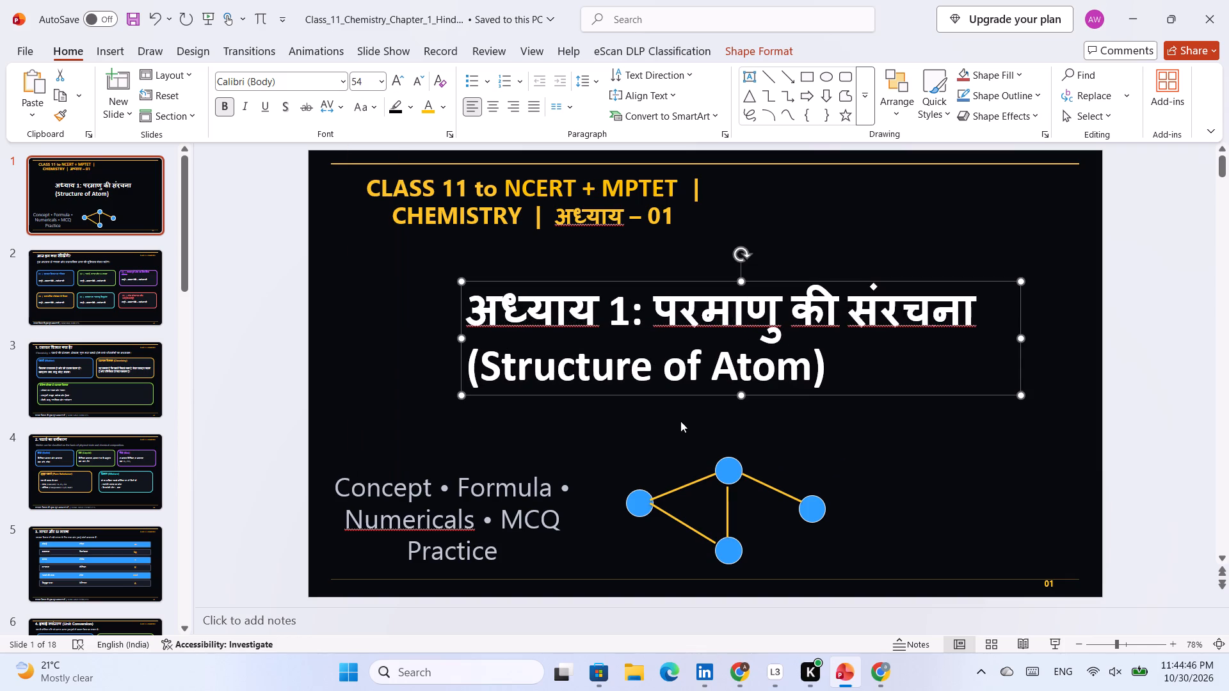
# Move the chapter title text box slightly up and to the left, closer to the yellow header.
pyautogui.moveTo(836, 400); pyautogui.dragTo(833, 400)
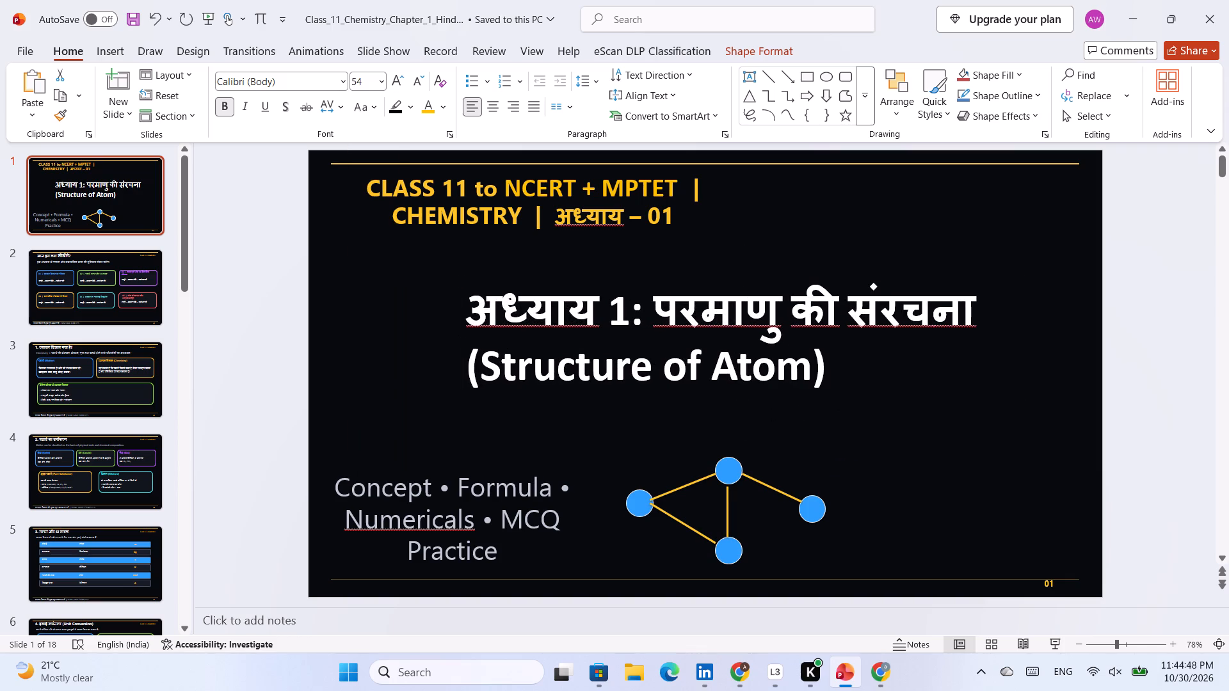
pyautogui.moveTo(833, 400); pyautogui.dragTo(811, 385)
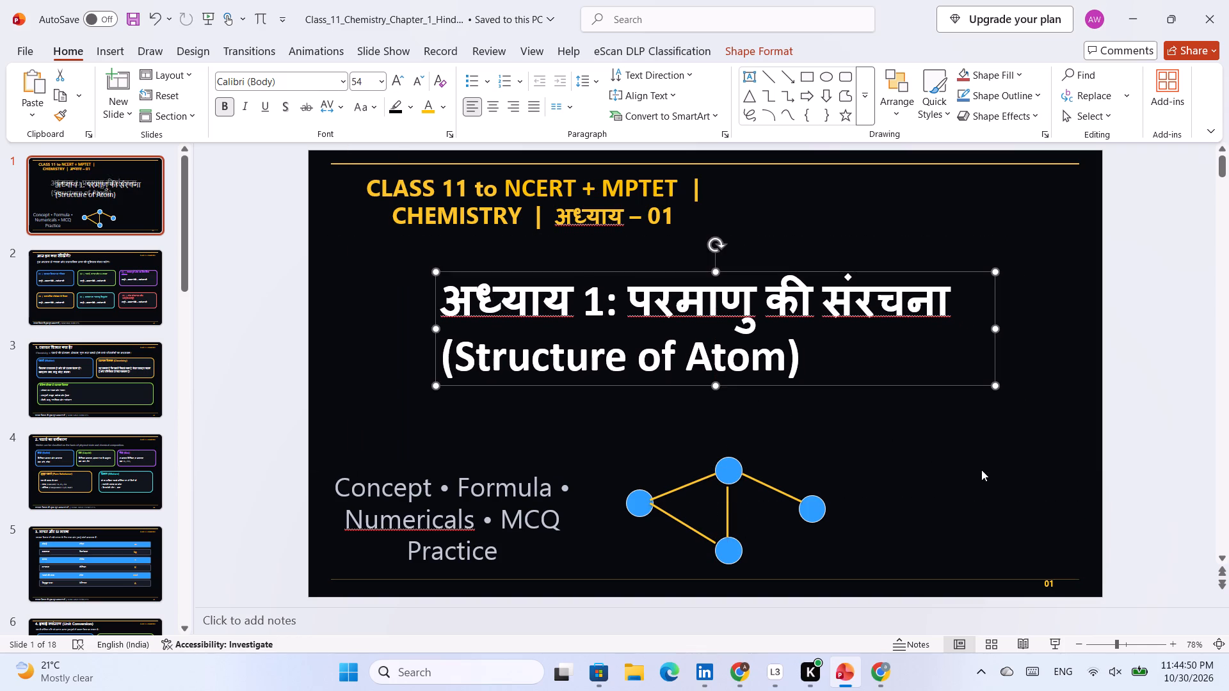
pyautogui.click(981, 470)
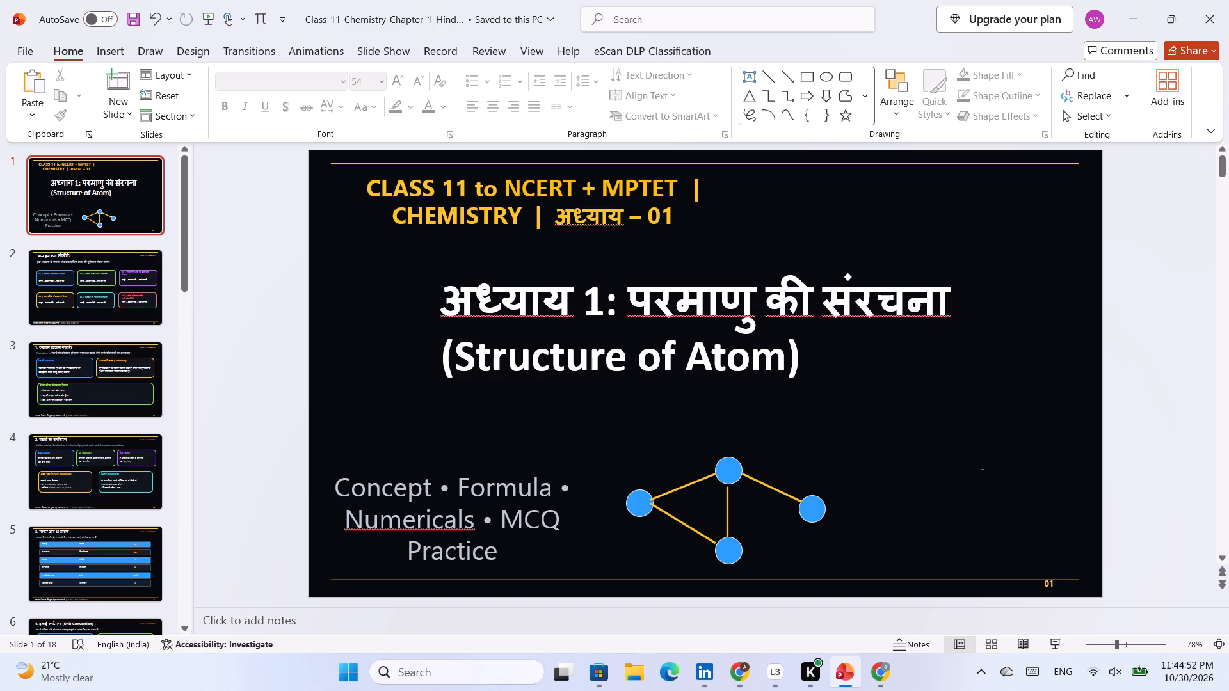
# Move the whole blue-circle diagram with its yellow connecting lines up and to the right, just below the chapter title's right half.
pyautogui.moveTo(766, 440); pyautogui.dragTo(614, 545)
pyautogui.moveTo(901, 444); pyautogui.dragTo(606, 575)
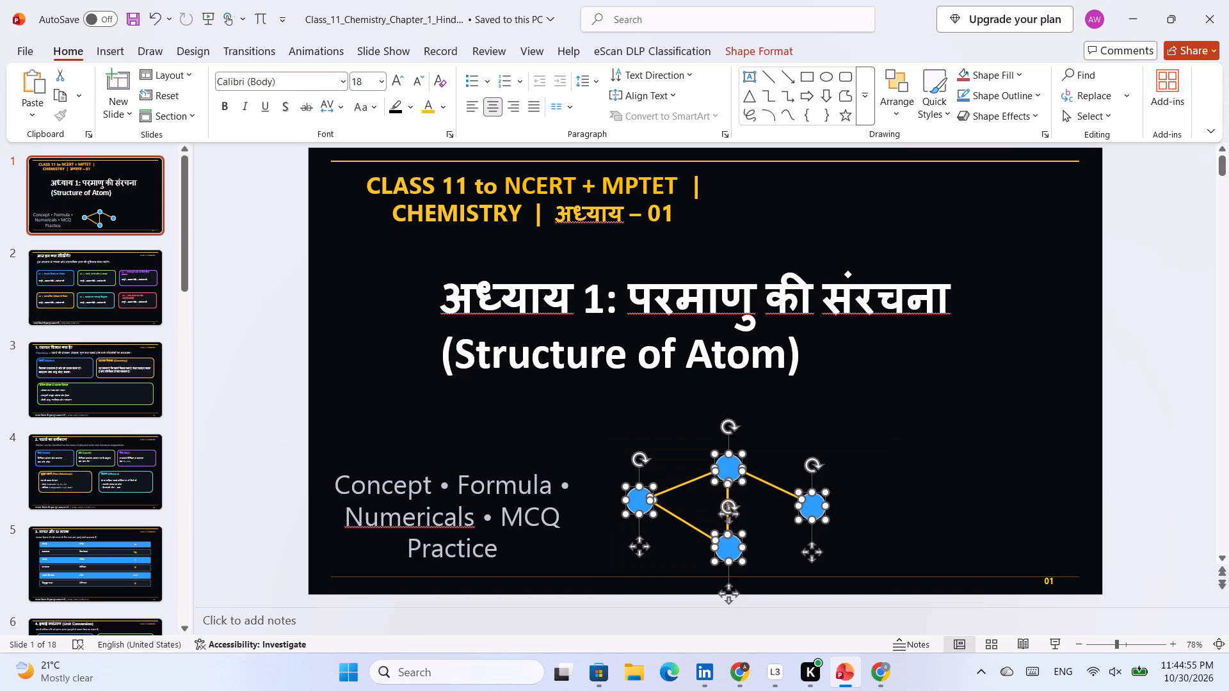
pyautogui.press('Up')
pyautogui.press('Up')
pyautogui.press('Up')
pyautogui.press('Up')
pyautogui.press('Up')
pyautogui.press('Up')
pyautogui.press('Up')
pyautogui.press('Up')
pyautogui.press('Up')
pyautogui.press('Up')
pyautogui.press('Up')
pyautogui.press('Up')
pyautogui.press('Up')
pyautogui.press('Up')
pyautogui.press('Up')
pyautogui.press('Up')
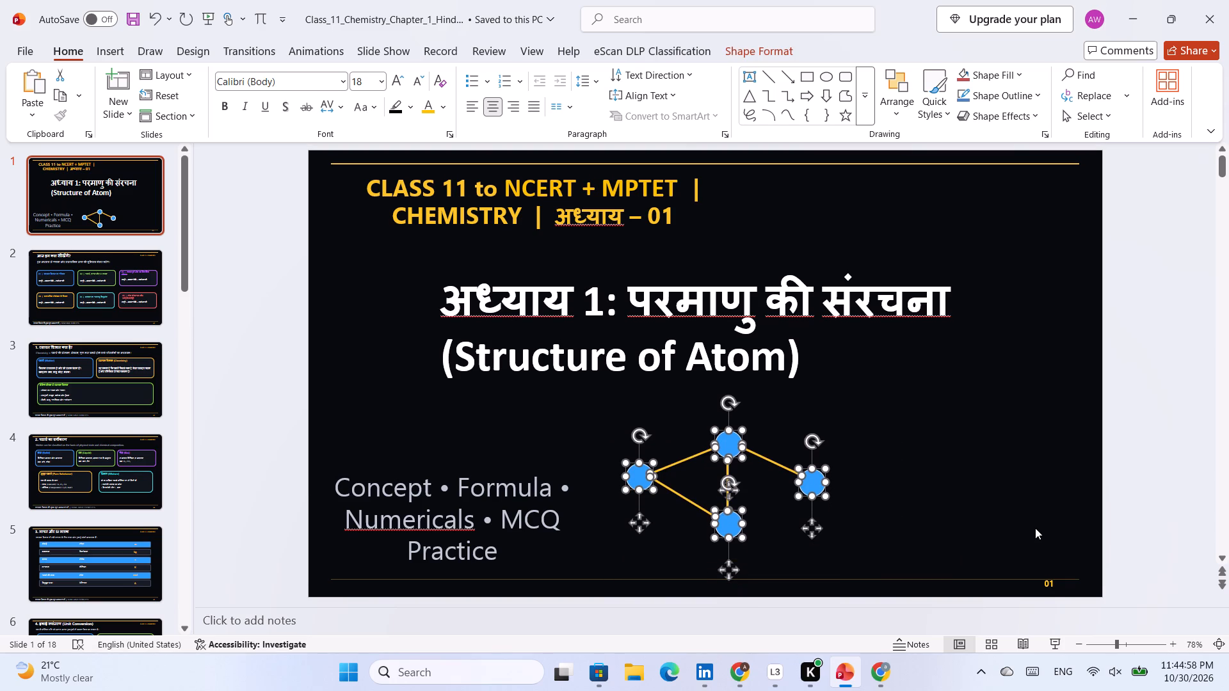
pyautogui.press('Right')
pyautogui.press('Right')
pyautogui.press('Right')
pyautogui.press('Right')
pyautogui.press('Right')
pyautogui.press('Right')
pyautogui.press('Right')
pyautogui.press('Right')
pyautogui.press('Right')
pyautogui.press('Right')
pyautogui.press('Right')
pyautogui.press('Right')
pyautogui.press('Right')
pyautogui.press('Right')
pyautogui.press('Right')
pyautogui.press('Right')
pyautogui.press('Right')
pyautogui.press('Right')
pyautogui.press('Right')
pyautogui.press('Right')
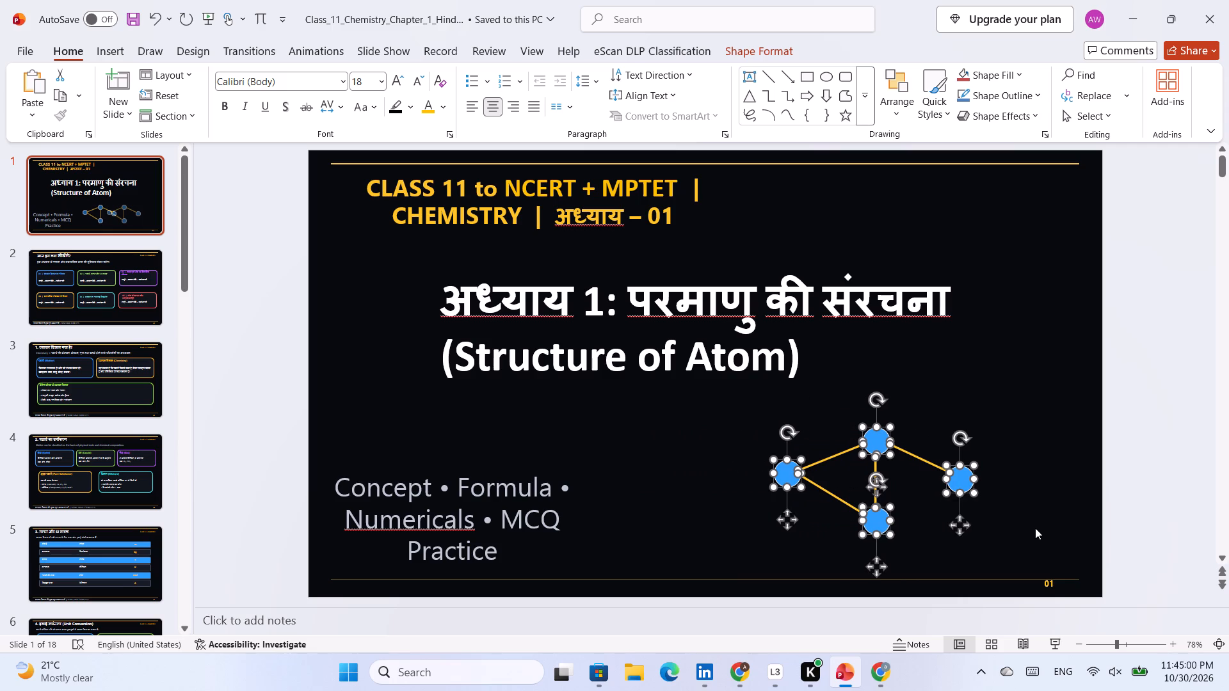
pyautogui.press('Up')
pyautogui.press('Up')
pyautogui.press('Up')
pyautogui.press('Up')
pyautogui.press('Up')
pyautogui.press('Up')
pyautogui.press('Up')
pyautogui.press('Up')
pyautogui.press('Up')
pyautogui.press('Up')
pyautogui.press('Up')
pyautogui.press('Up')
pyautogui.press('Up')
pyautogui.press('Up')
pyautogui.press('Up')
pyautogui.press('Up')
pyautogui.press('Up')
pyautogui.press('Up')
pyautogui.press('Right')
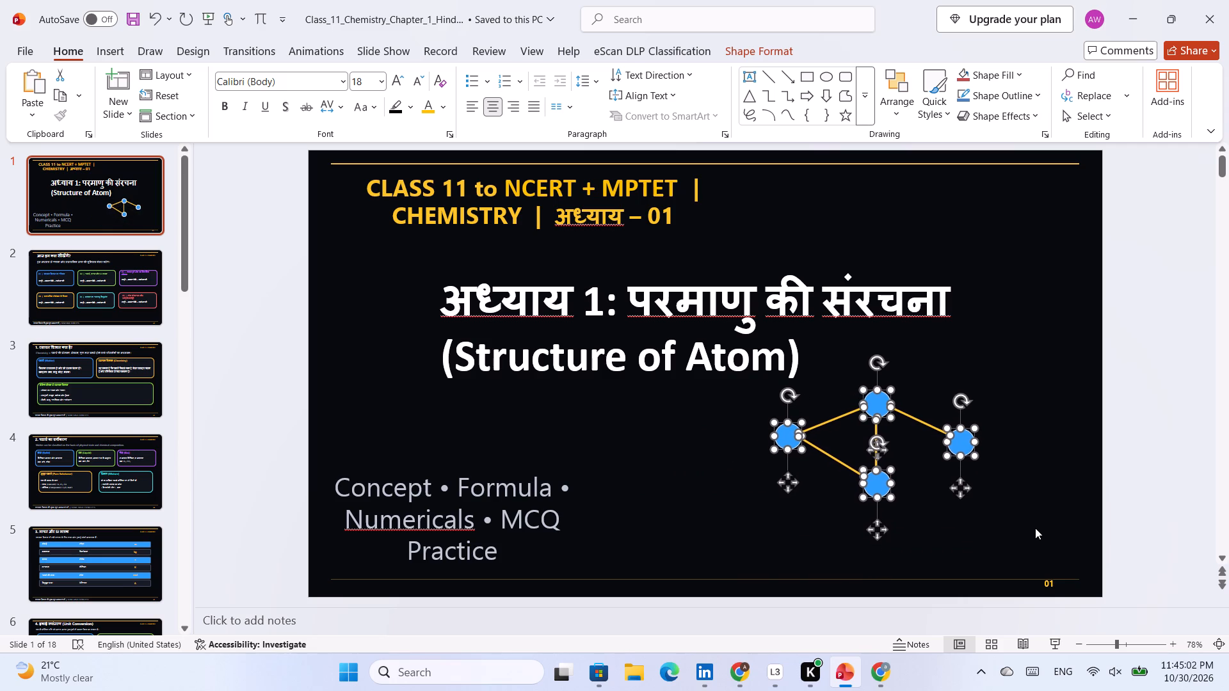
pyautogui.press('Right')
pyautogui.press('Right')
pyautogui.press('Right')
pyautogui.press('Right')
pyautogui.press('Right')
pyautogui.press('Right')
pyautogui.press('Right')
pyautogui.press('Right')
pyautogui.press('Down')
pyautogui.press('Down')
pyautogui.press('Down')
pyautogui.press('Down')
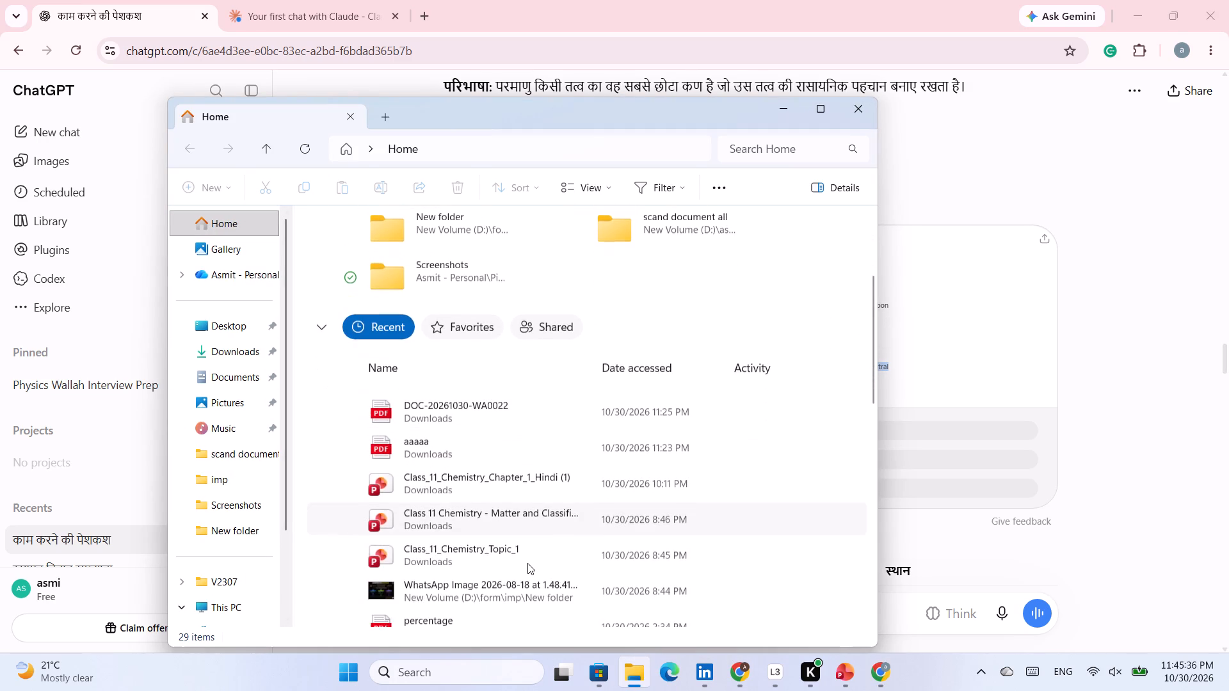
pyautogui.scroll(-3, 469, 572)
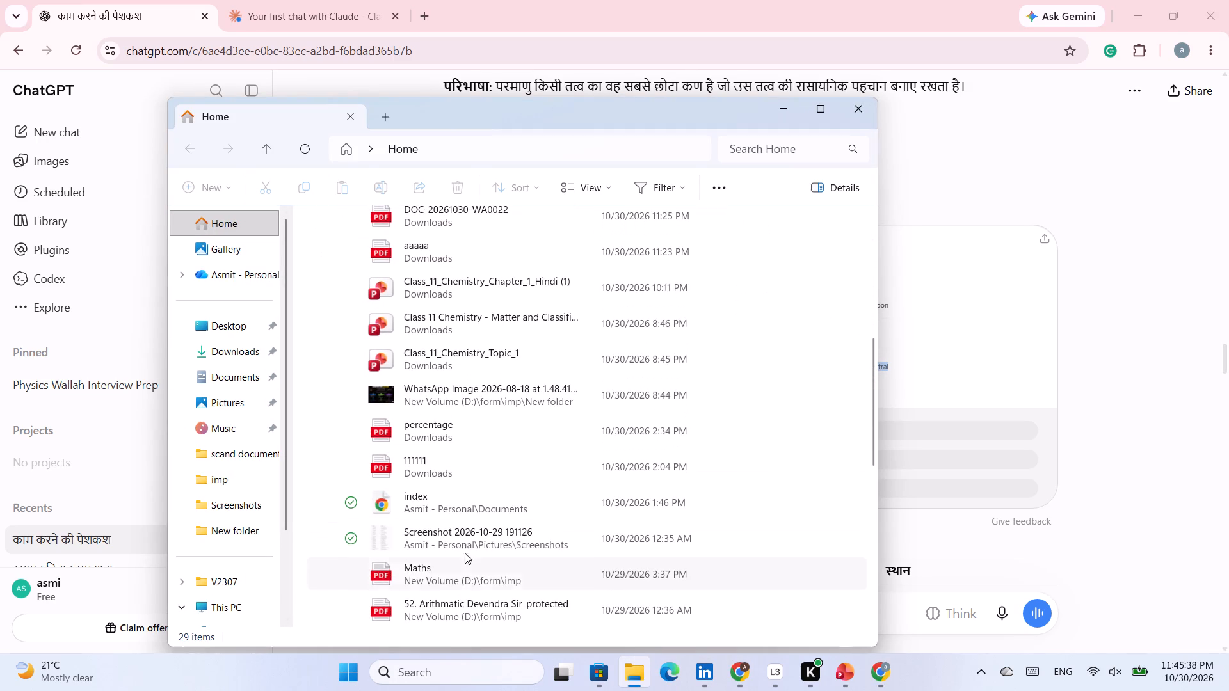
pyautogui.click(237, 393)
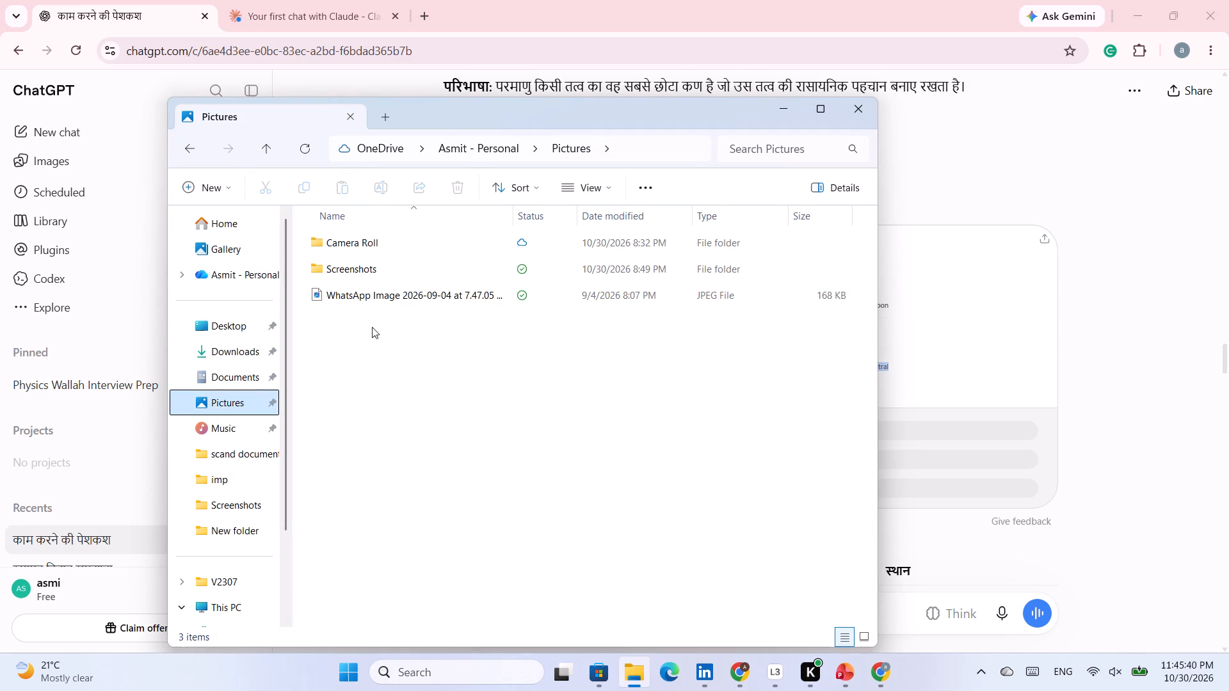
pyautogui.doubleClick(404, 269)
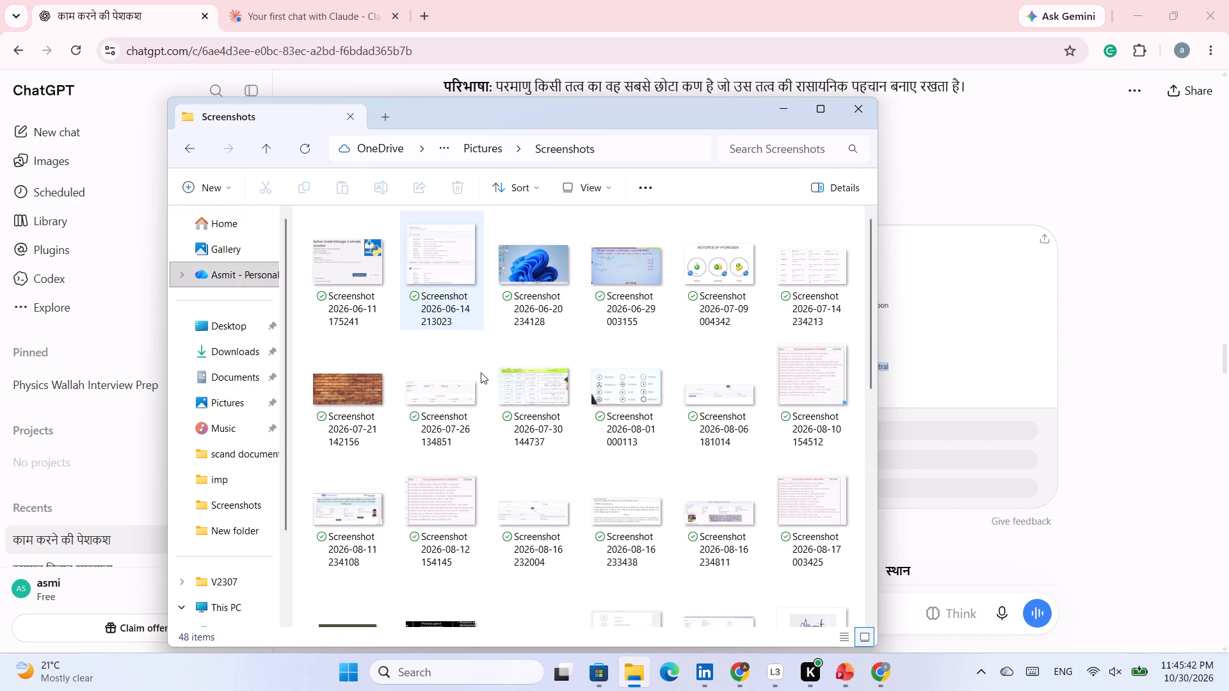
pyautogui.click(819, 122)
pyautogui.click(821, 115)
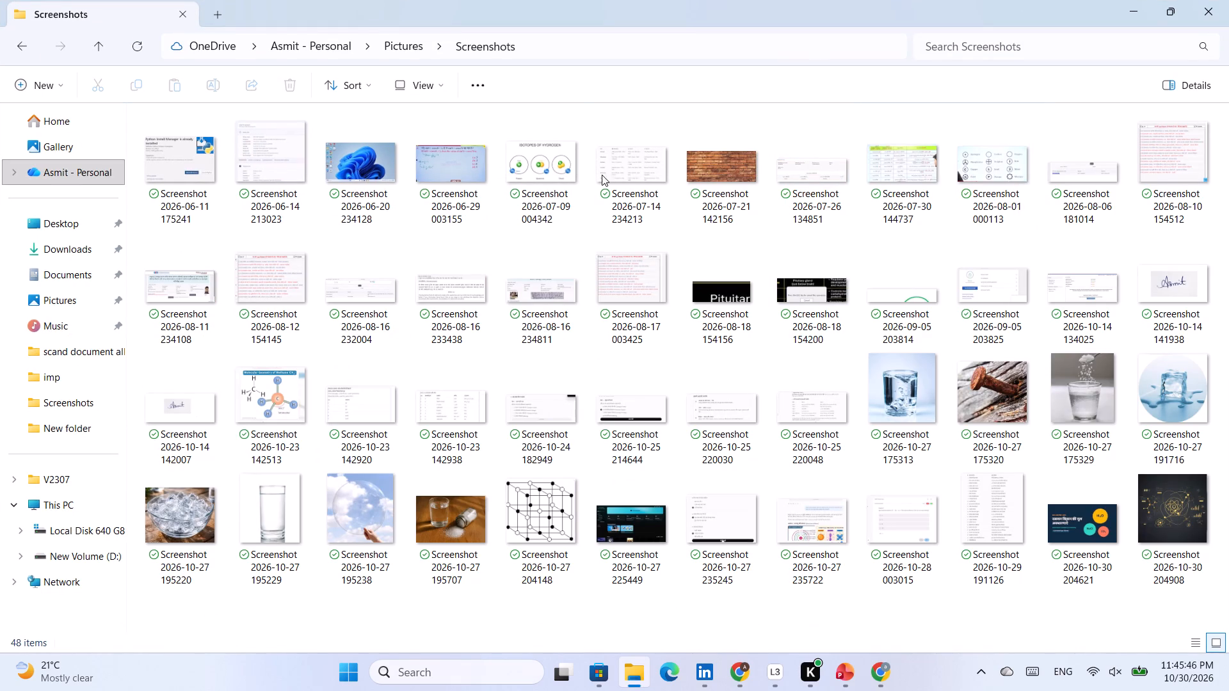
# Preview the isotopes, element symbols, gold atom and Structure of Atom screenshots in the Screenshots folder to compare them as slide images.
pyautogui.doubleClick(520, 191)
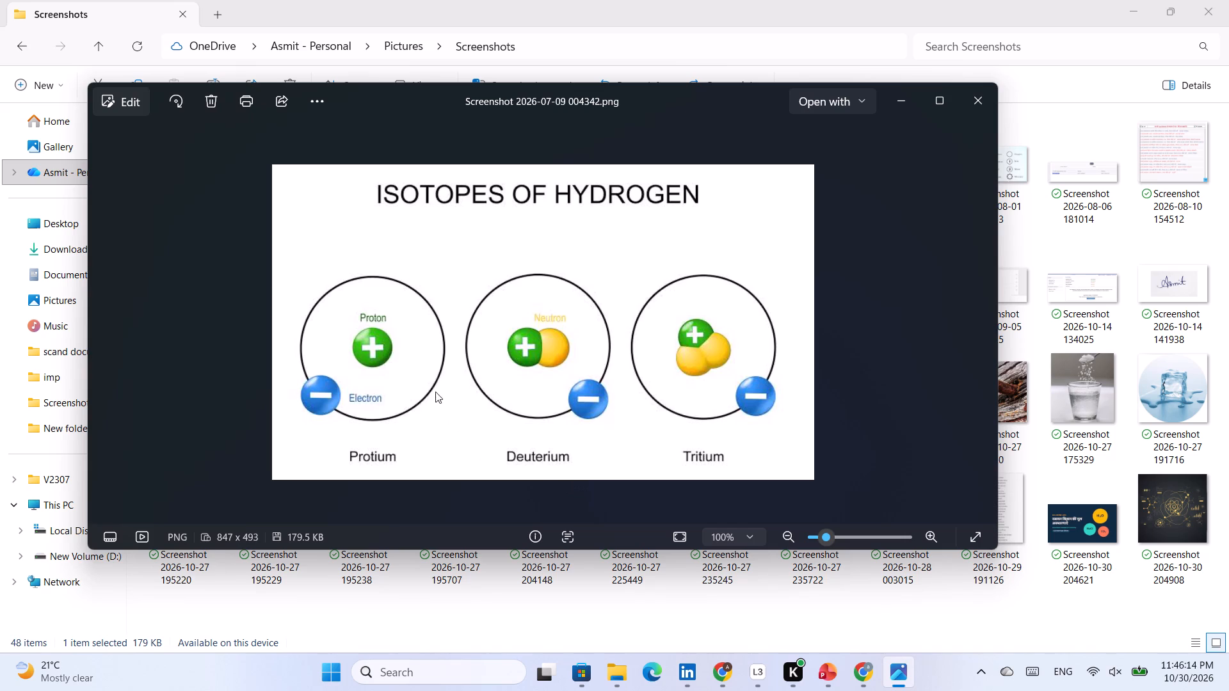
pyautogui.click(970, 99)
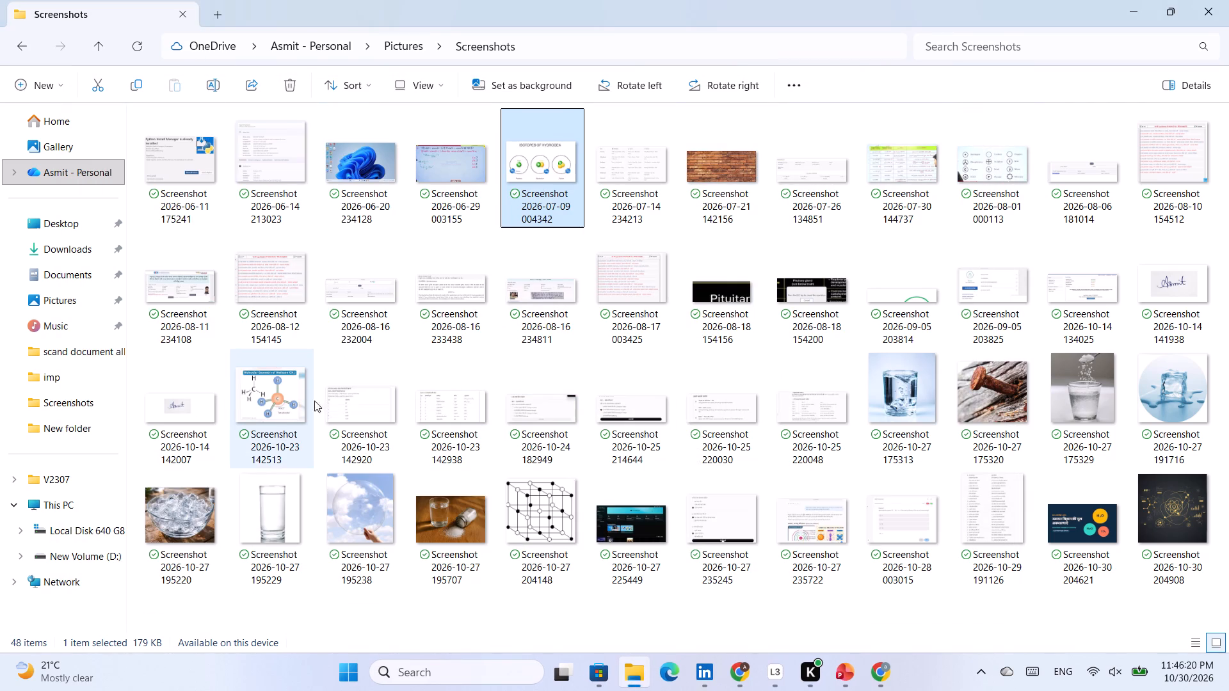
pyautogui.click(990, 171)
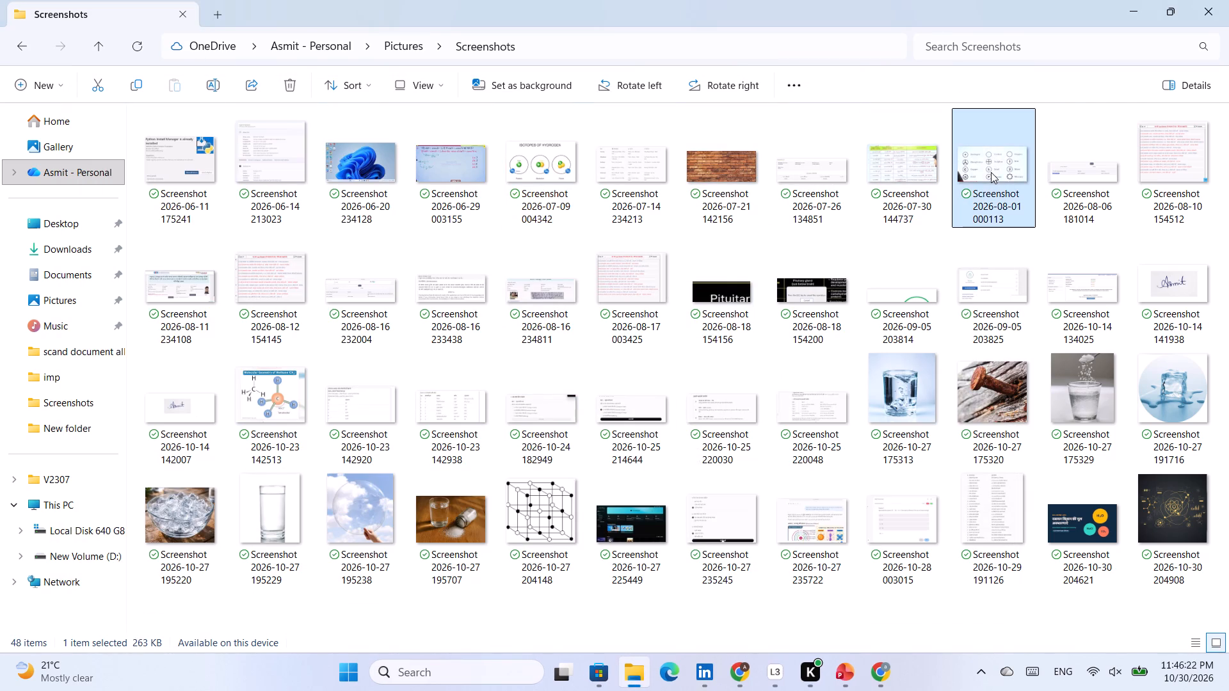
pyautogui.doubleClick(1000, 151)
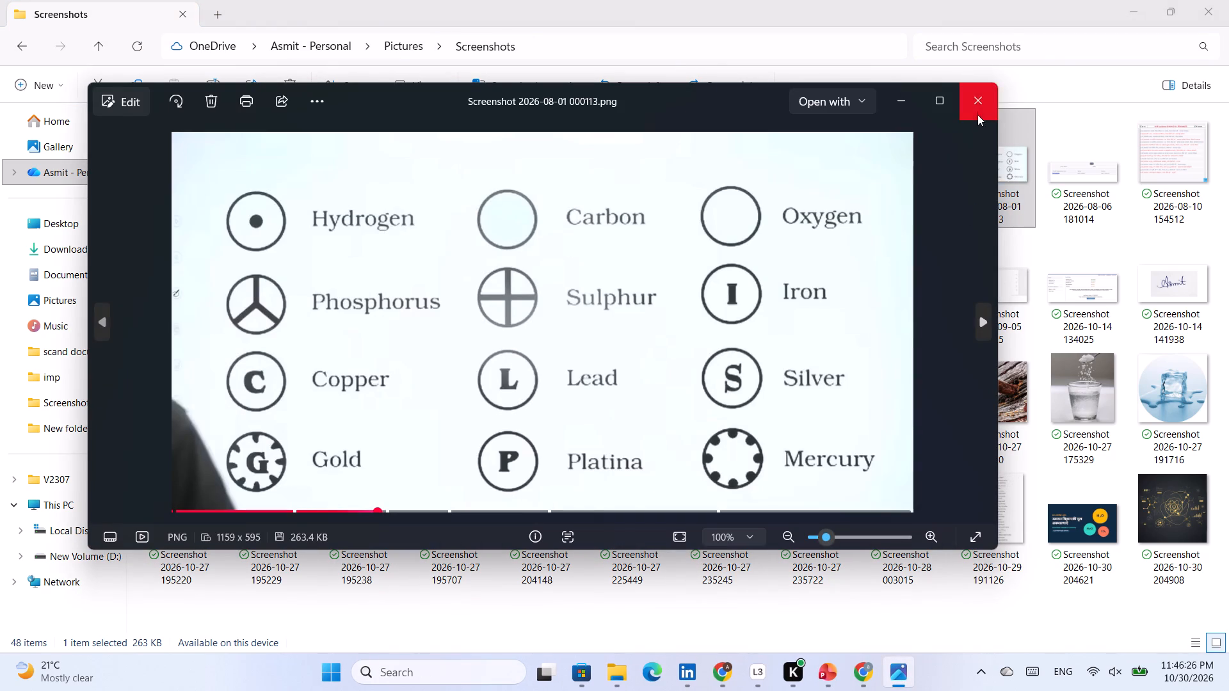
pyautogui.click(977, 109)
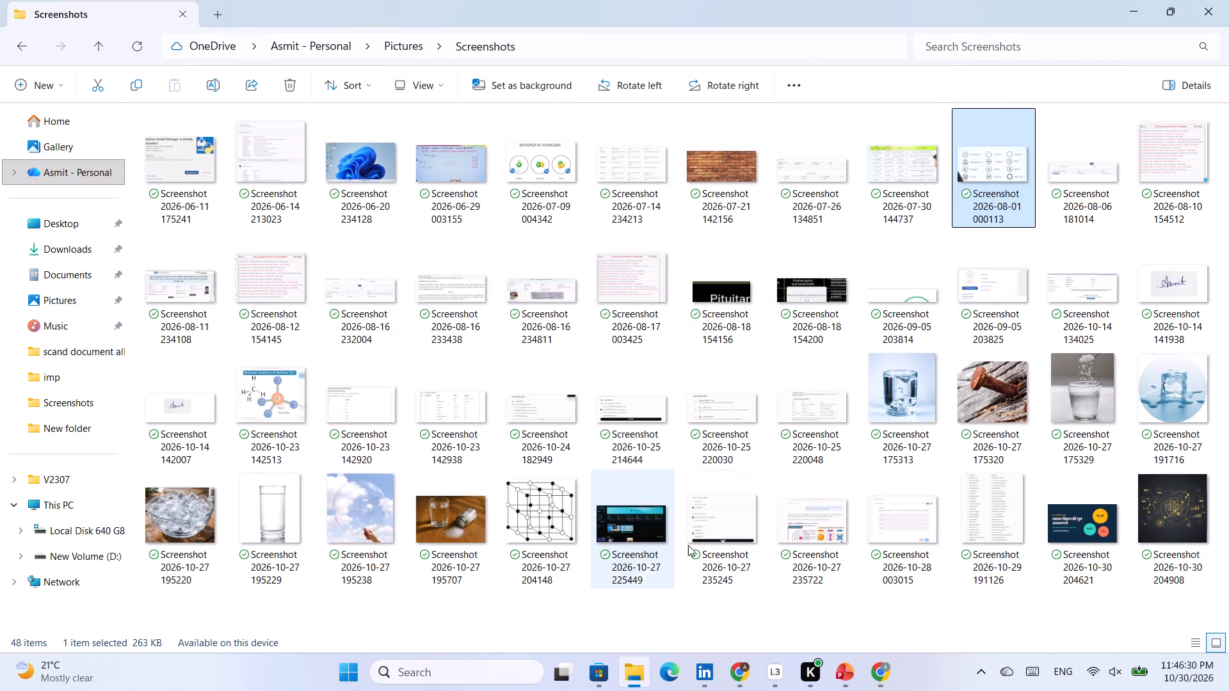
pyautogui.scroll(-2, 909, 520)
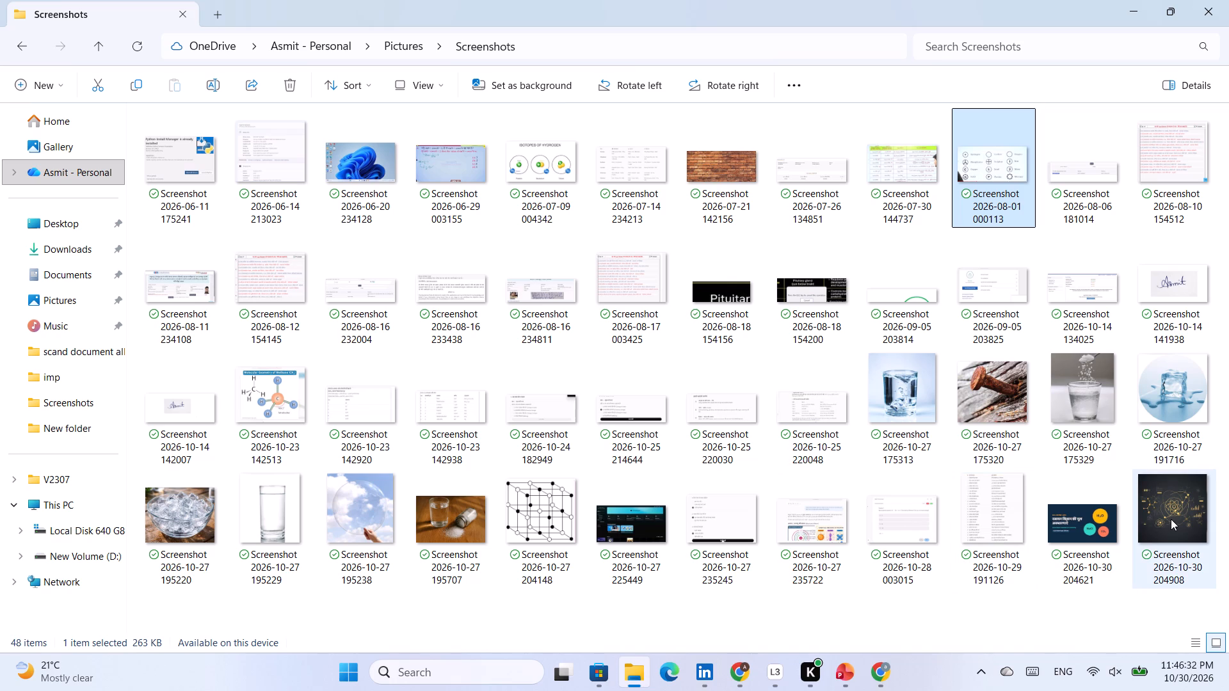
pyautogui.doubleClick(1171, 519)
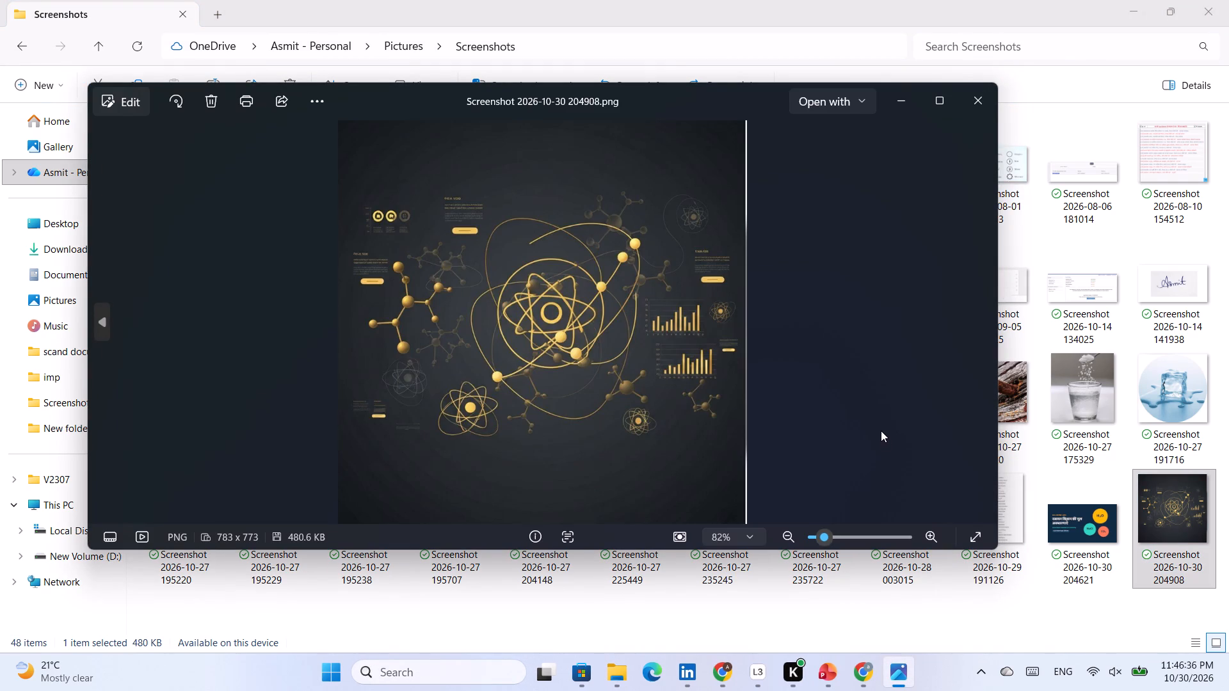
pyautogui.click(973, 111)
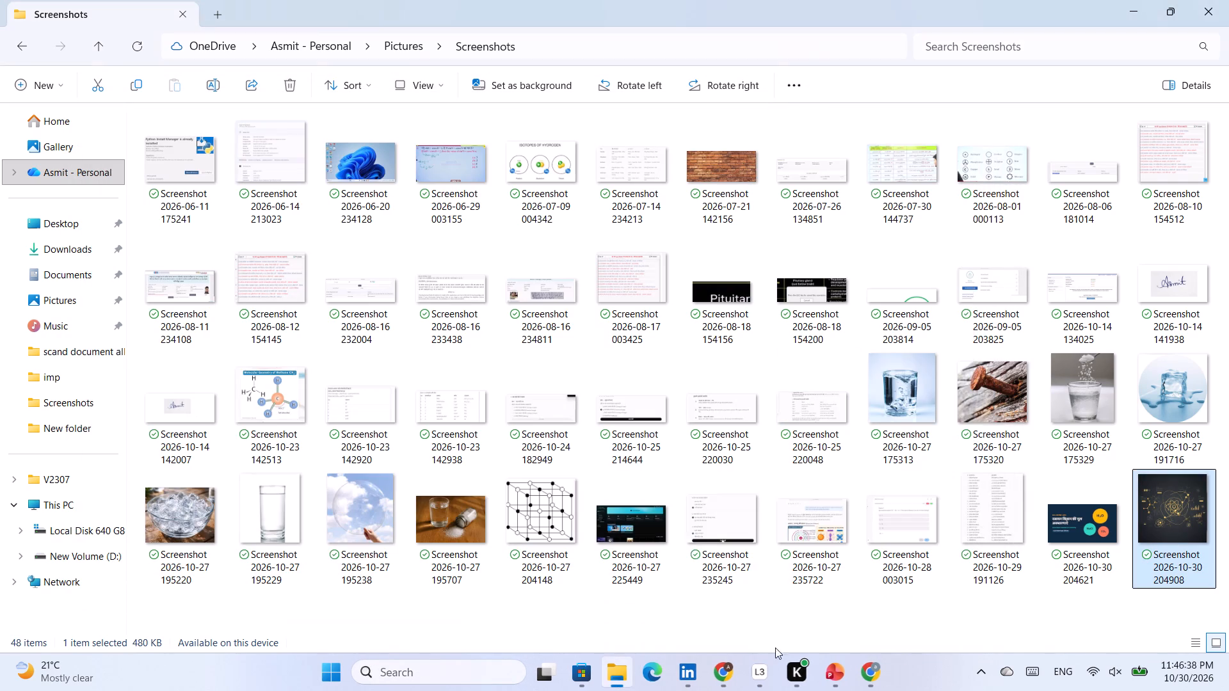
pyautogui.doubleClick(814, 549)
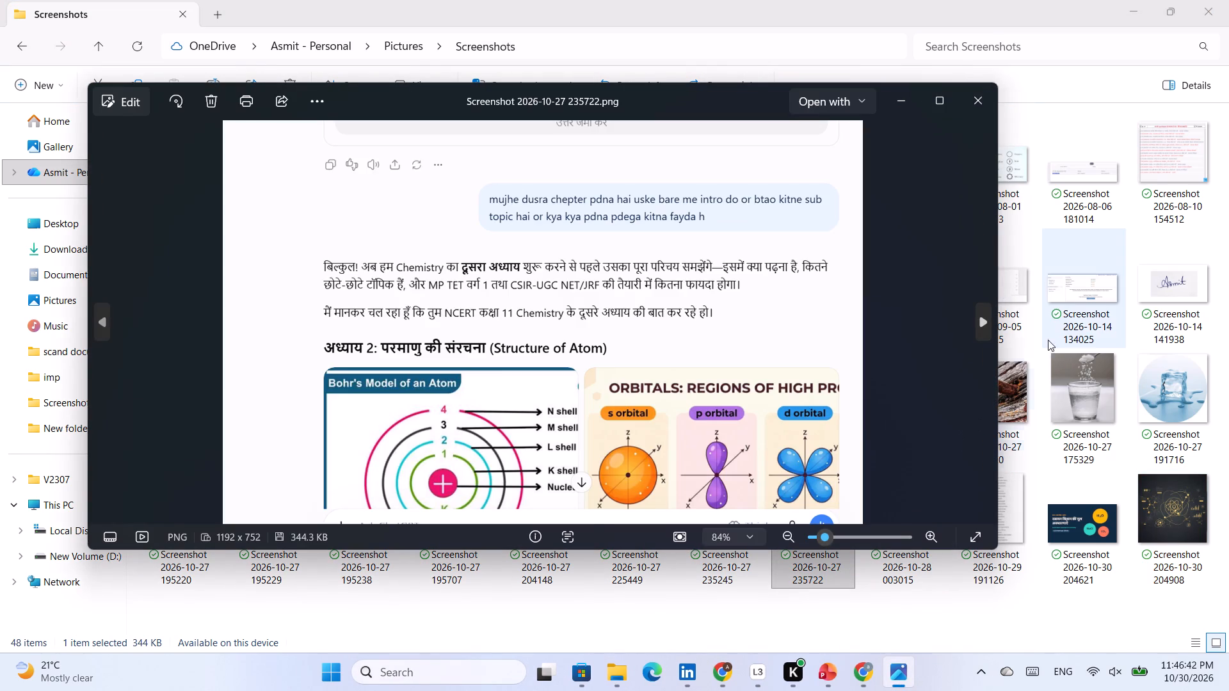
pyautogui.click(1084, 264)
pyautogui.scroll(-2, 1157, 525)
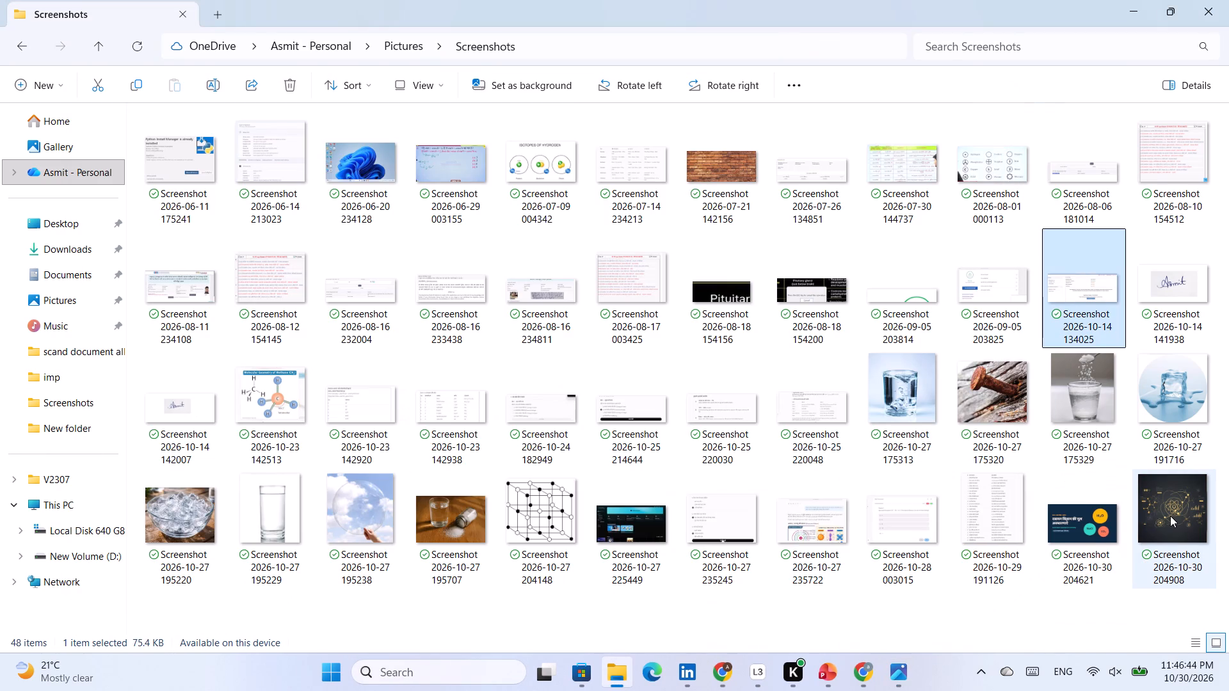
pyautogui.click(837, 675)
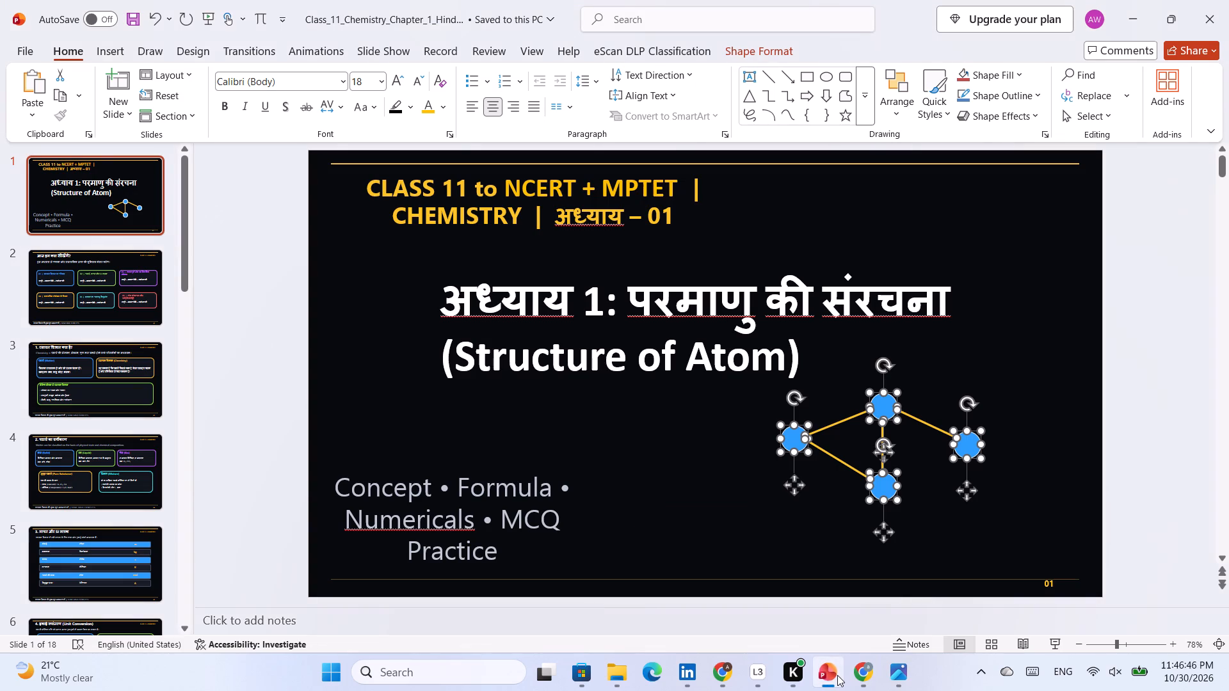
pyautogui.click(904, 686)
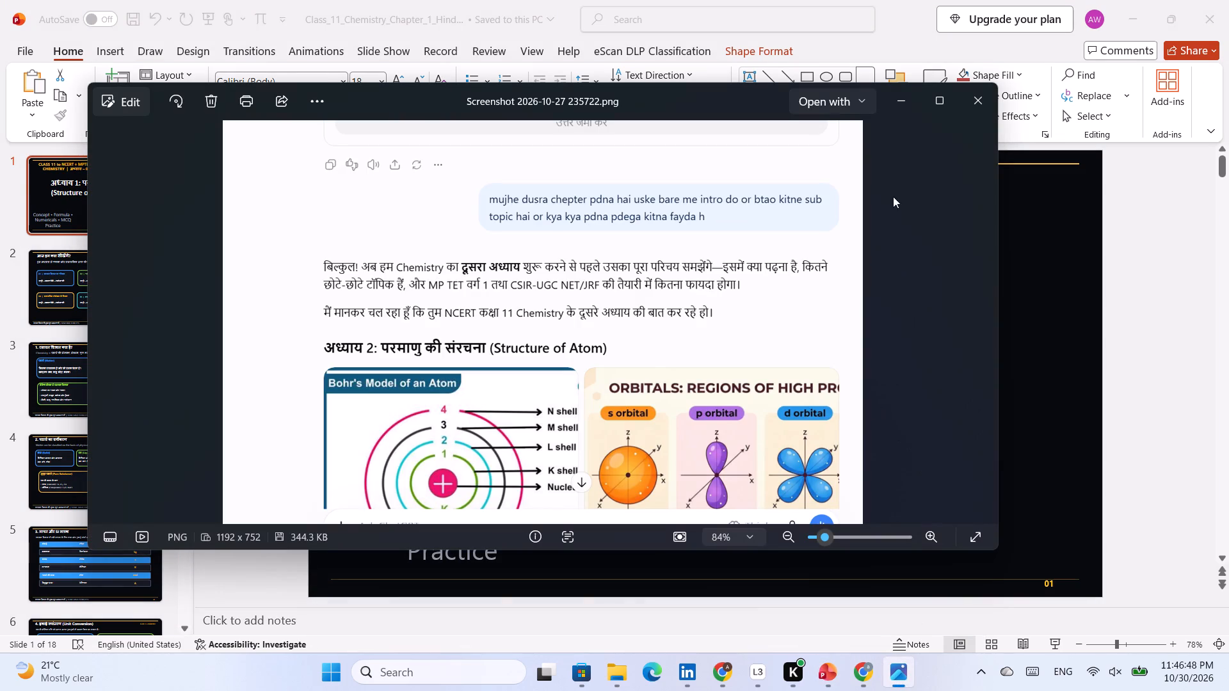
pyautogui.click(984, 107)
pyautogui.click(634, 676)
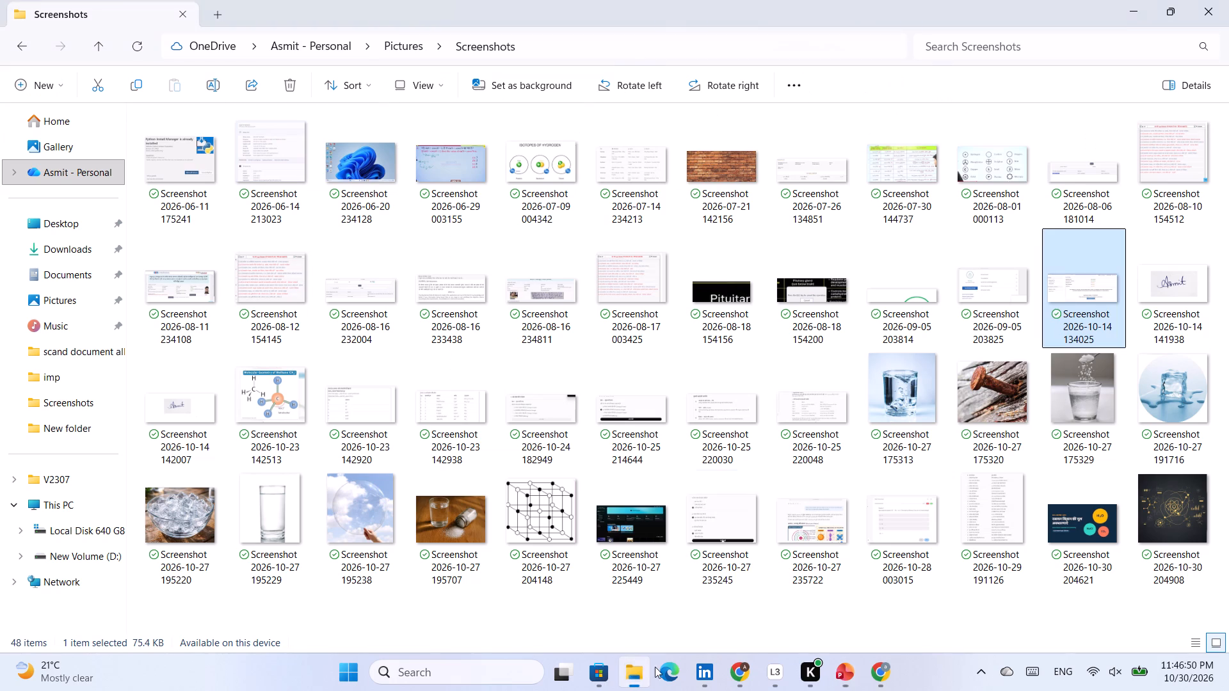
pyautogui.click(1166, 7)
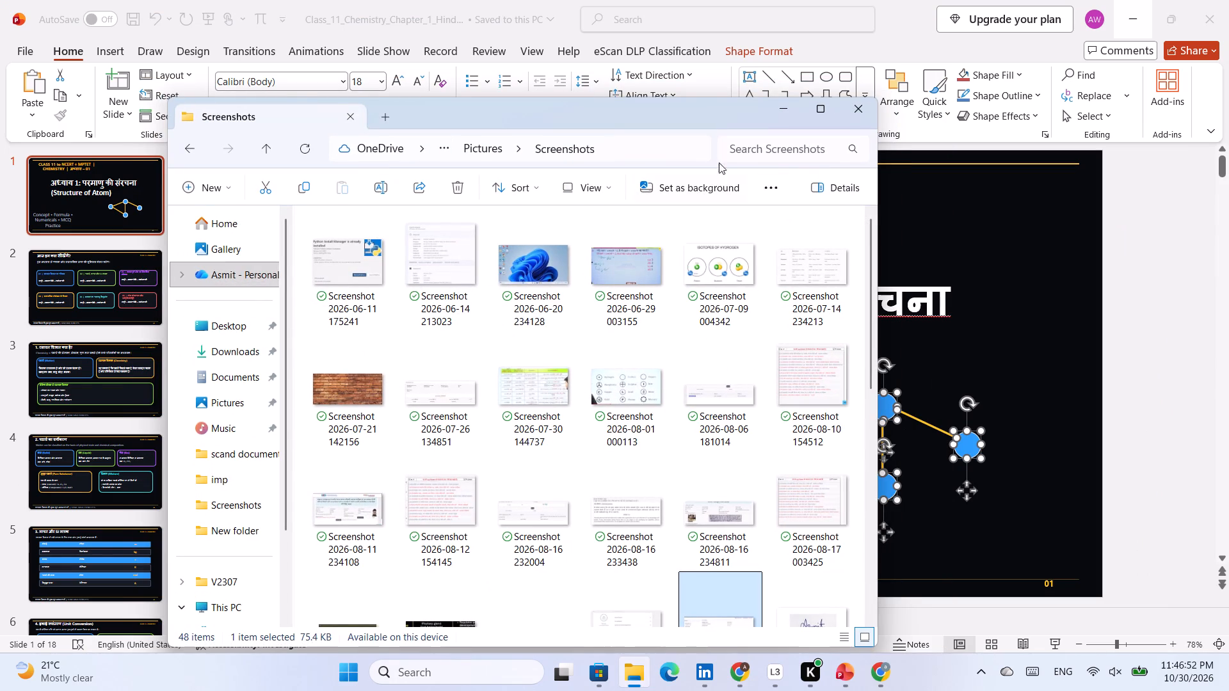
pyautogui.moveTo(705, 113); pyautogui.dragTo(513, 90)
pyautogui.scroll(-2, 595, 394)
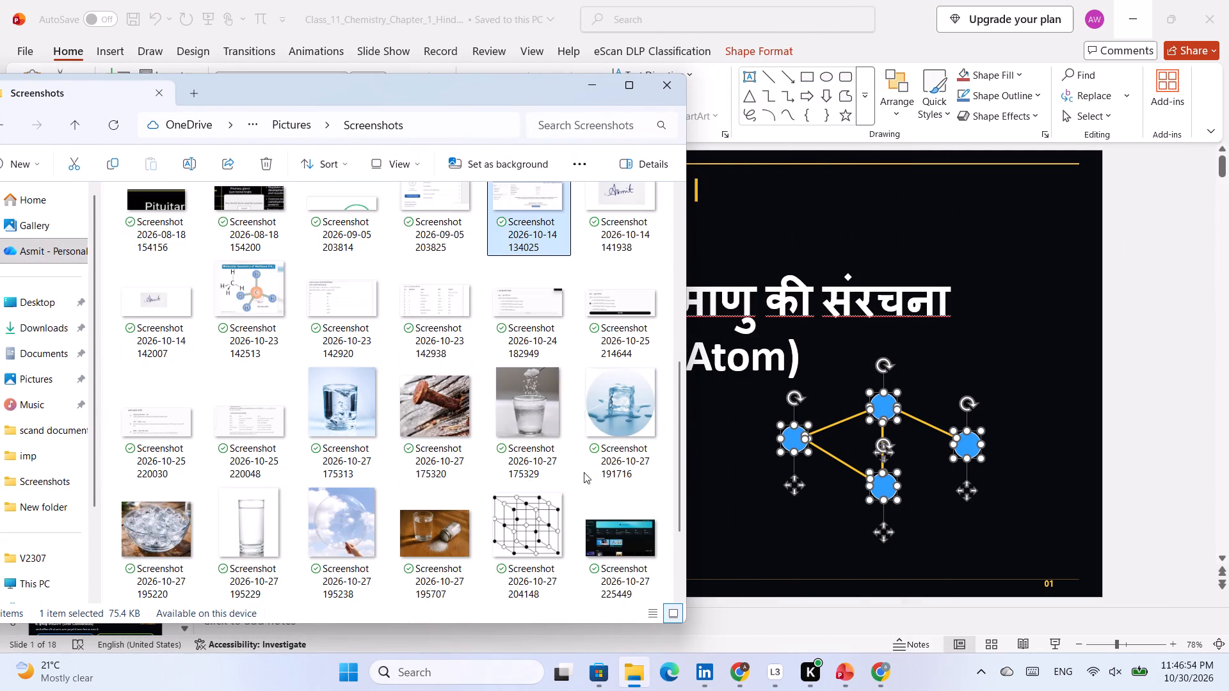
pyautogui.scroll(-1, 602, 510)
pyautogui.moveTo(603, 525); pyautogui.dragTo(686, 527)
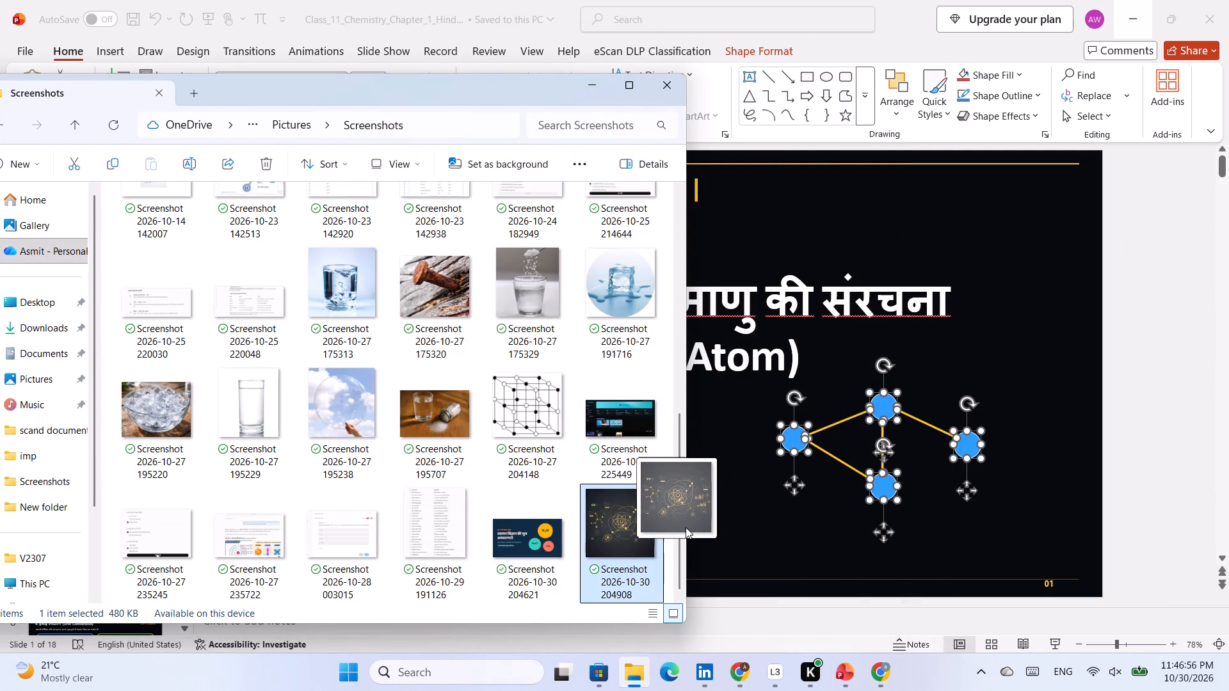
pyautogui.moveTo(686, 527); pyautogui.dragTo(729, 536)
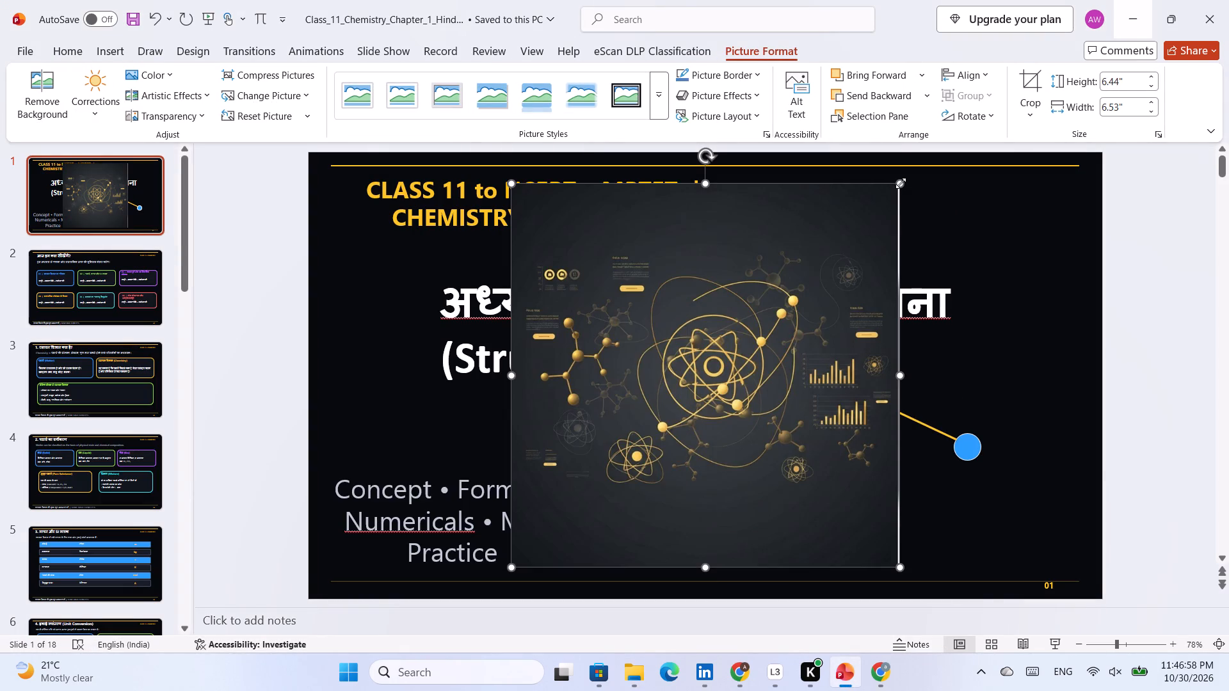
# Shrink the atom picture to about 2.42" high by 2.45" wide and place it between the Concept • Formula text and the blue-circle diagram.
pyautogui.moveTo(901, 183); pyautogui.dragTo(661, 441)
pyautogui.moveTo(613, 469); pyautogui.dragTo(625, 468)
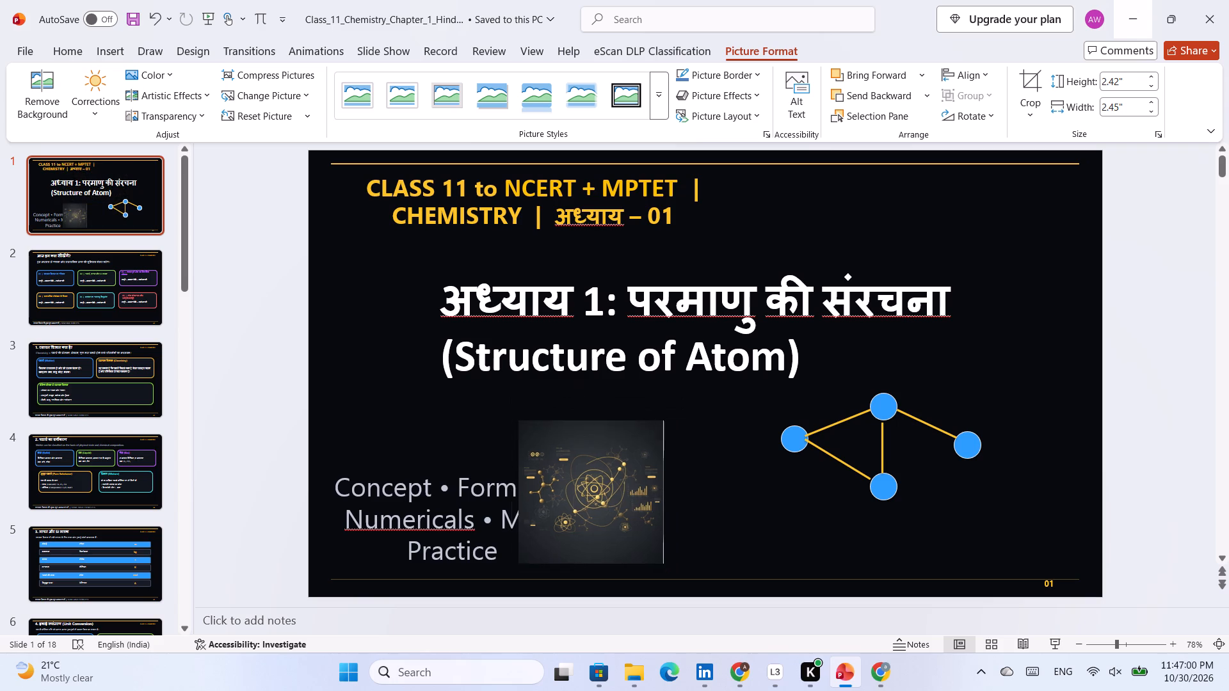
pyautogui.moveTo(625, 468); pyautogui.dragTo(699, 464)
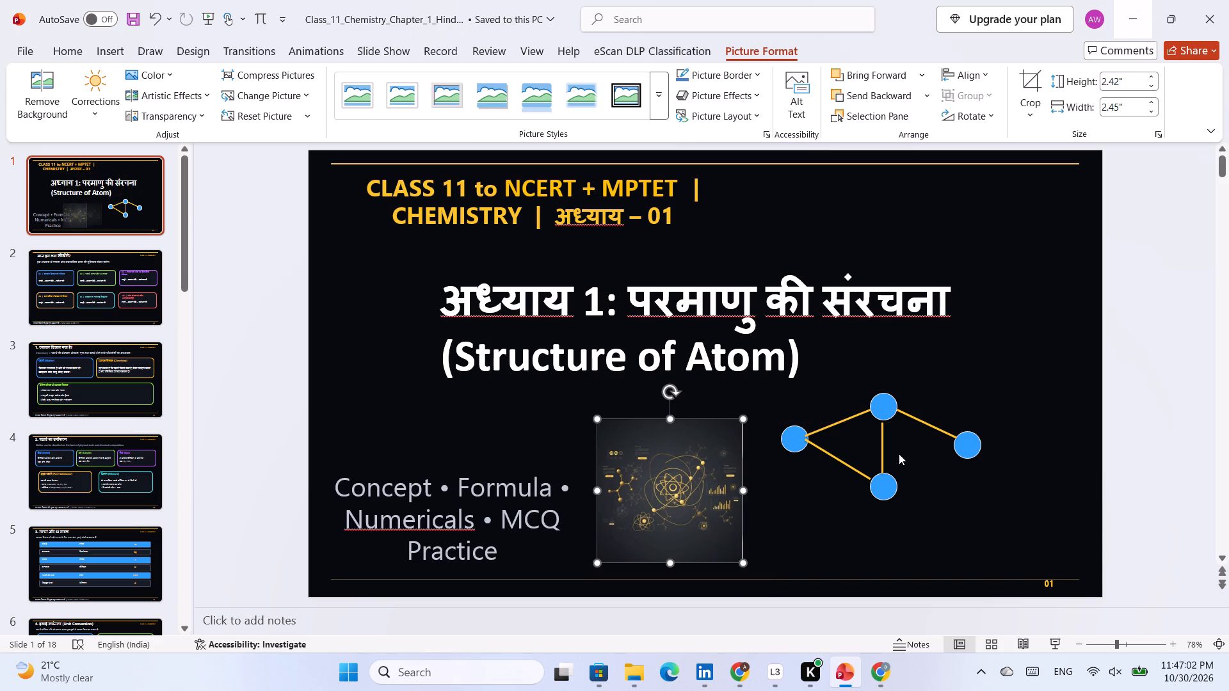
# Delete the whole blue-circle diagram from slide 1, including its yellow connecting lines and all four circles.
pyautogui.moveTo(884, 413); pyautogui.dragTo(893, 415)
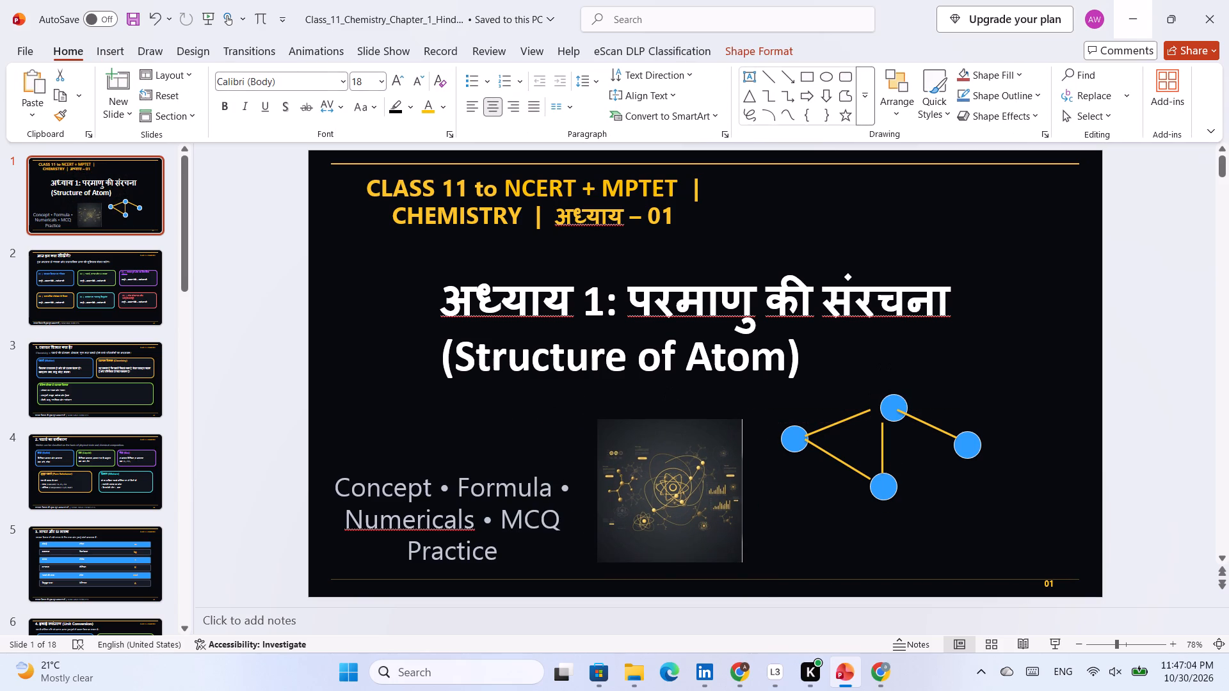
pyautogui.moveTo(893, 415); pyautogui.dragTo(890, 416)
pyautogui.moveTo(974, 393); pyautogui.dragTo(786, 491)
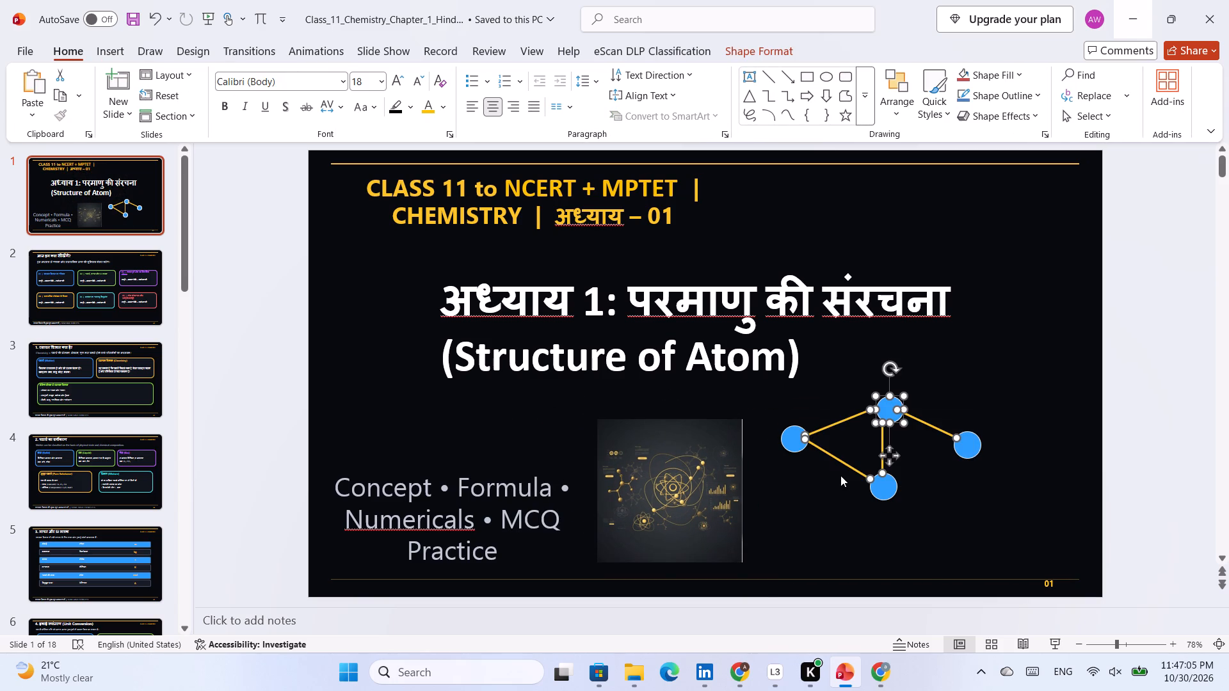
pyautogui.press('BackSpace')
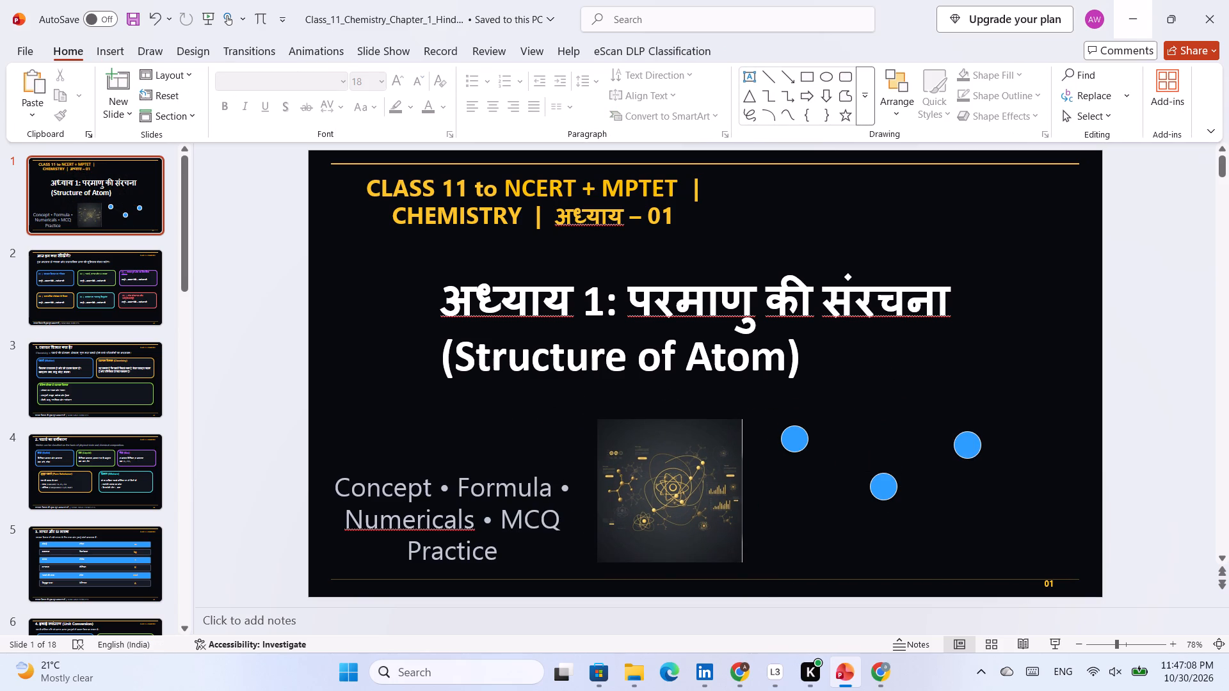
pyautogui.click(883, 483)
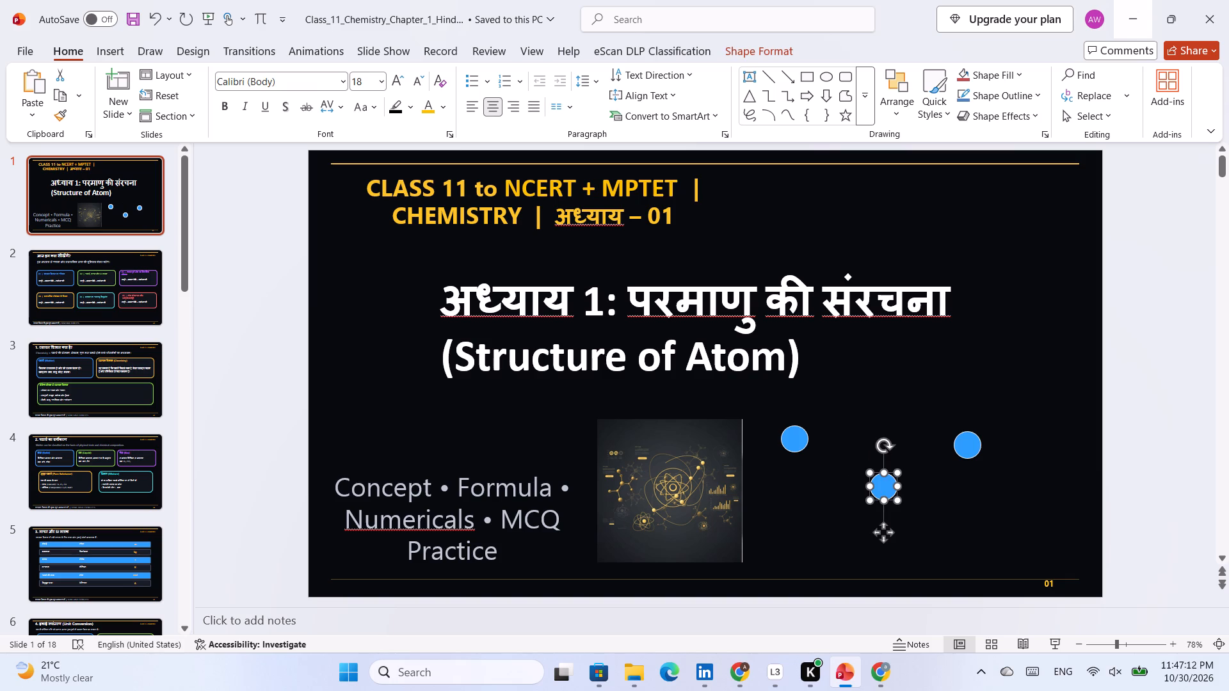
pyautogui.press('Delete')
pyautogui.press('Delete')
pyautogui.click(968, 456)
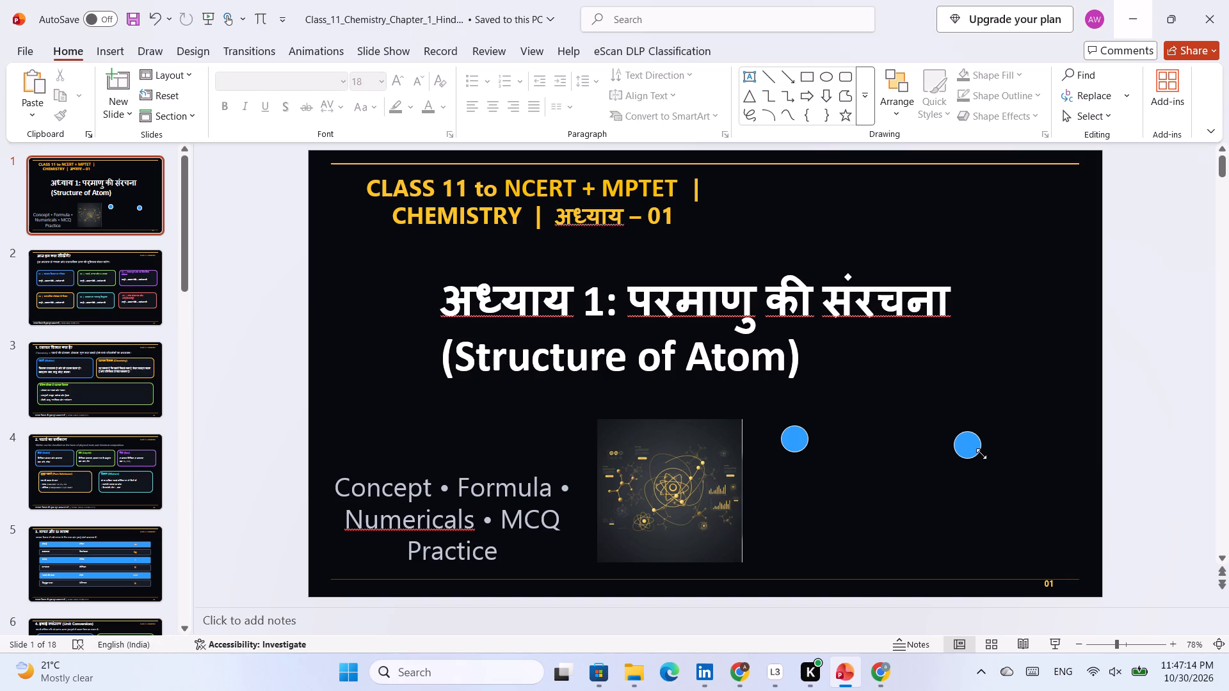
pyautogui.press('BackSpace')
pyautogui.click(796, 441)
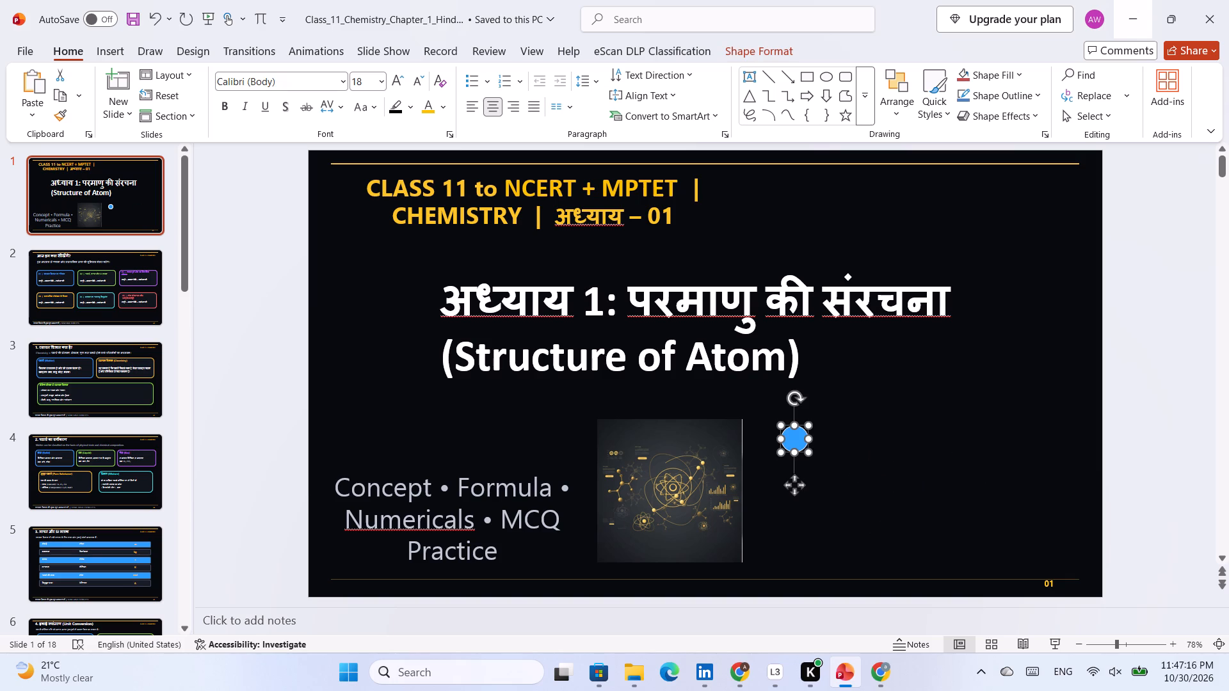
pyautogui.press('BackSpace')
# Move the atom picture into the slide's lower-right area and enlarge it to fill the space between the chapter title and the bottom line.
pyautogui.click(705, 533)
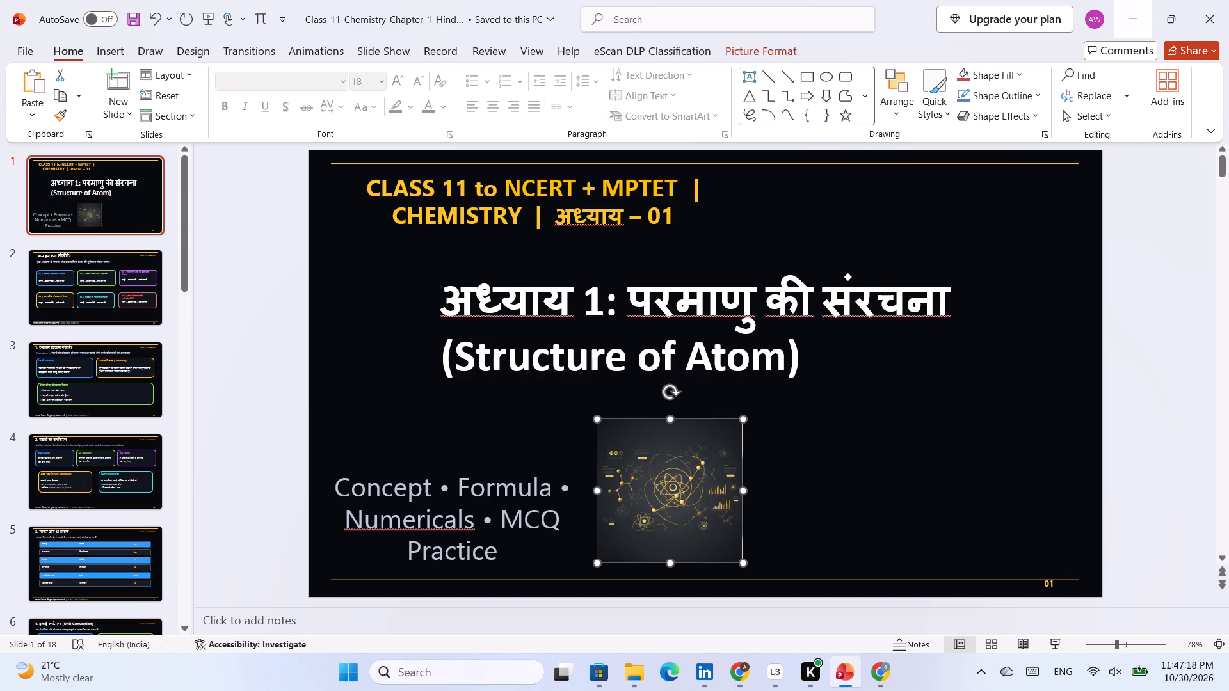
pyautogui.moveTo(707, 508); pyautogui.dragTo(876, 496)
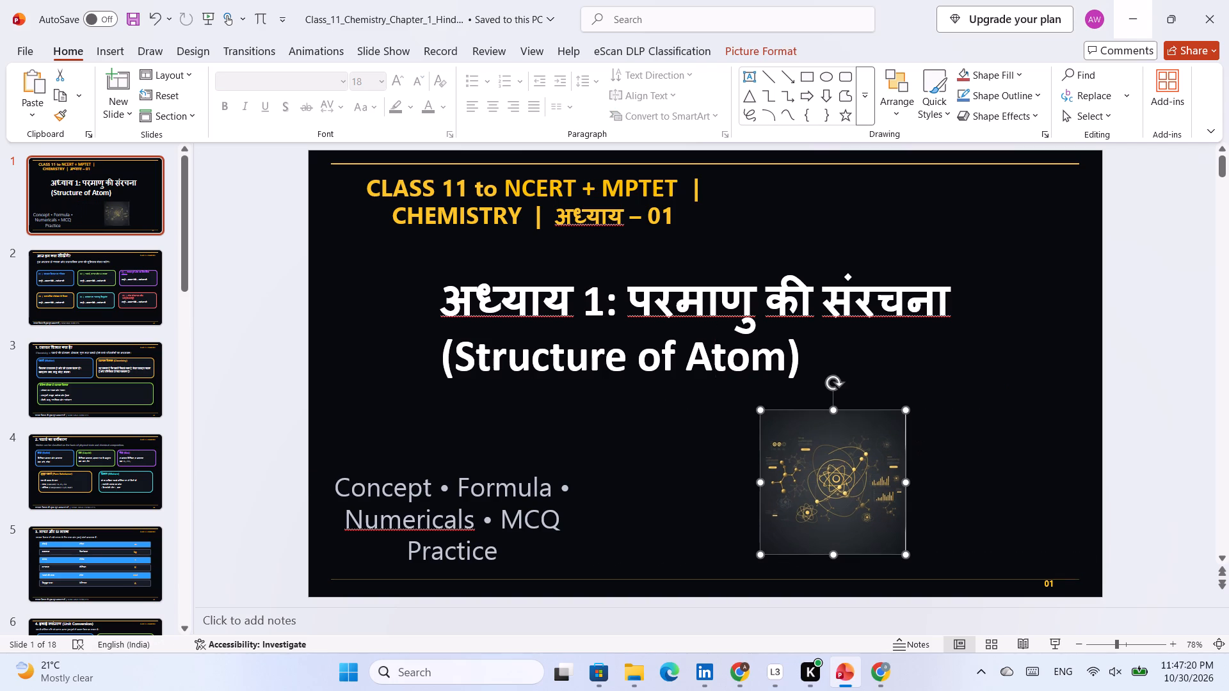
pyautogui.moveTo(905, 409); pyautogui.dragTo(988, 368)
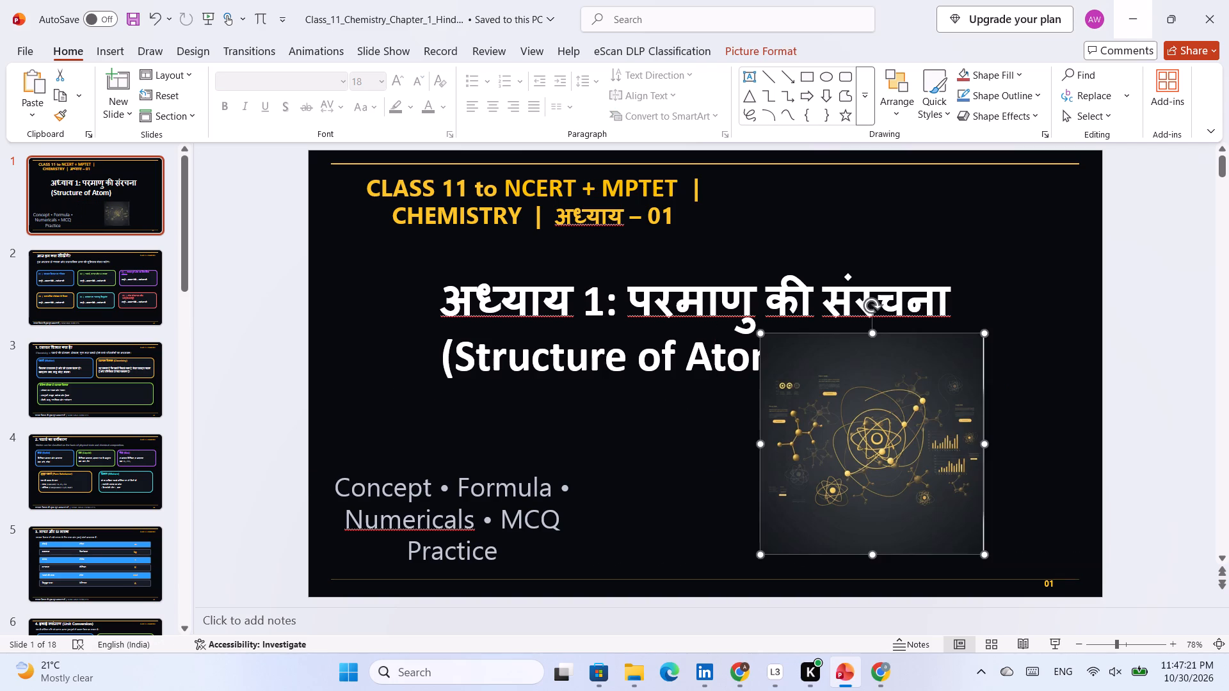
pyautogui.moveTo(908, 441); pyautogui.dragTo(955, 445)
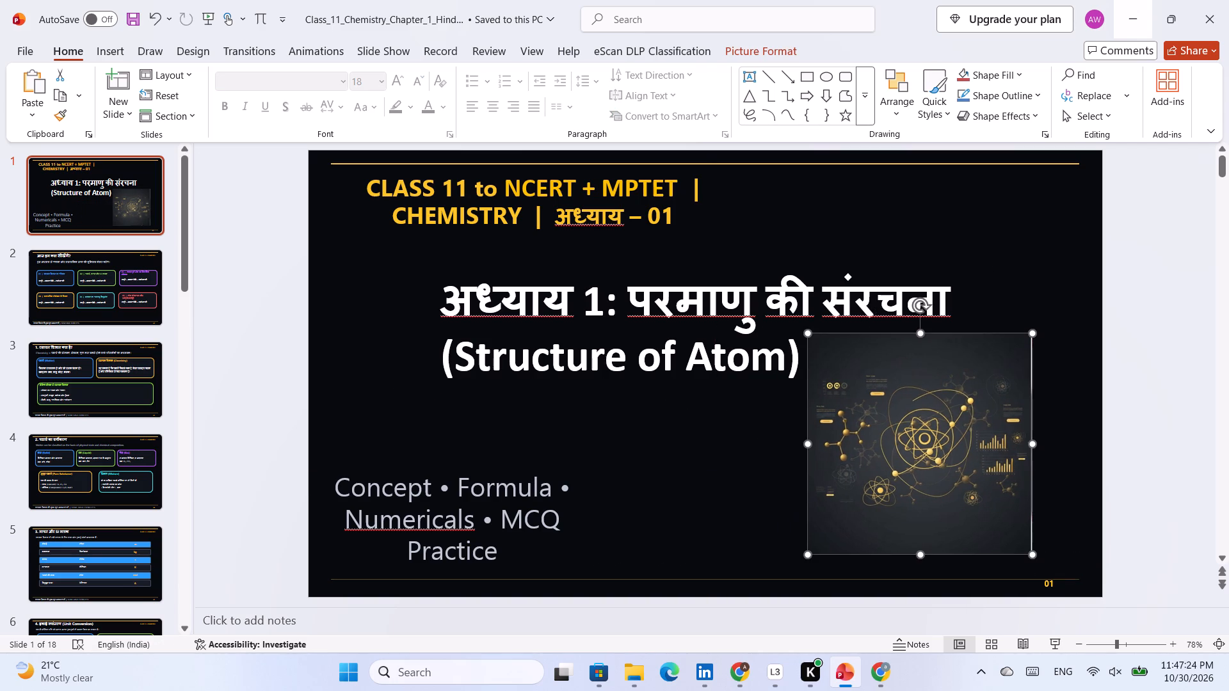
pyautogui.moveTo(983, 491); pyautogui.dragTo(1002, 496)
pyautogui.moveTo(1051, 560); pyautogui.dragTo(1060, 564)
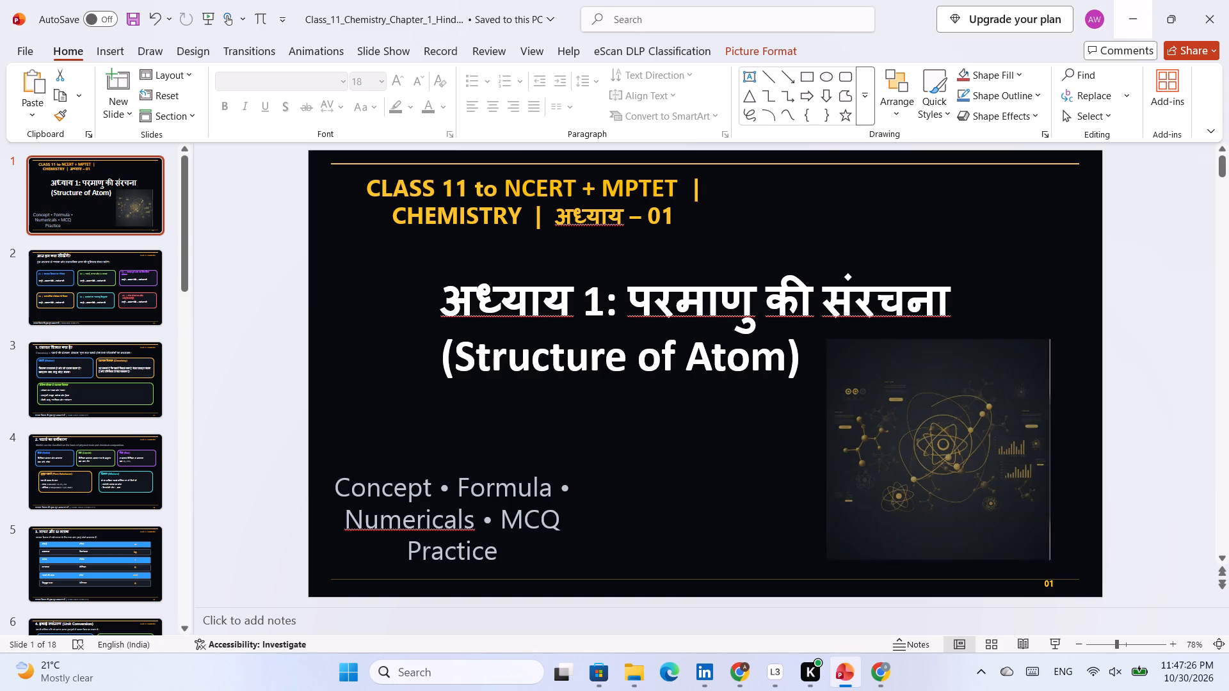
pyautogui.moveTo(1060, 564); pyautogui.dragTo(1073, 569)
pyautogui.moveTo(1018, 528); pyautogui.dragTo(1018, 520)
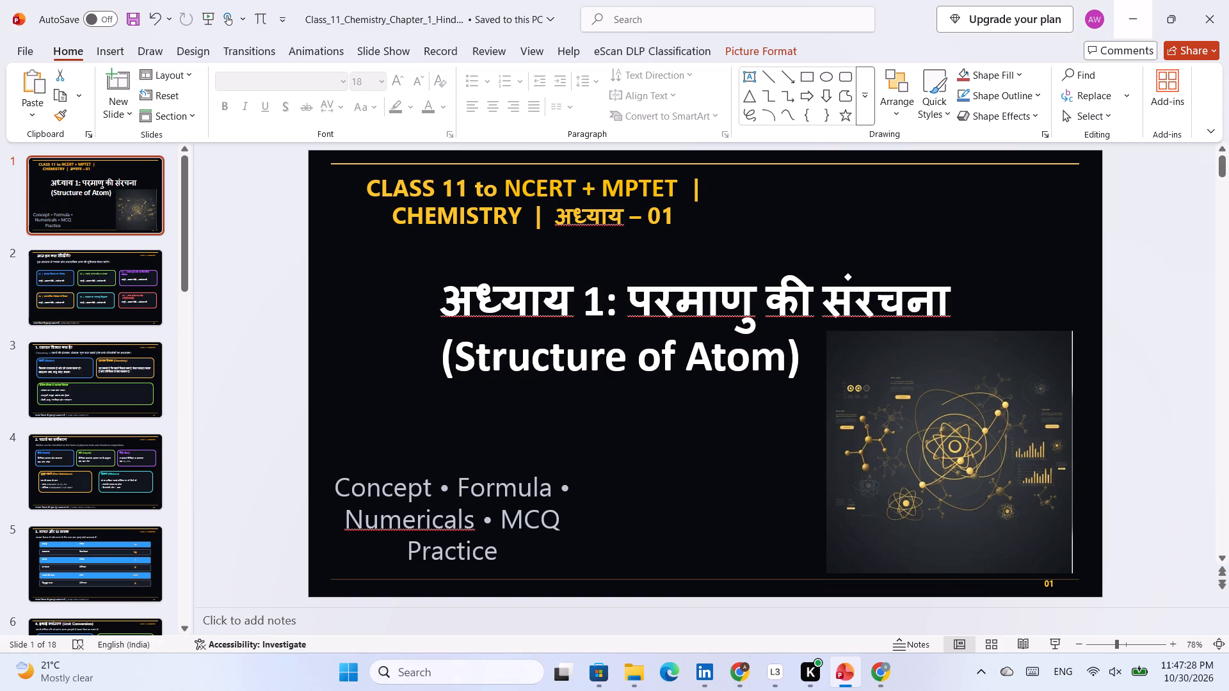
pyautogui.click(1028, 271)
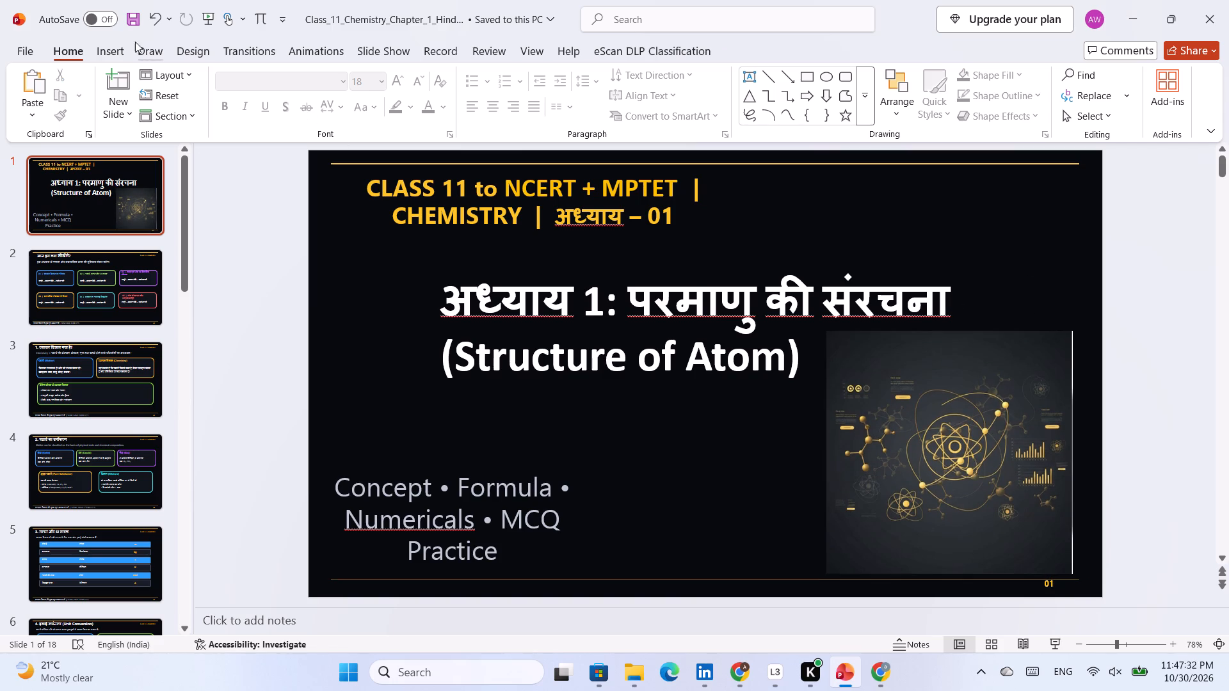
# Search the stock 3D models for atom, browse the models offered, and leave the library without inserting one.
pyautogui.click(118, 50)
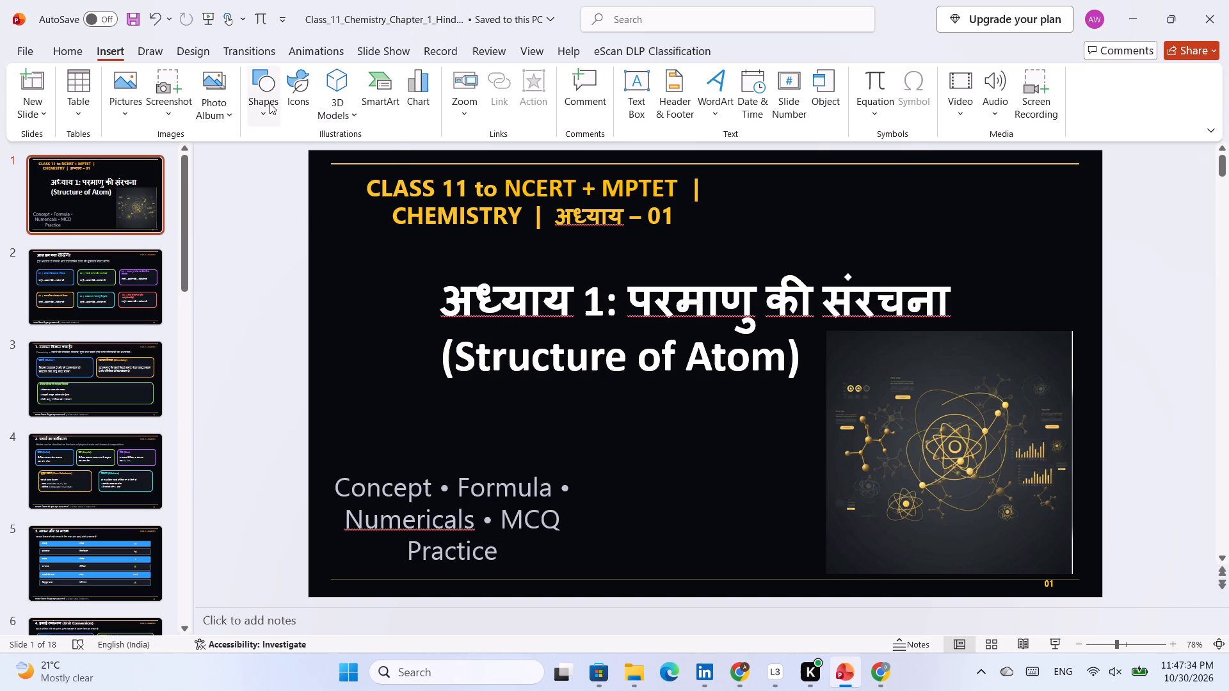
pyautogui.click(346, 109)
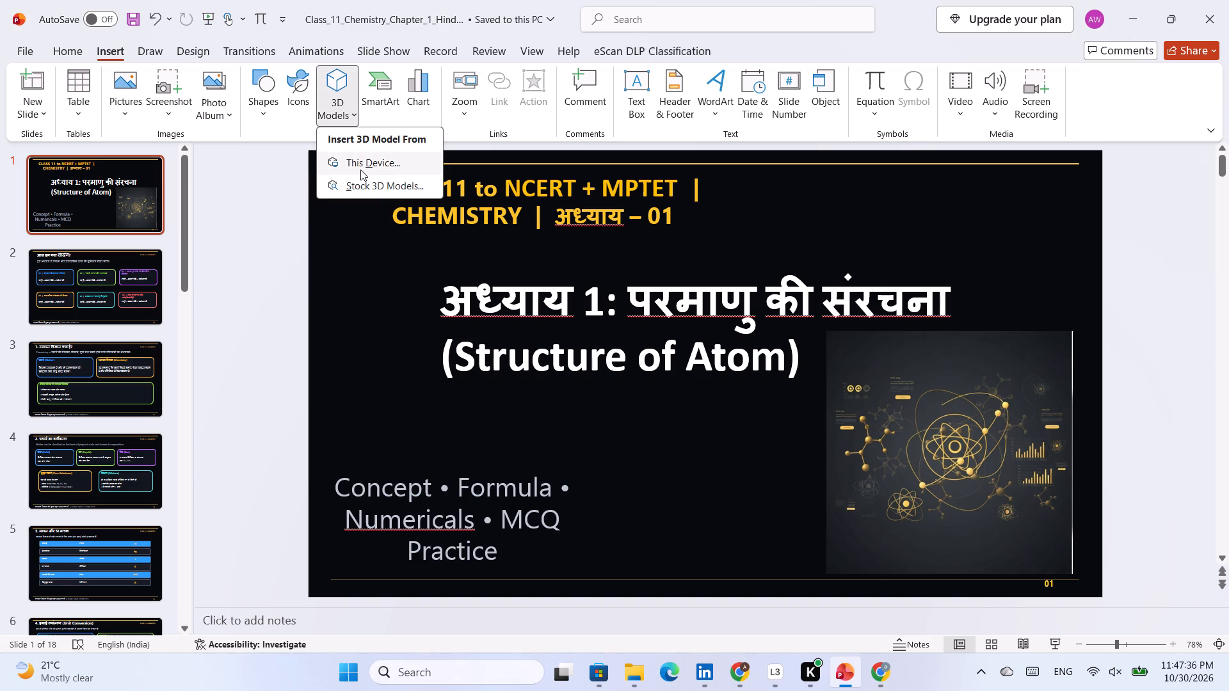
pyautogui.click(384, 189)
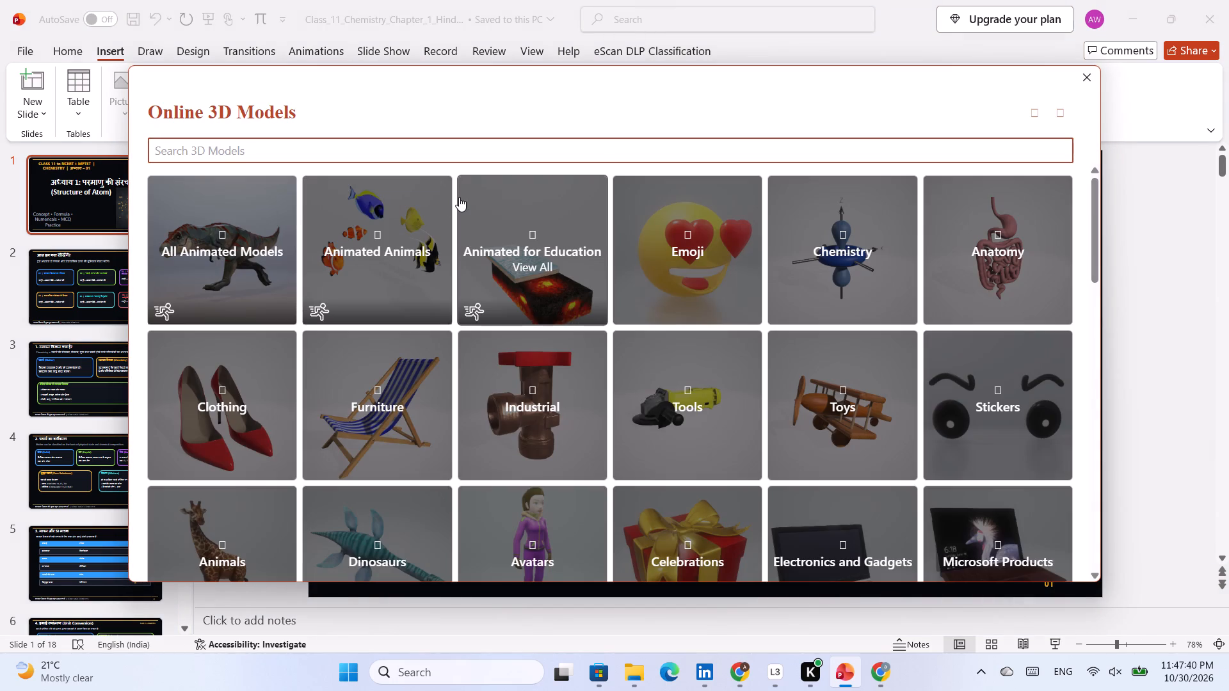
pyautogui.write('atom')
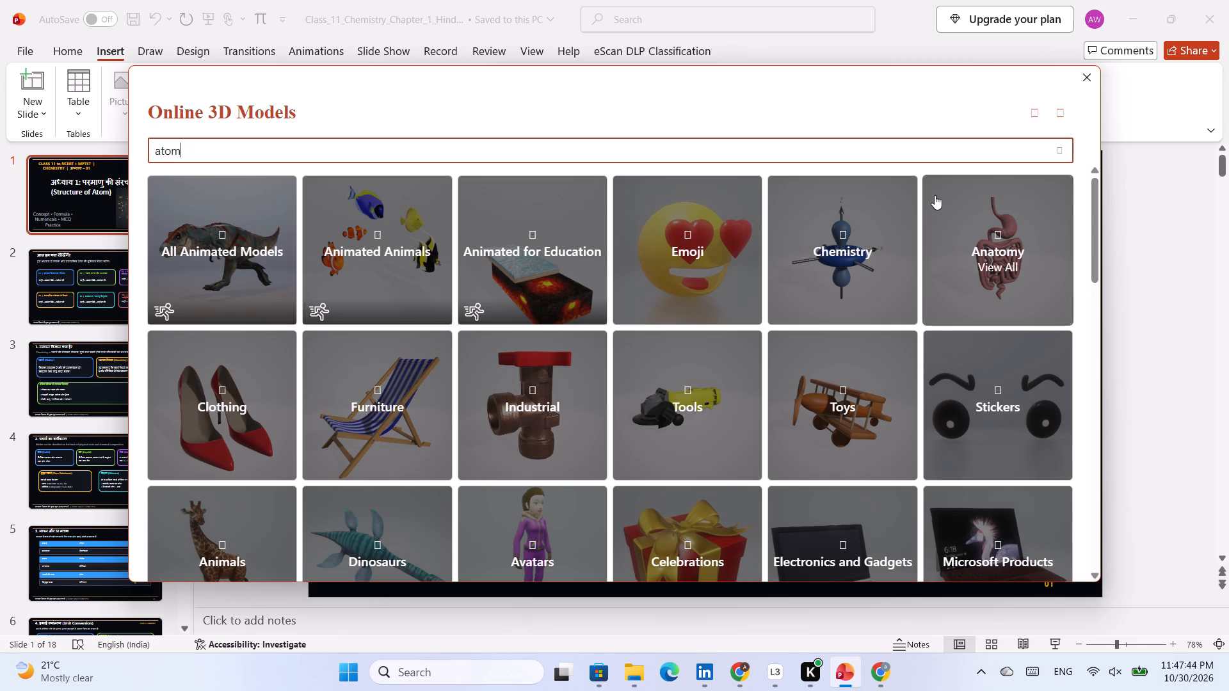
pyautogui.press('Return')
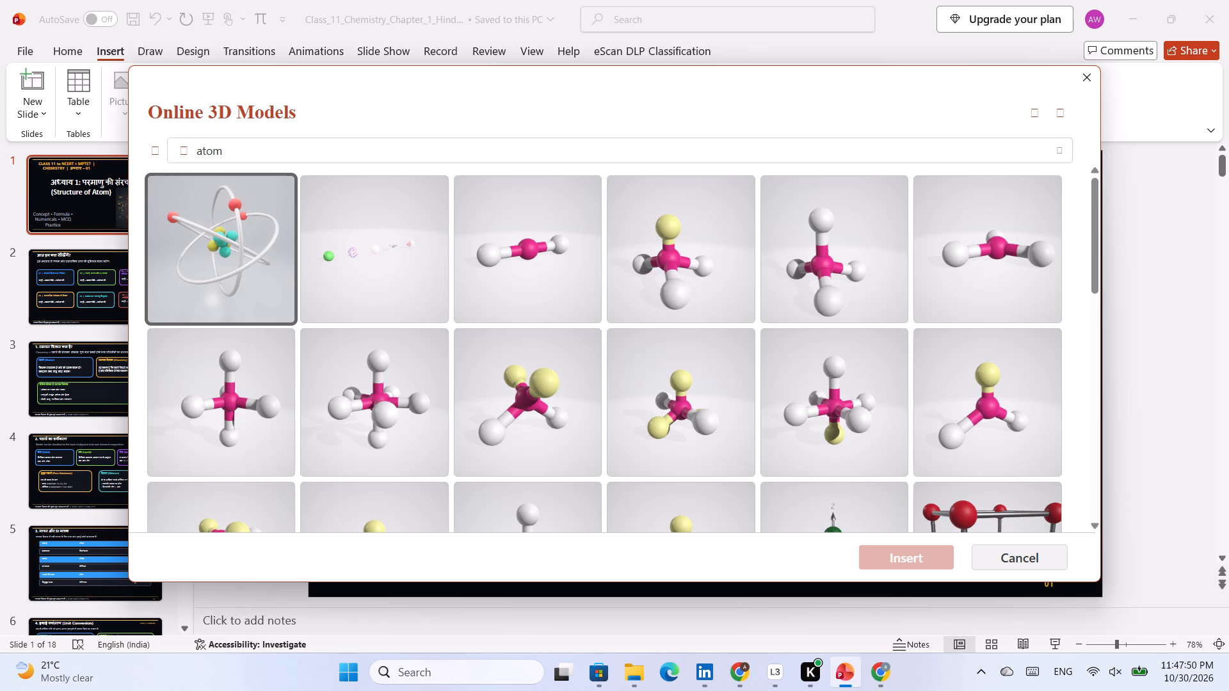
pyautogui.scroll(-3, 687, 267)
pyautogui.scroll(-5, 766, 377)
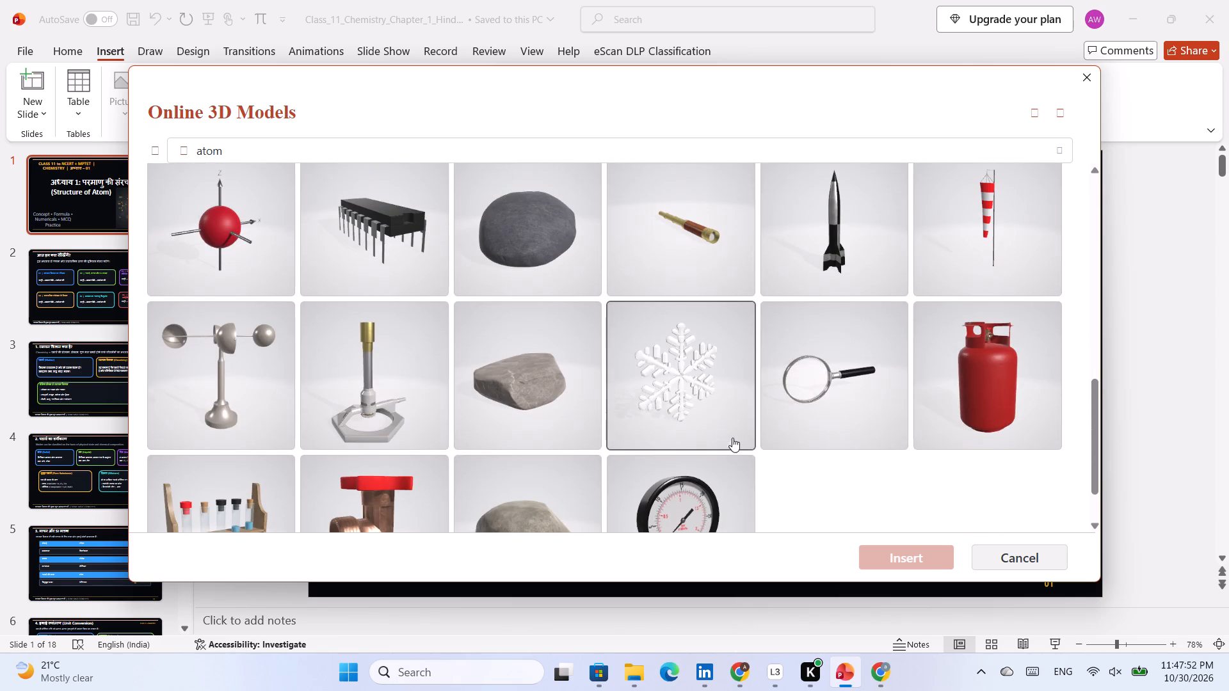
pyautogui.scroll(-3, 725, 417)
pyautogui.scroll(3, 675, 368)
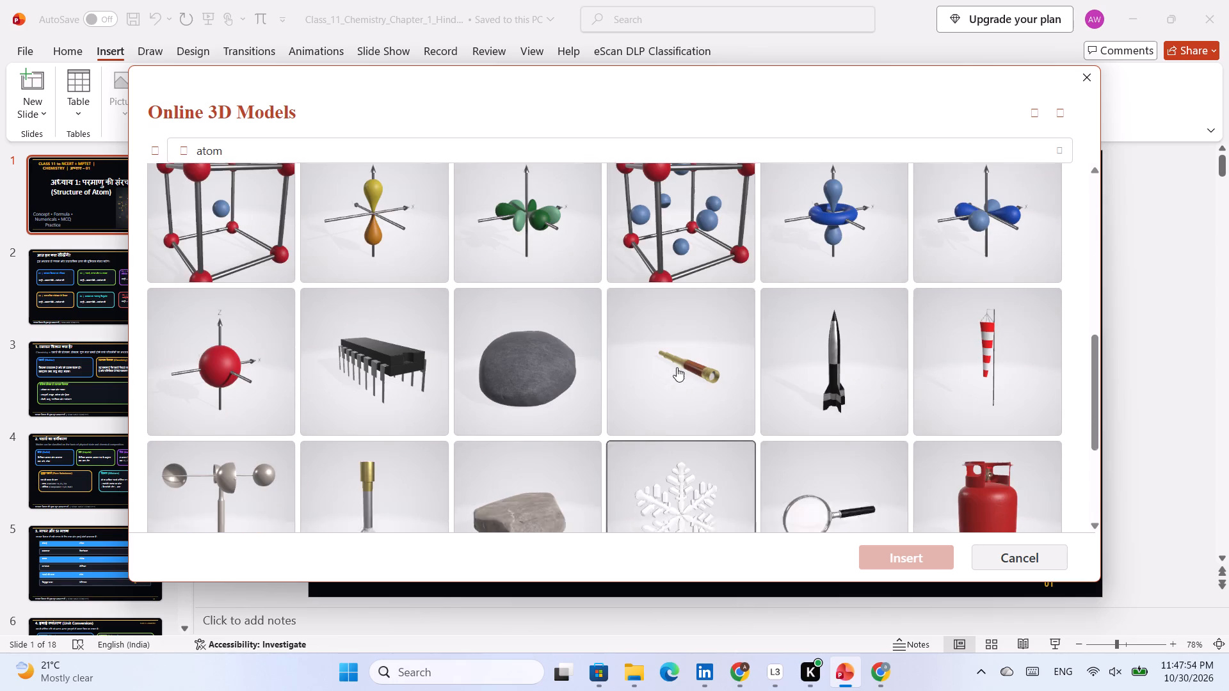
pyautogui.click(1091, 72)
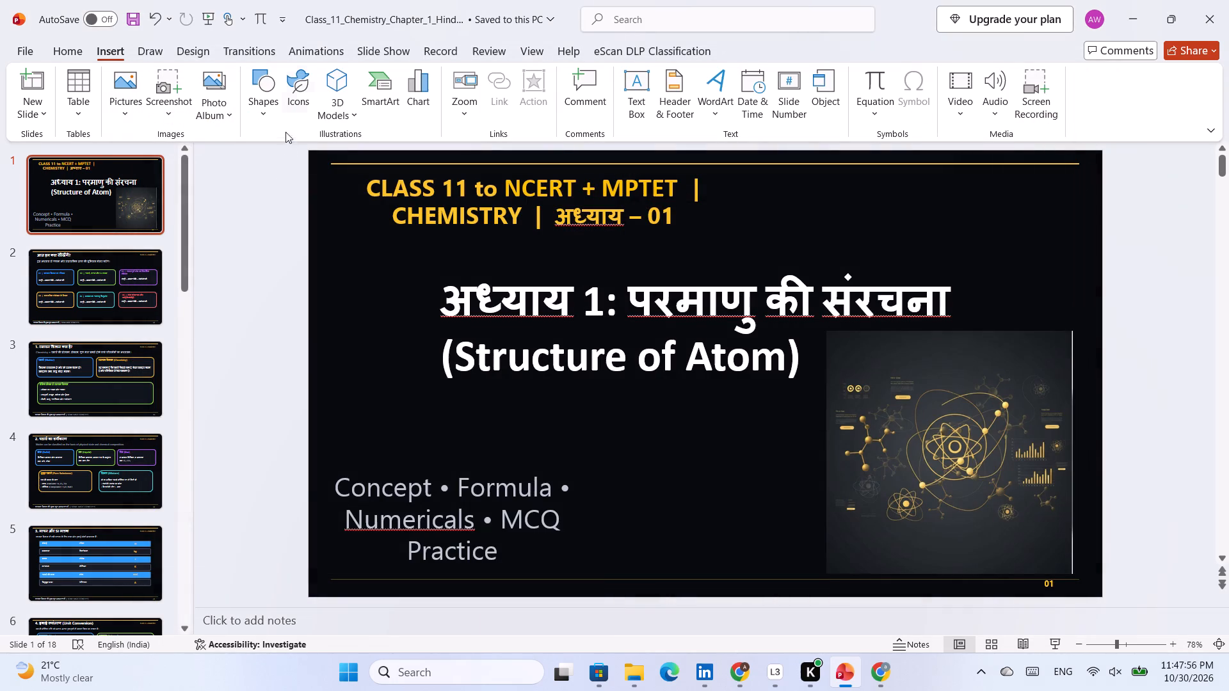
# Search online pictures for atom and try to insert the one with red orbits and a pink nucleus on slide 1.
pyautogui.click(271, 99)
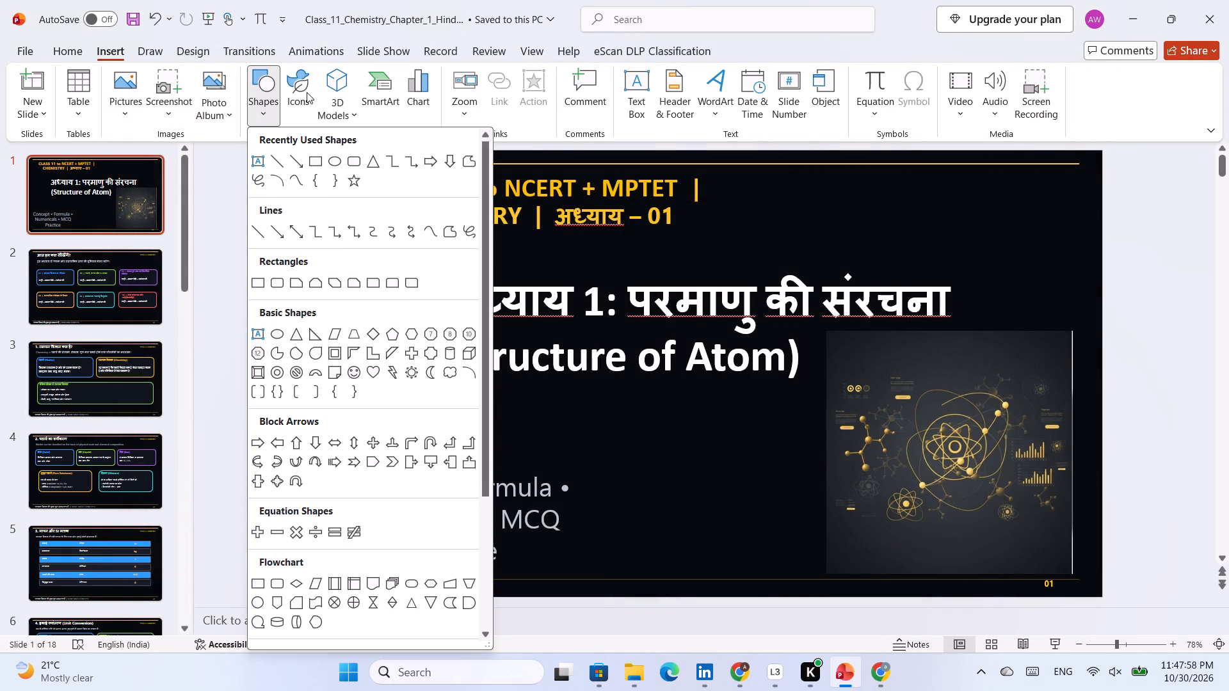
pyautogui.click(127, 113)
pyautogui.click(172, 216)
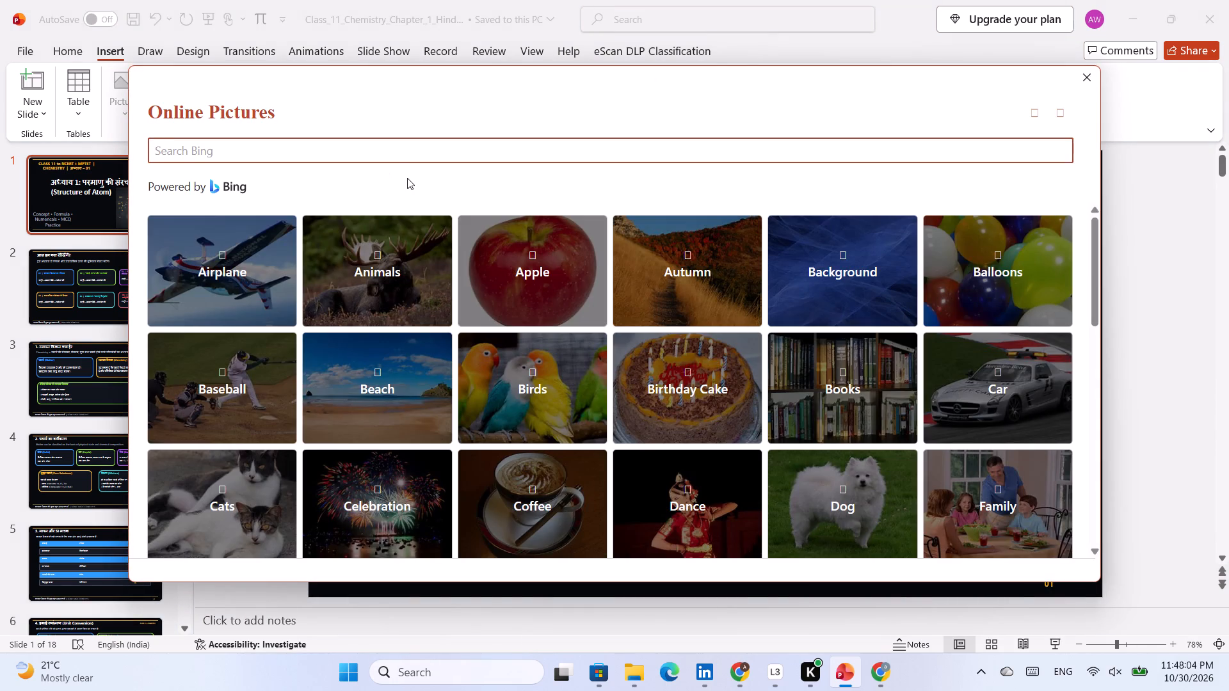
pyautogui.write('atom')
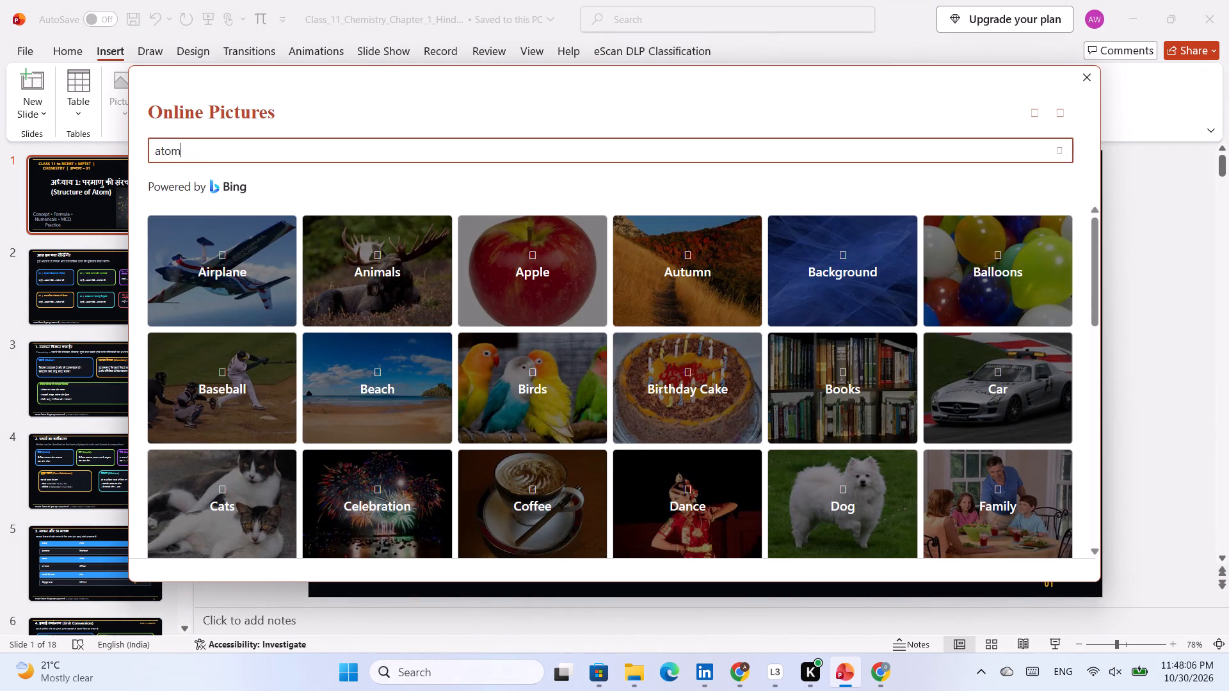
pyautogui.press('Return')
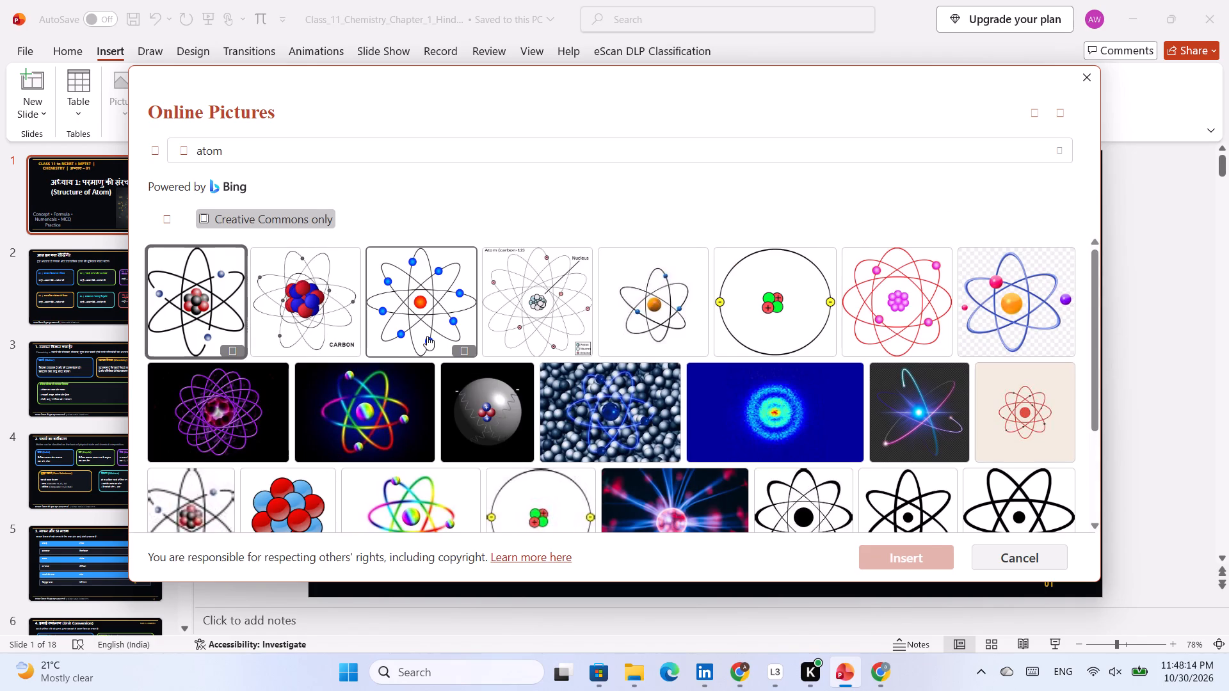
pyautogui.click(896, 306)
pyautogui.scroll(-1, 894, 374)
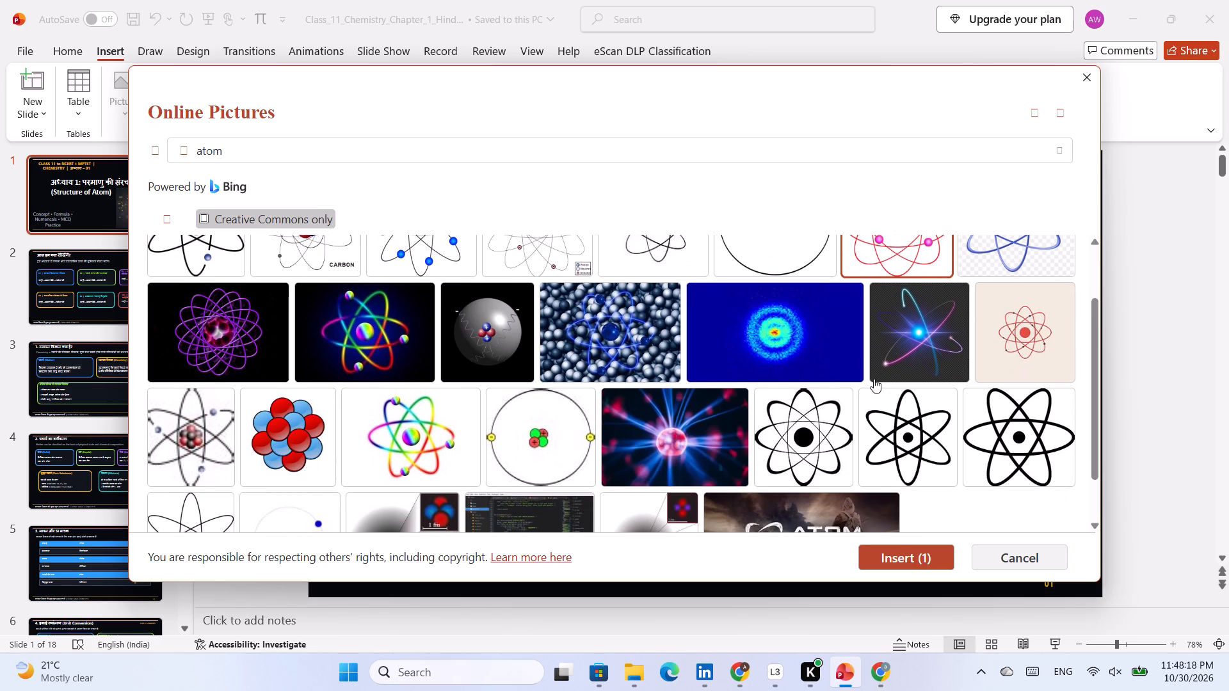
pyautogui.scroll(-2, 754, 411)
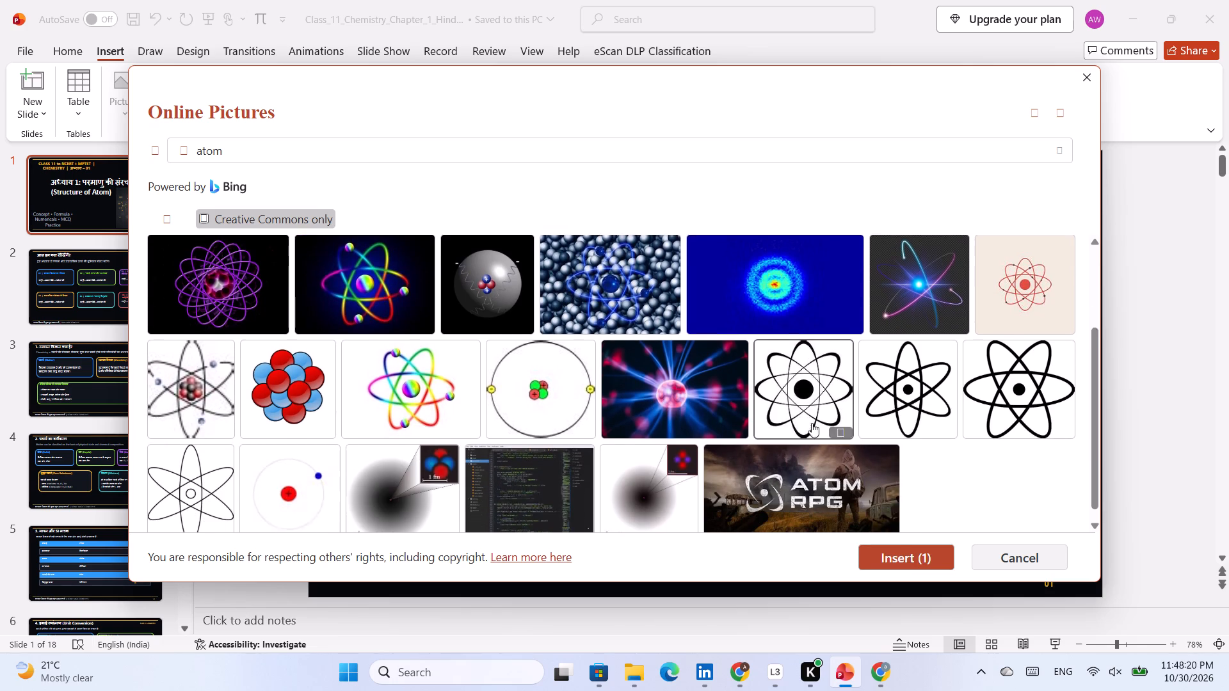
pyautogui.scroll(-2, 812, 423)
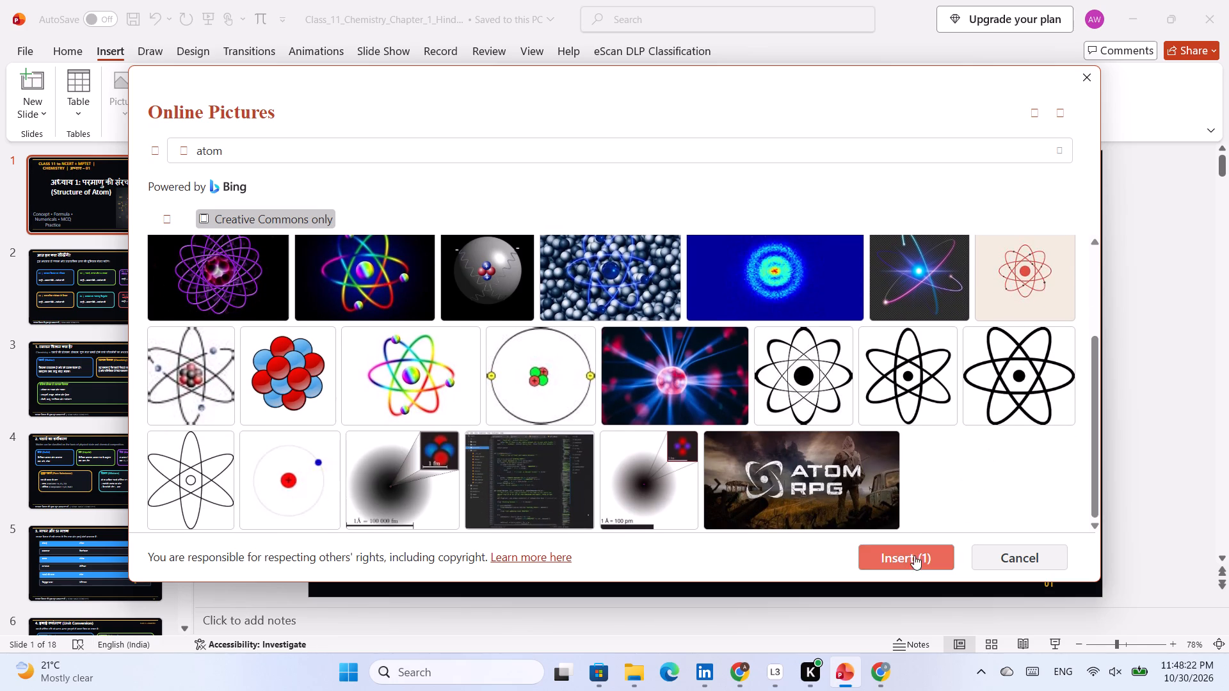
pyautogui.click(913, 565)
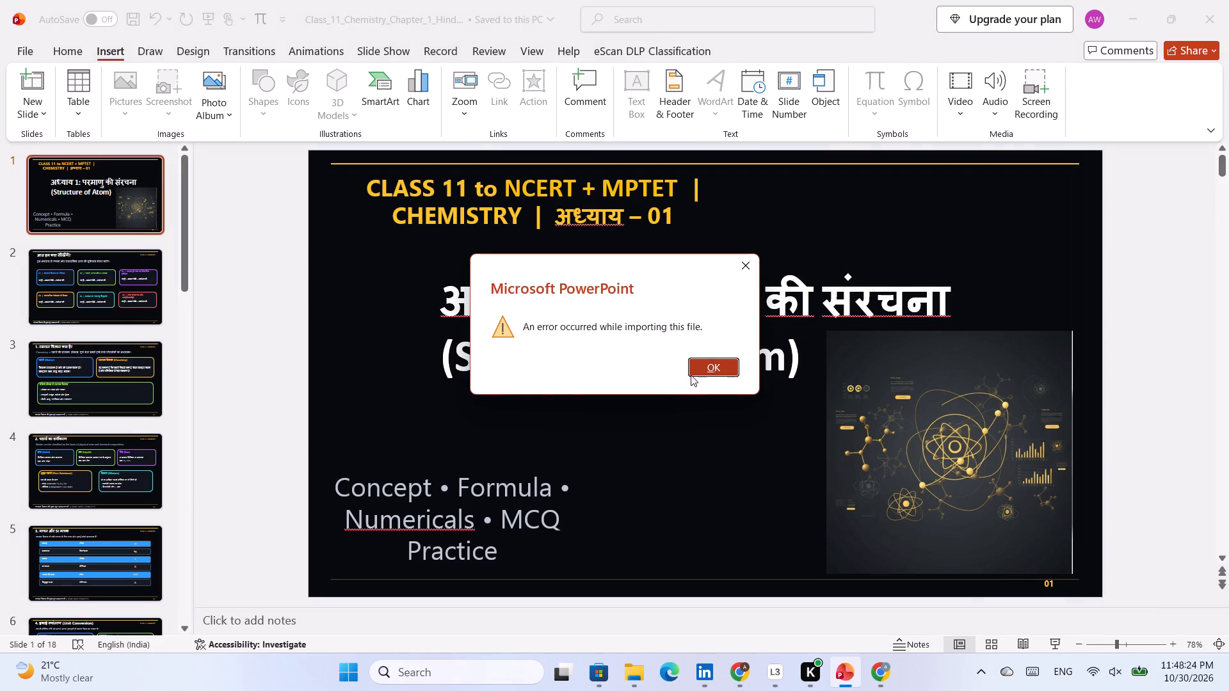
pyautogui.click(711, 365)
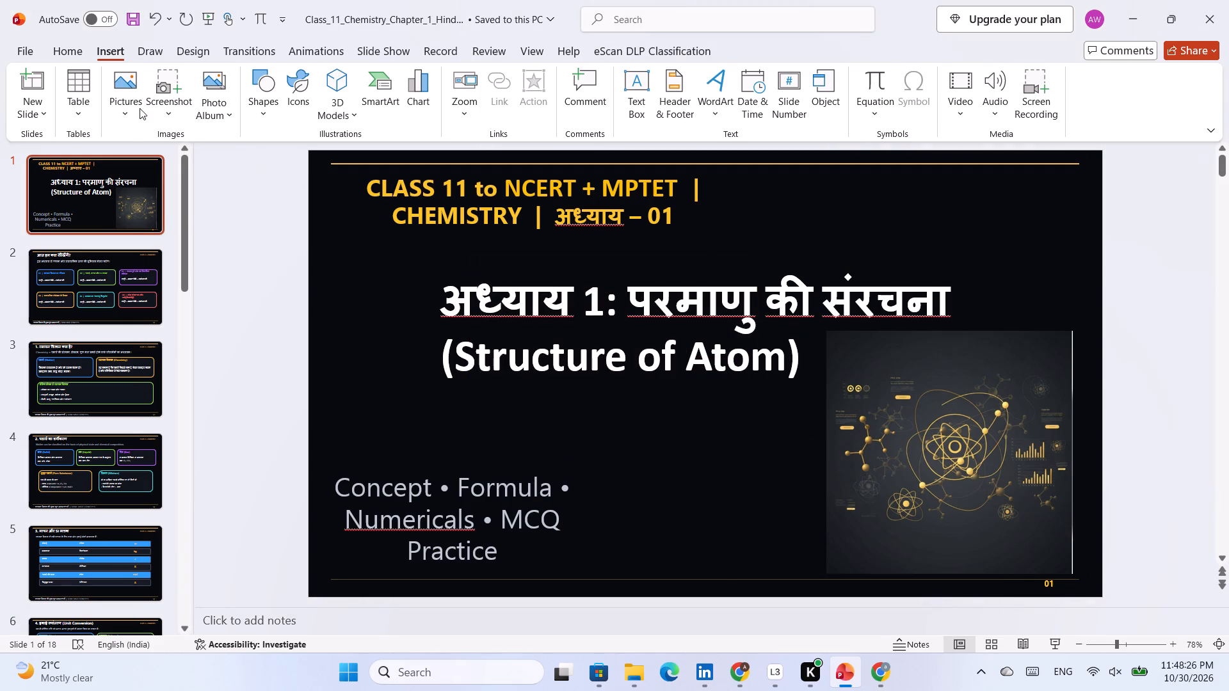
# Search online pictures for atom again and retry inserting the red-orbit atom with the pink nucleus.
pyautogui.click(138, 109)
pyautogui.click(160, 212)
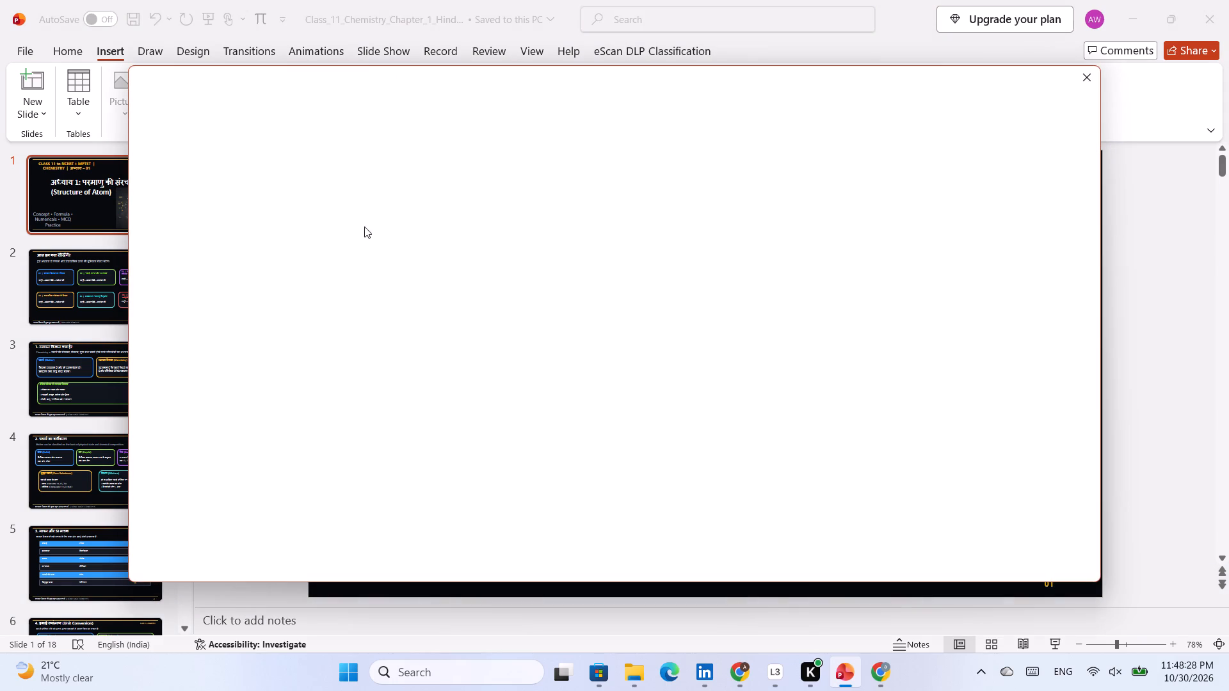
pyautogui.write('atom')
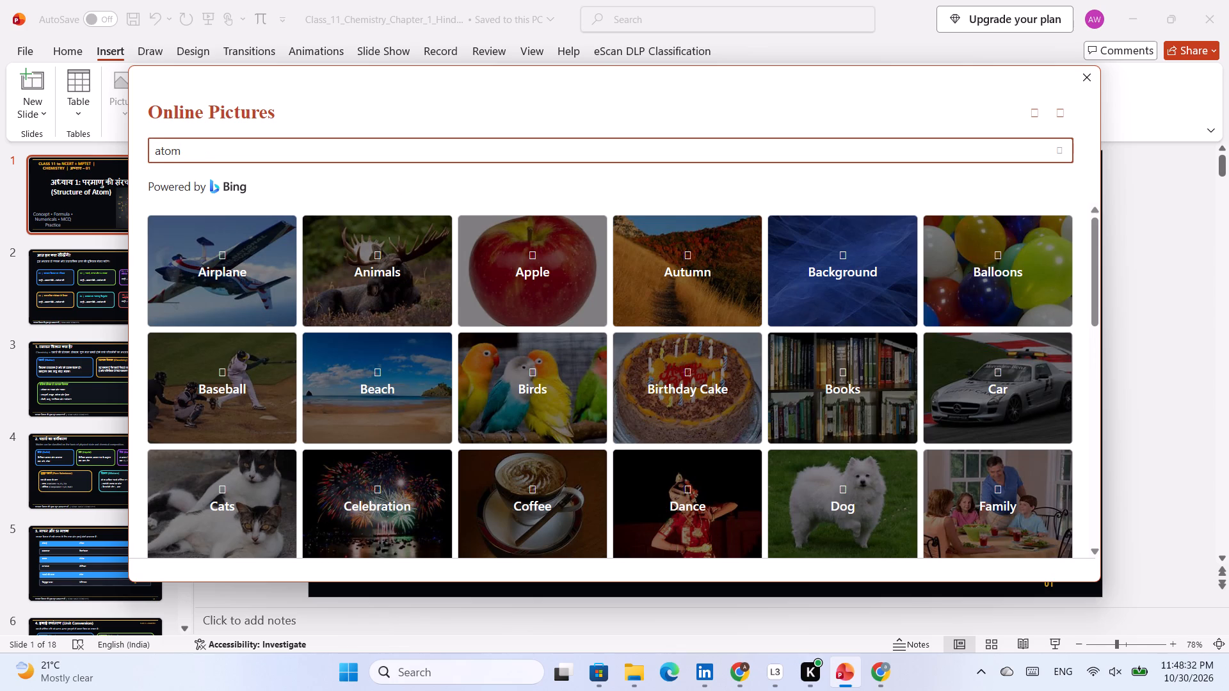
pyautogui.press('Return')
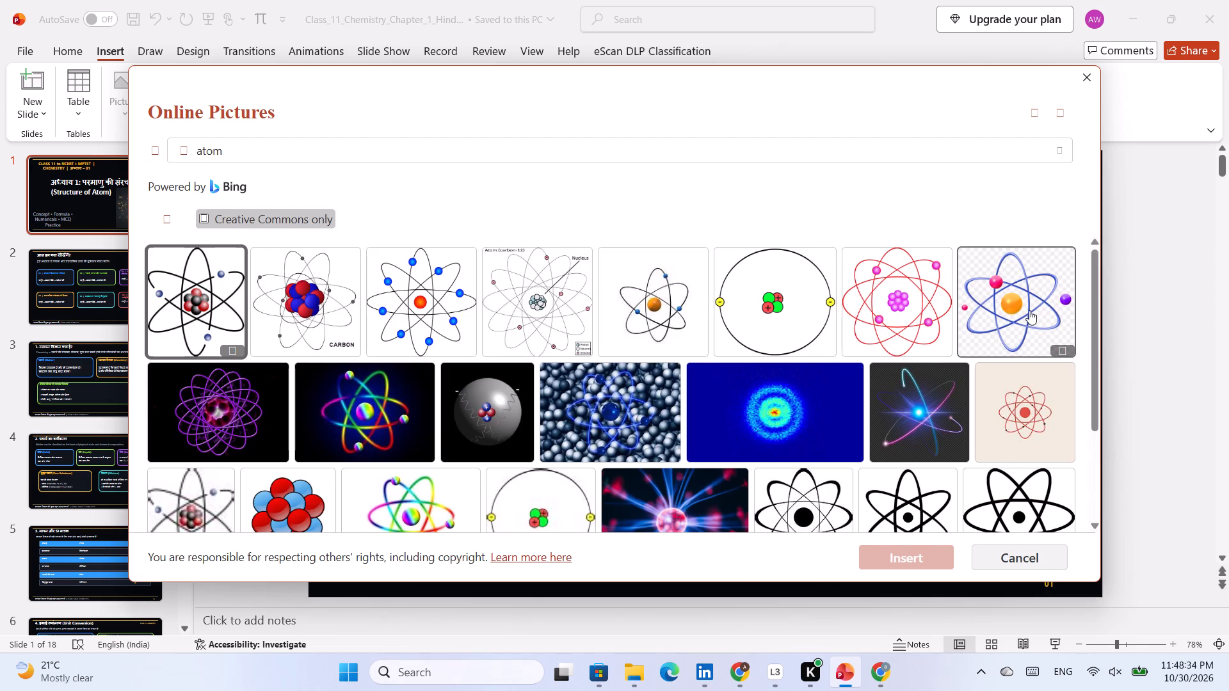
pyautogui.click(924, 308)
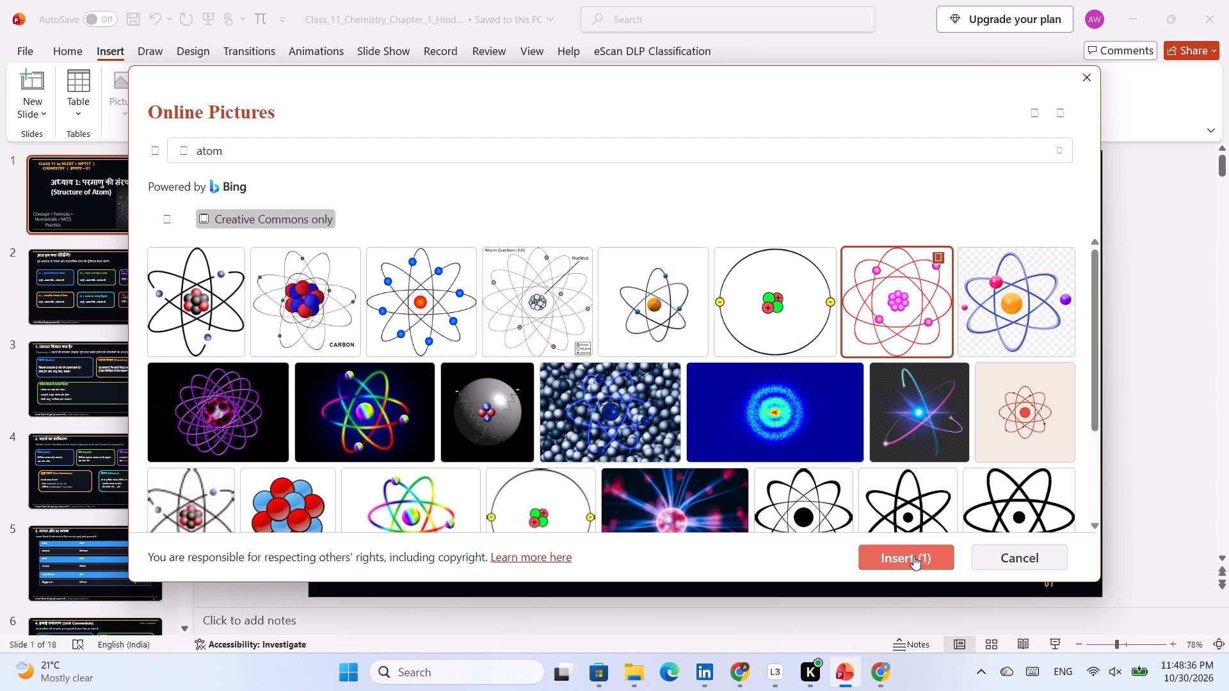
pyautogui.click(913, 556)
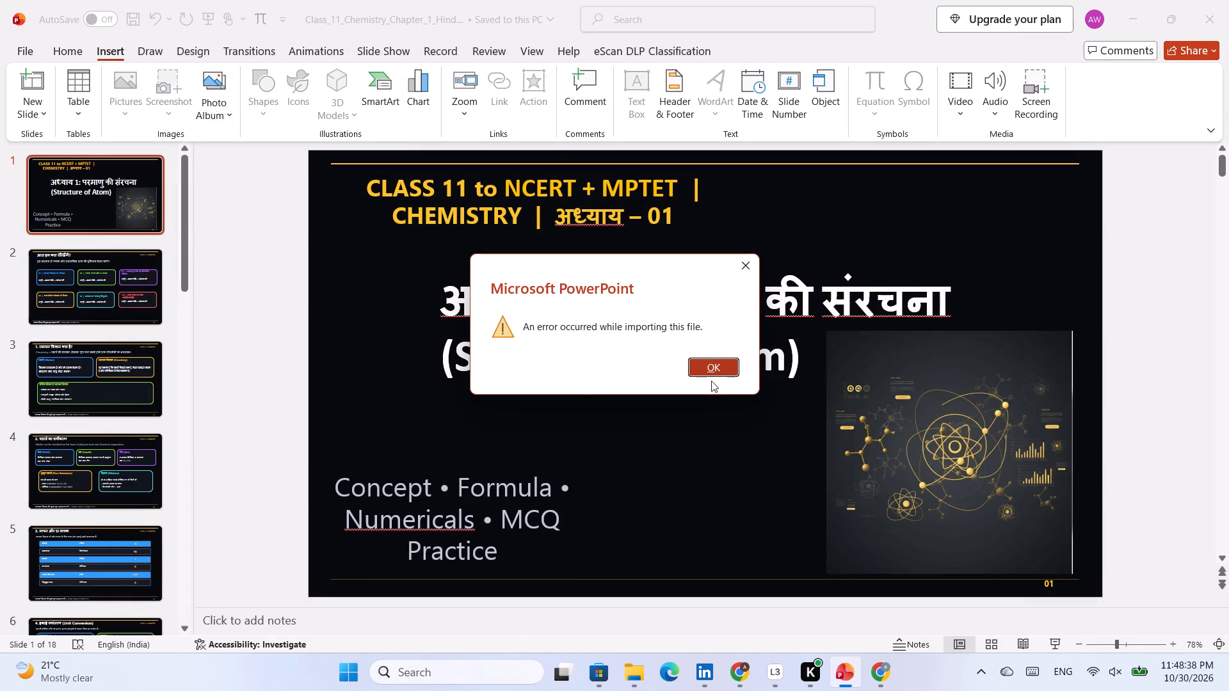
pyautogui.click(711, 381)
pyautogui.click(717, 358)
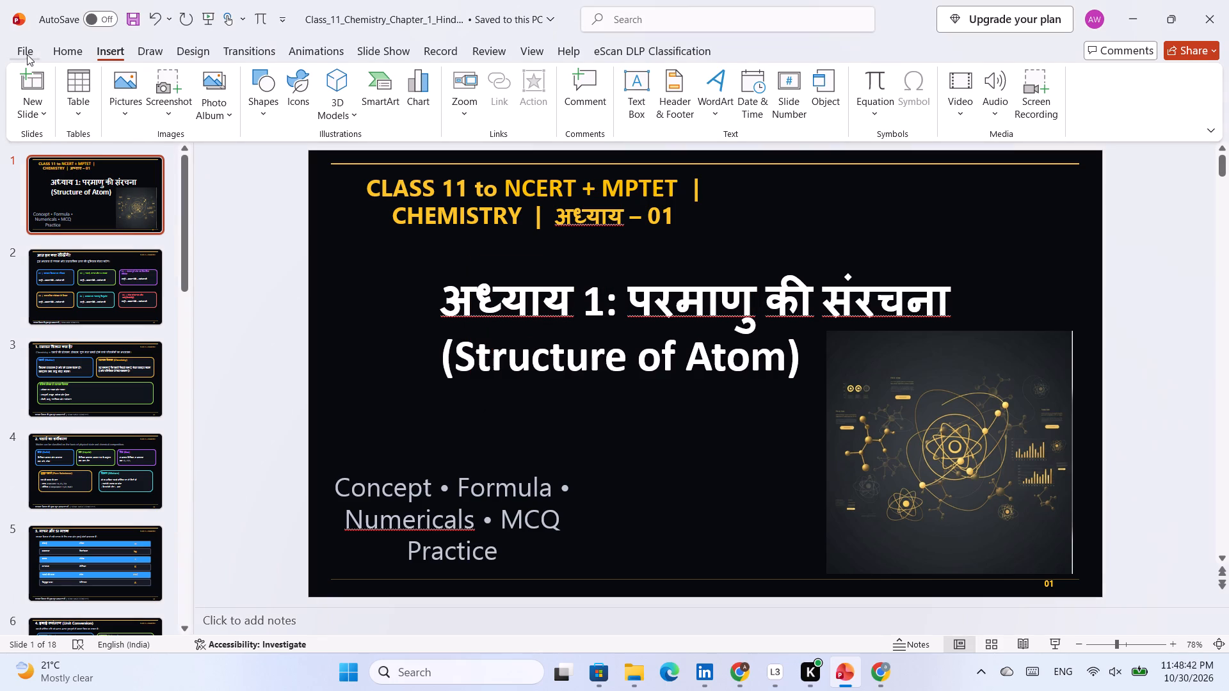
# Search online pictures for atom and insert the one with black orbits, blue electrons and a red-and-grey nucleus on slide 1.
pyautogui.click(133, 105)
pyautogui.click(187, 205)
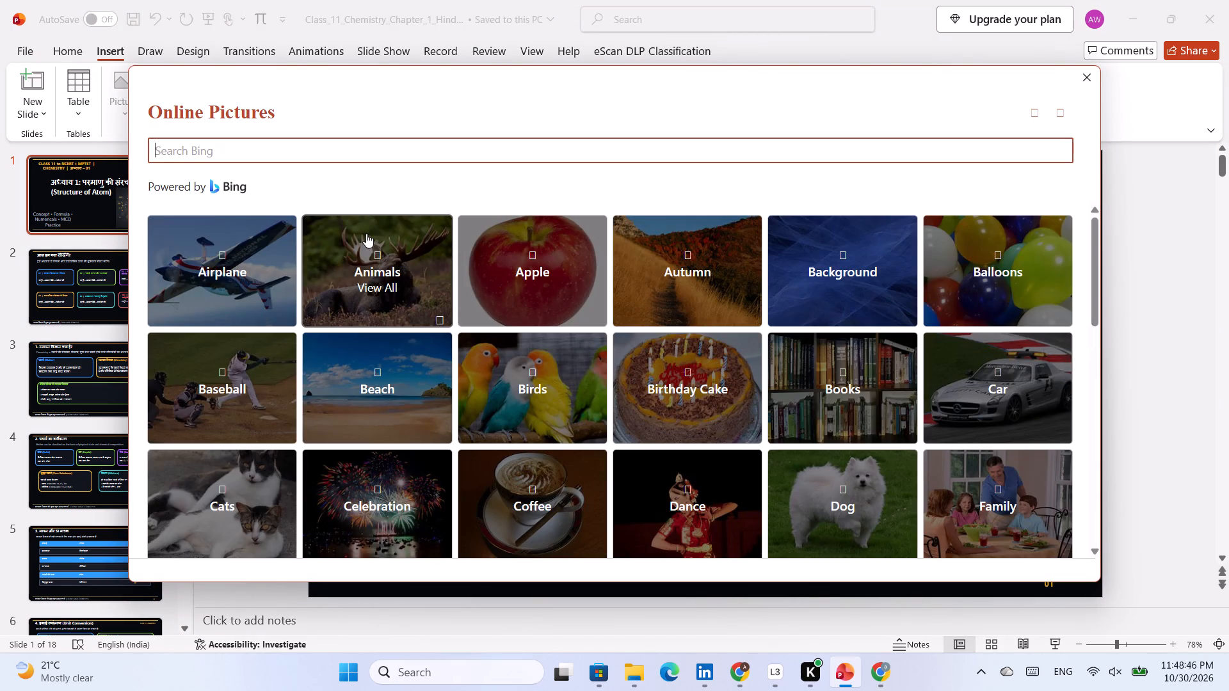
pyautogui.press('a')
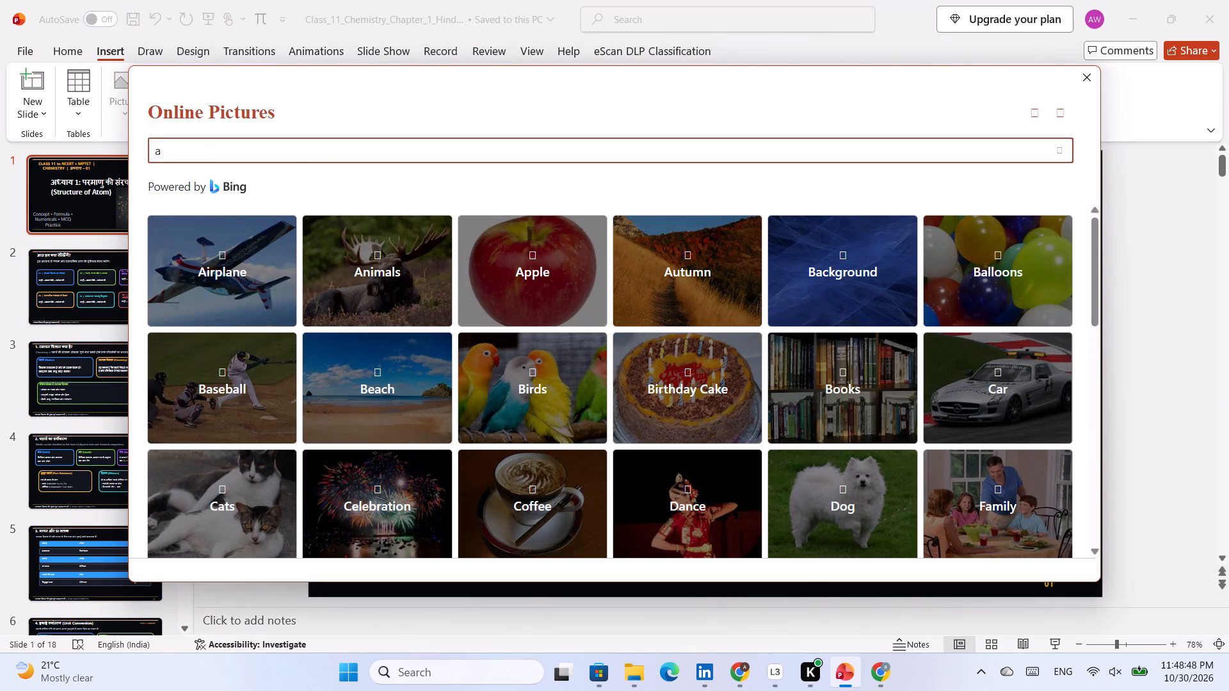
pyautogui.write('tom')
pyautogui.press('Return')
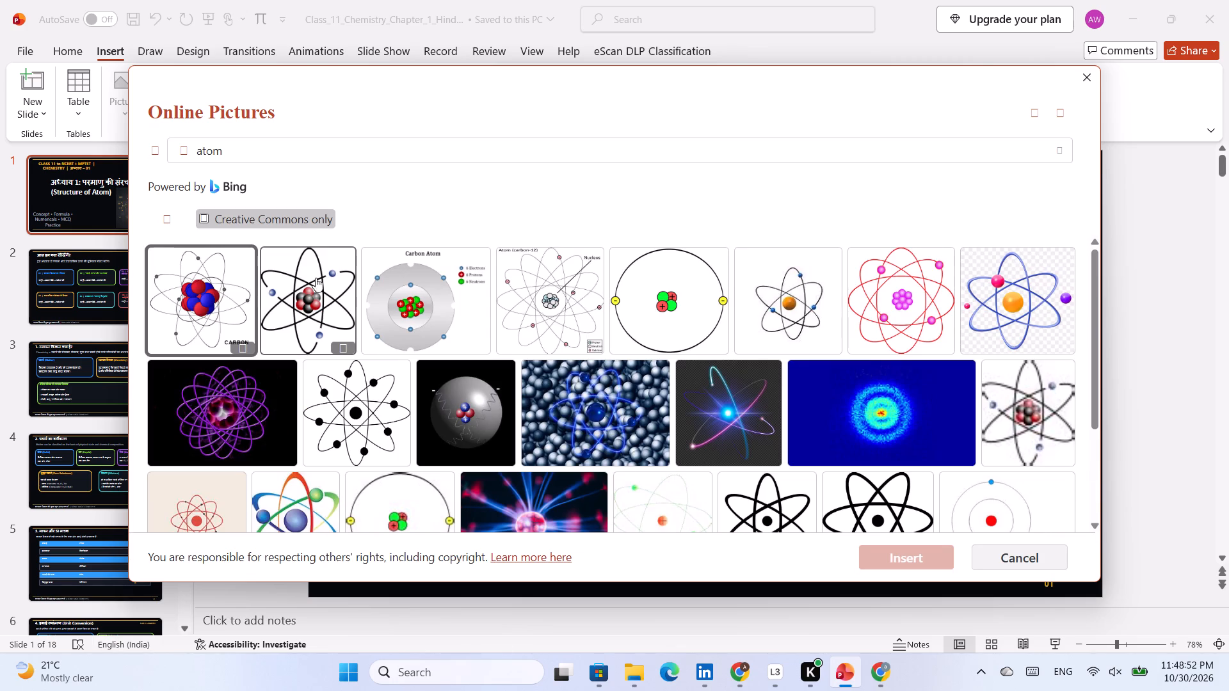
pyautogui.scroll(-1, 719, 461)
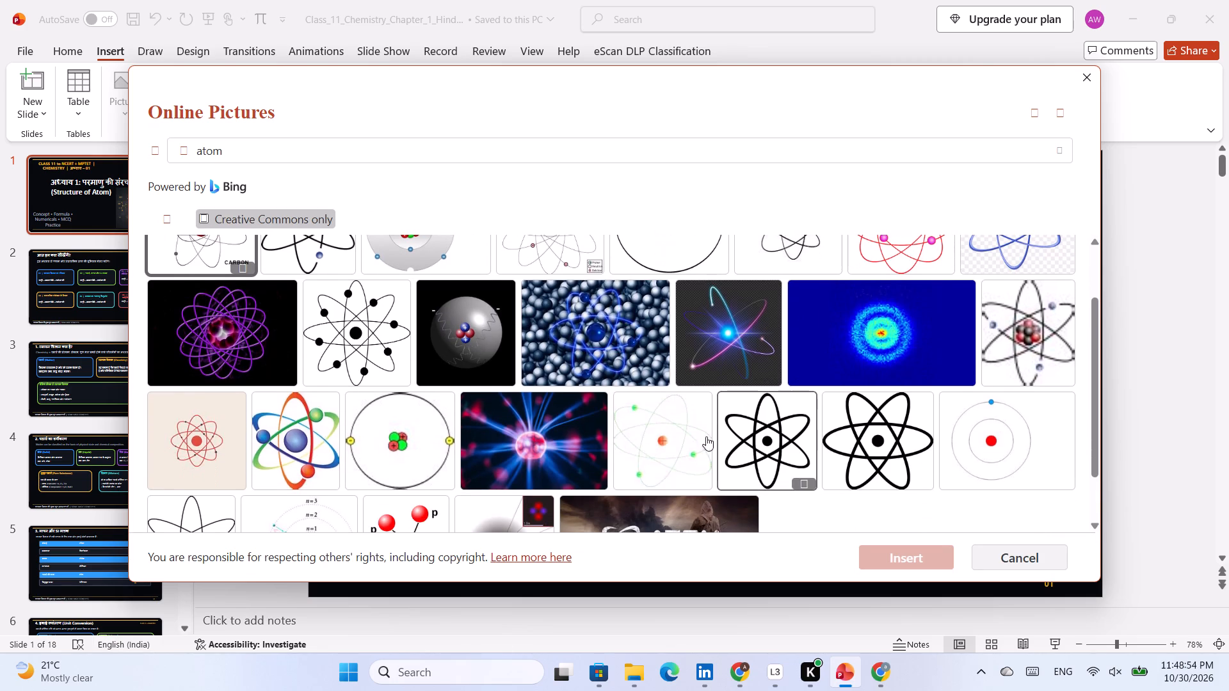
pyautogui.scroll(-1, 725, 427)
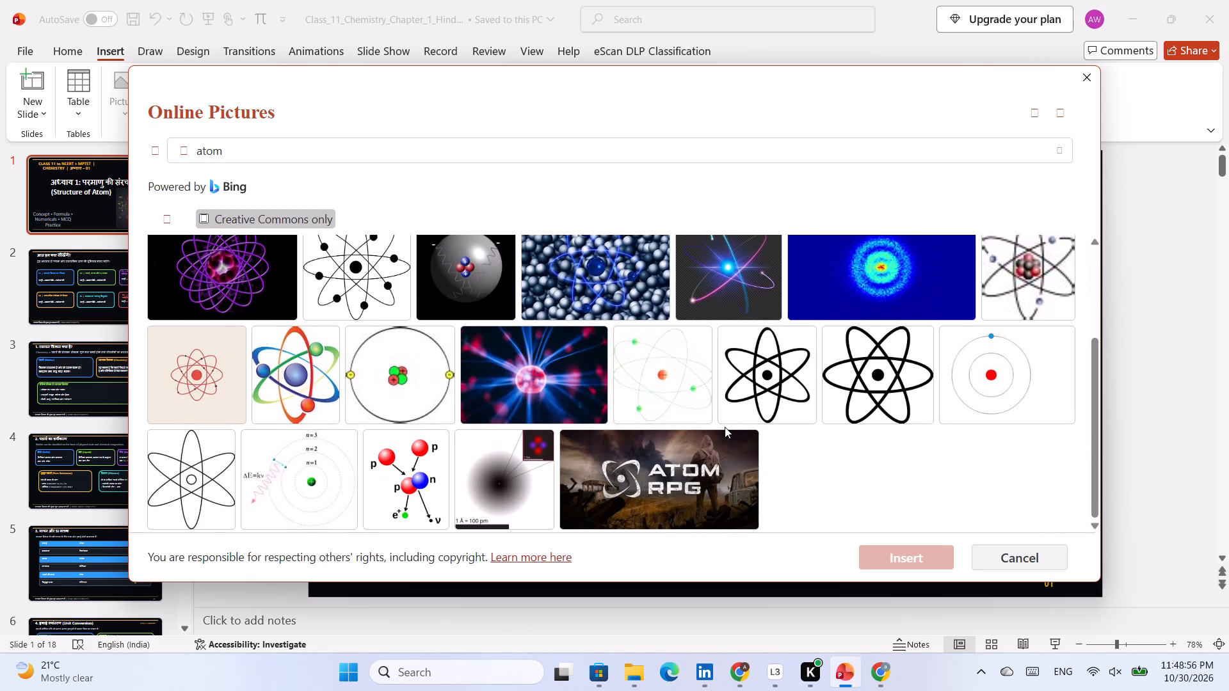
pyautogui.scroll(-2, 776, 423)
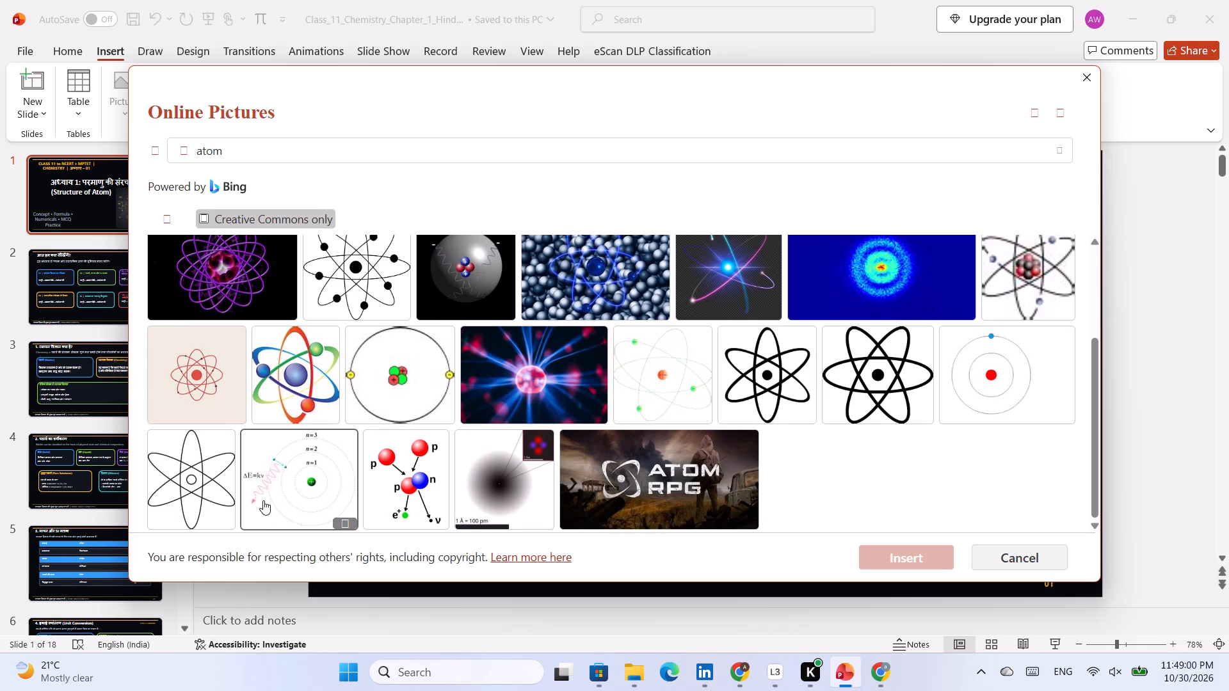
pyautogui.scroll(2, 271, 471)
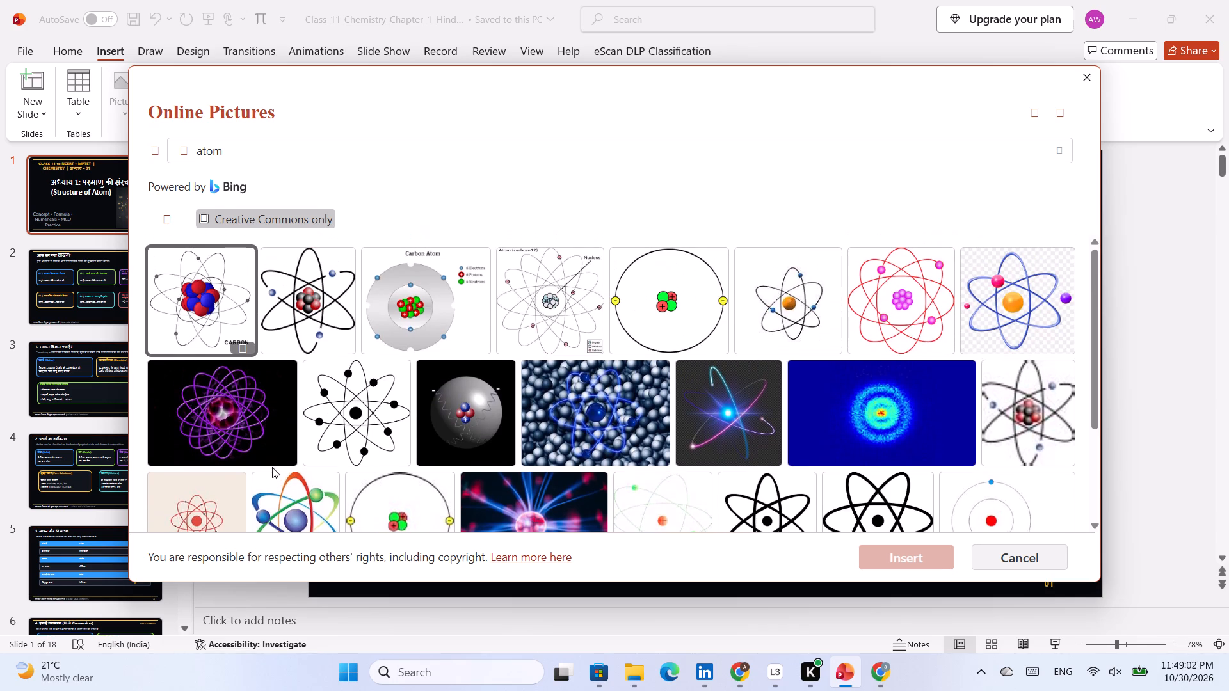
pyautogui.scroll(2, 305, 384)
pyautogui.click(300, 313)
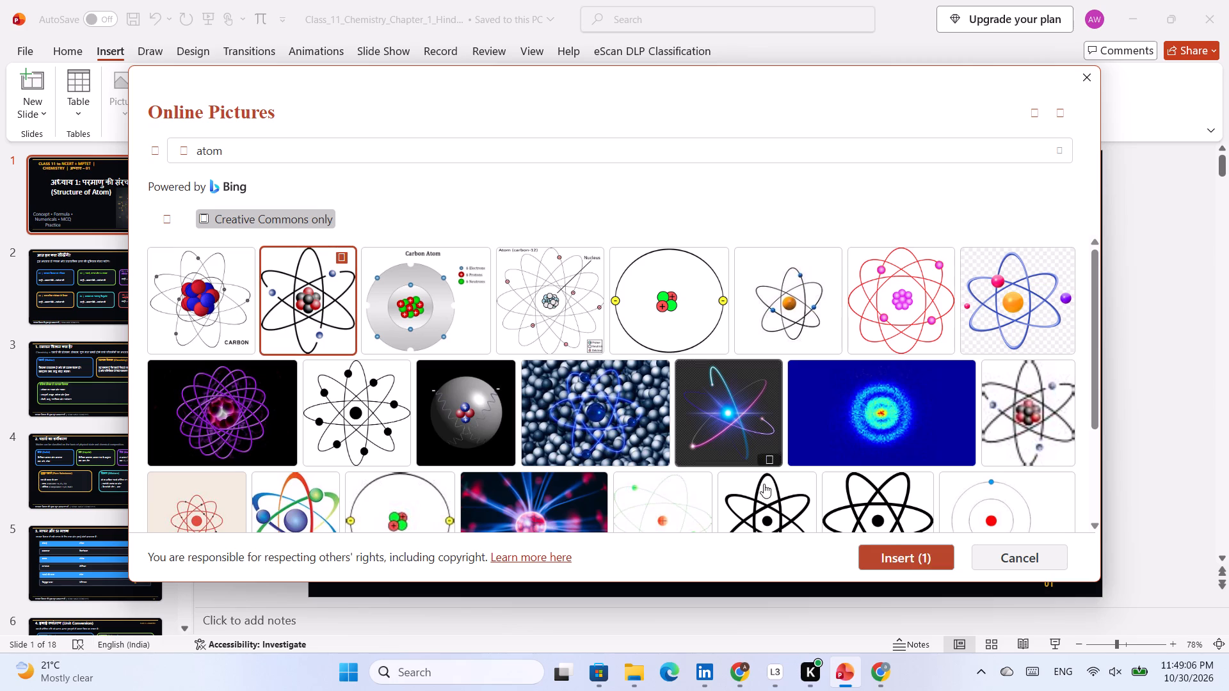
pyautogui.click(901, 550)
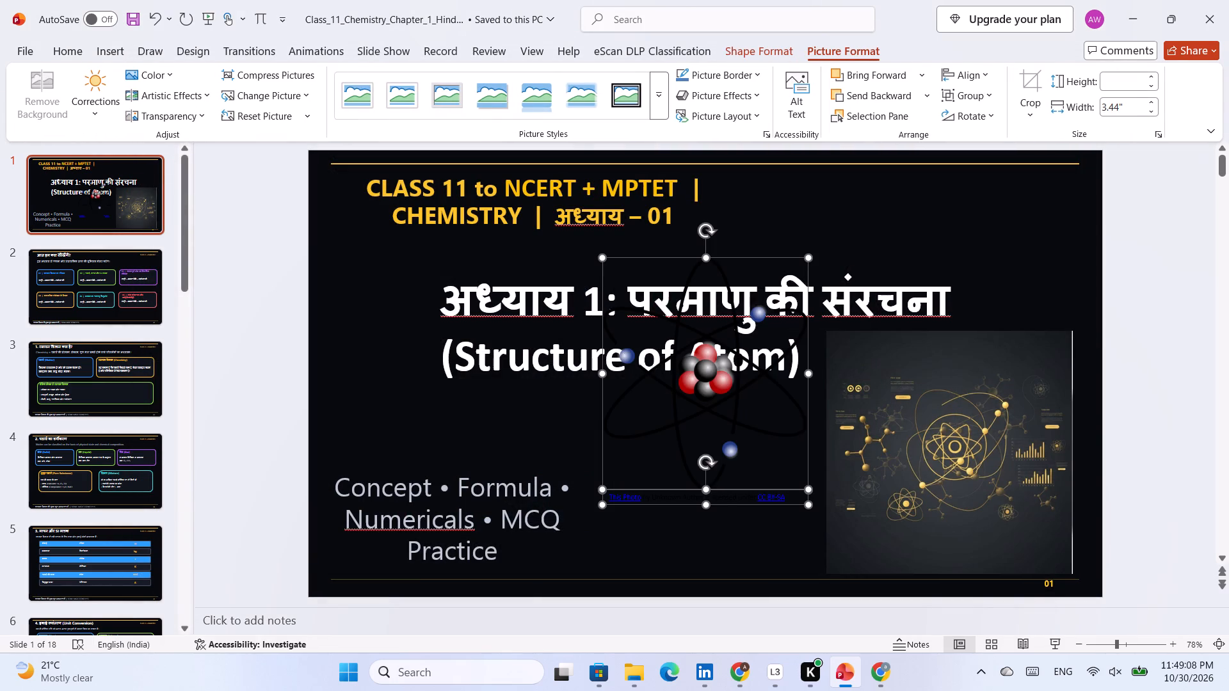
# Move the black-orbit atom picture with its caption down, between the Concept • Formula text and the gold atom picture.
pyautogui.moveTo(736, 441); pyautogui.dragTo(746, 521)
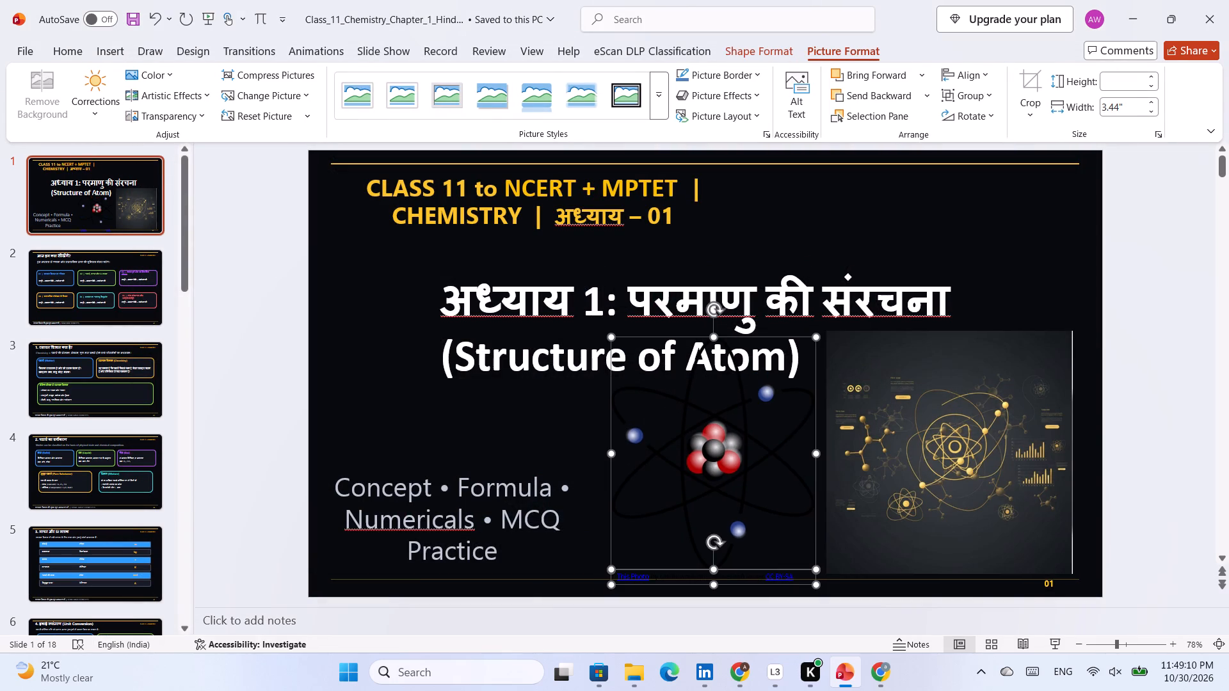
# Fill the black-orbit atom picture and its caption on slide 1 with a light Orange, Accent 6 shade.
pyautogui.rightClick(814, 337)
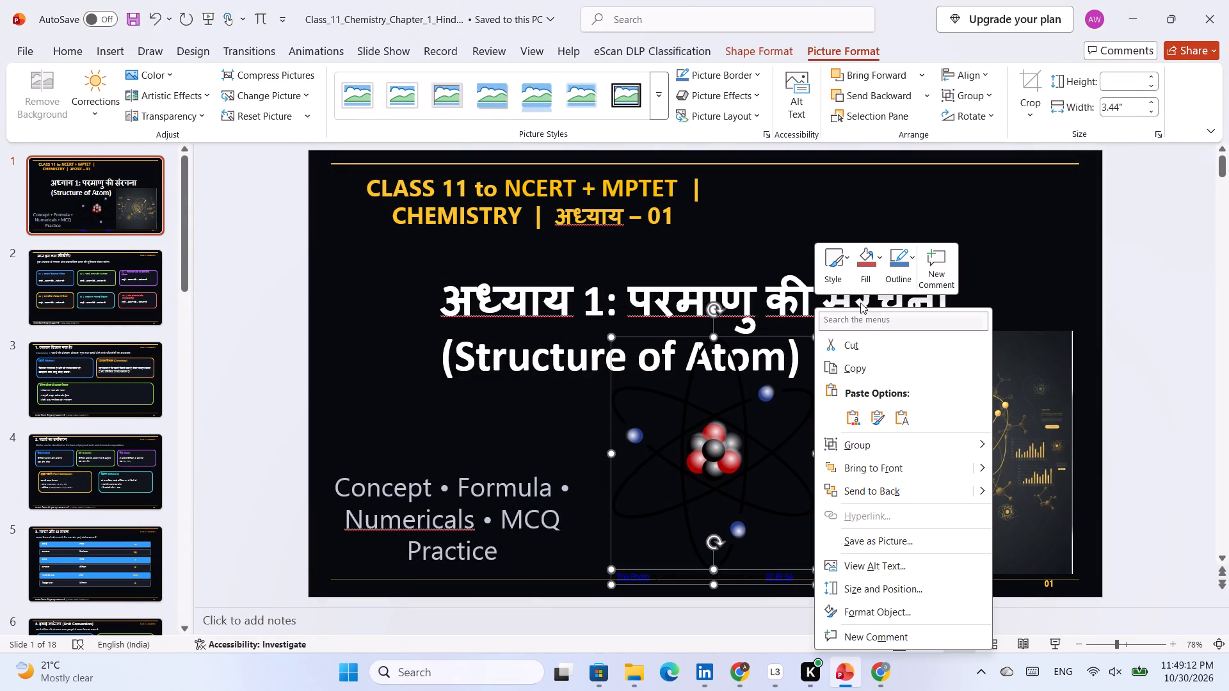
pyautogui.click(871, 262)
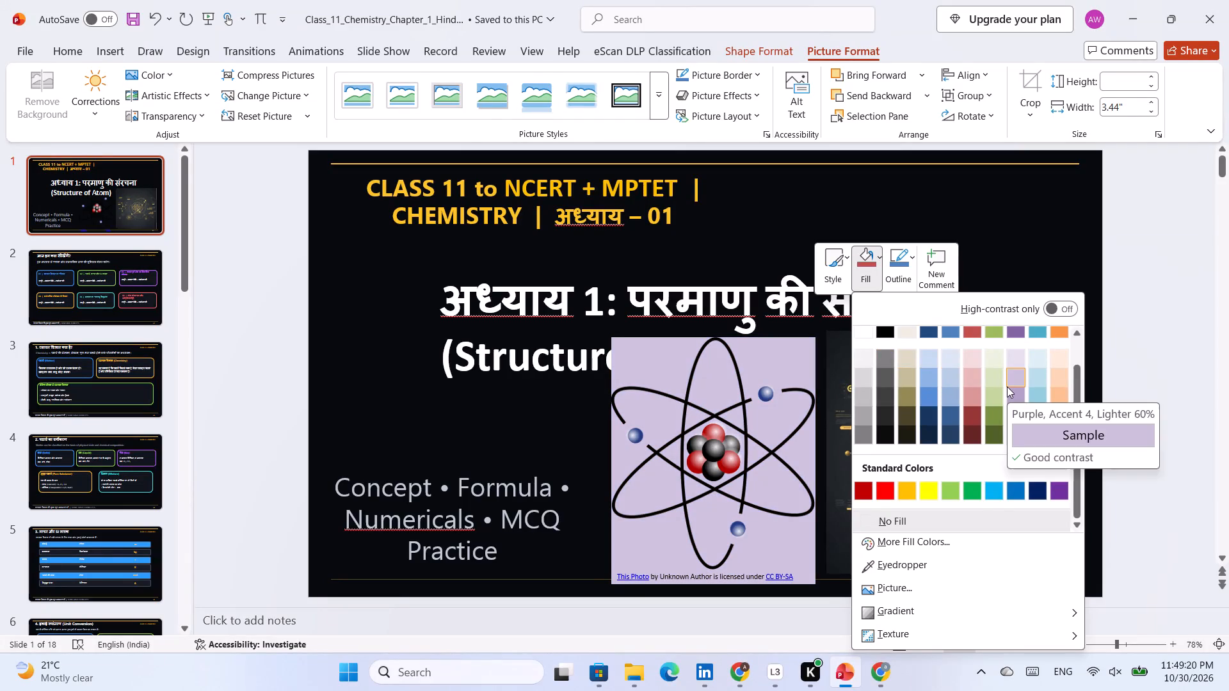
pyautogui.click(1055, 383)
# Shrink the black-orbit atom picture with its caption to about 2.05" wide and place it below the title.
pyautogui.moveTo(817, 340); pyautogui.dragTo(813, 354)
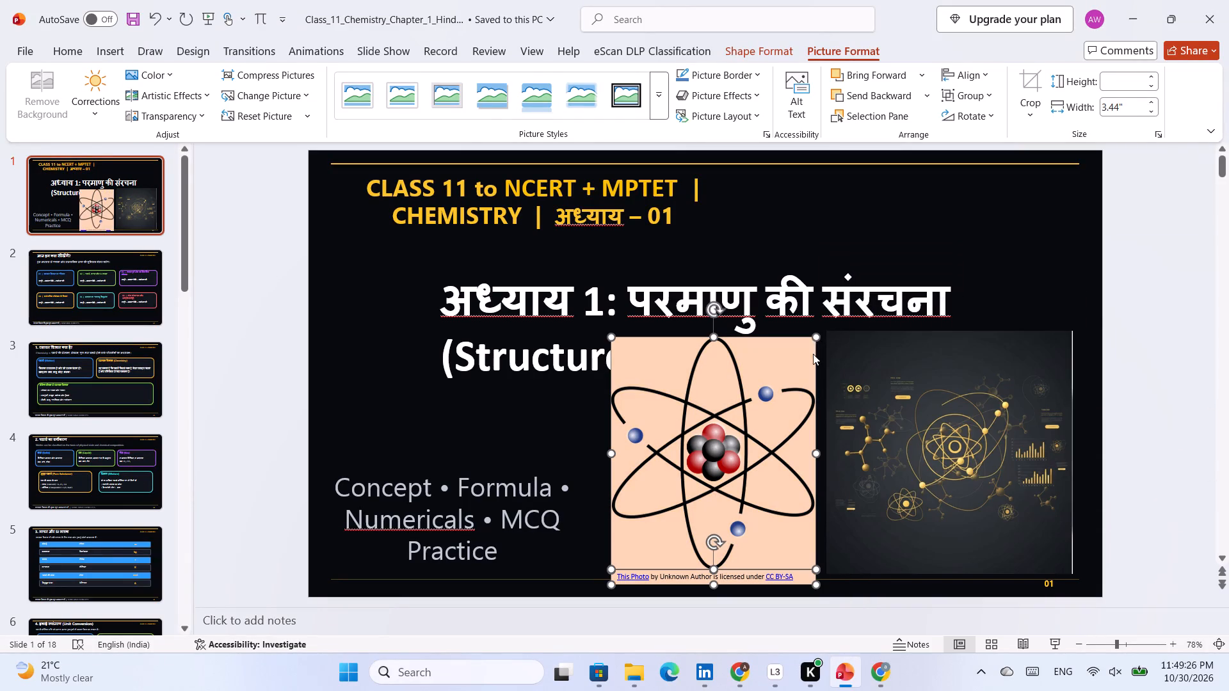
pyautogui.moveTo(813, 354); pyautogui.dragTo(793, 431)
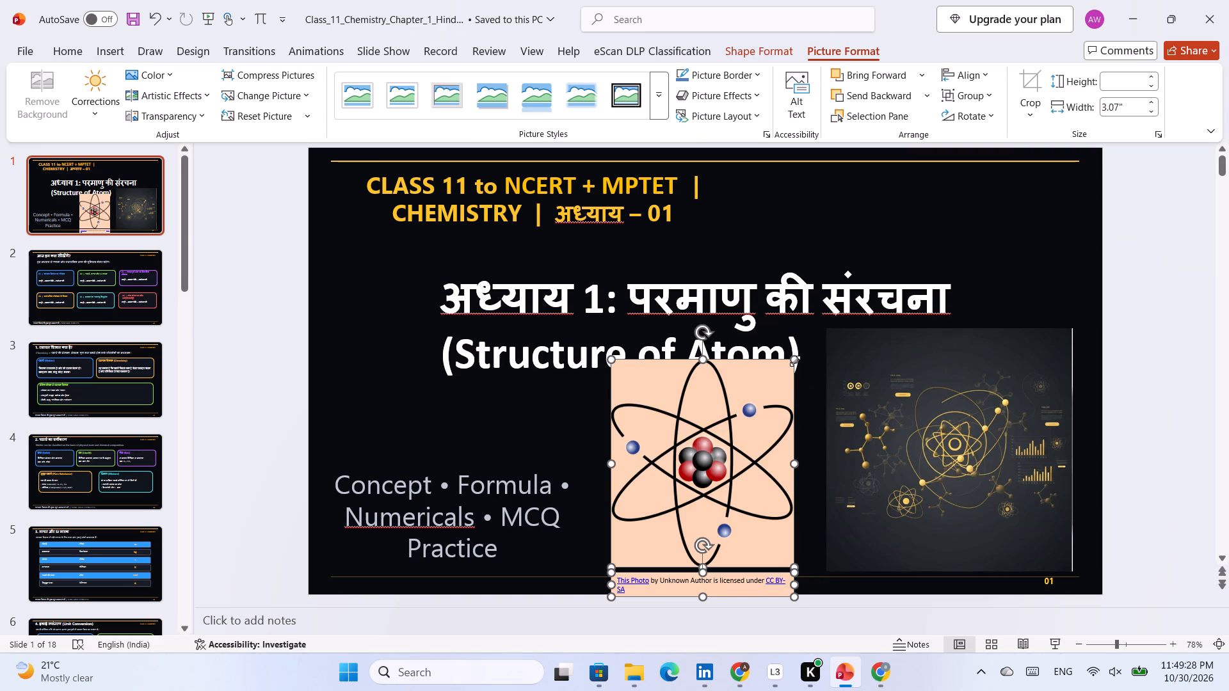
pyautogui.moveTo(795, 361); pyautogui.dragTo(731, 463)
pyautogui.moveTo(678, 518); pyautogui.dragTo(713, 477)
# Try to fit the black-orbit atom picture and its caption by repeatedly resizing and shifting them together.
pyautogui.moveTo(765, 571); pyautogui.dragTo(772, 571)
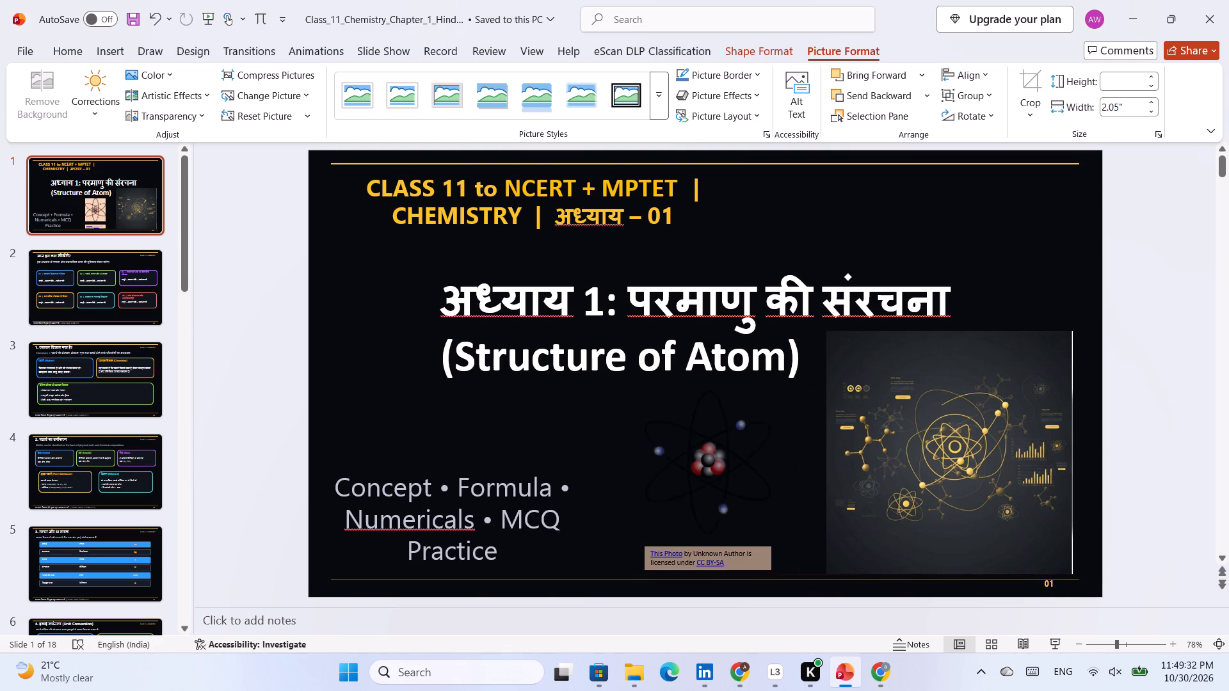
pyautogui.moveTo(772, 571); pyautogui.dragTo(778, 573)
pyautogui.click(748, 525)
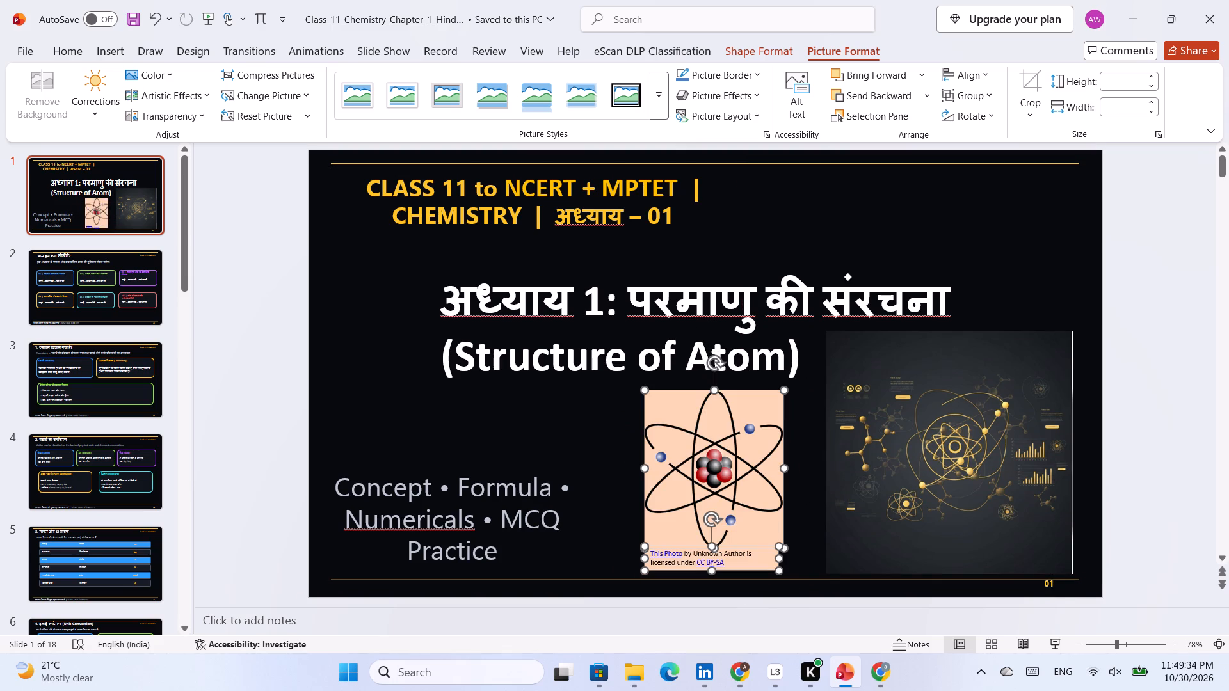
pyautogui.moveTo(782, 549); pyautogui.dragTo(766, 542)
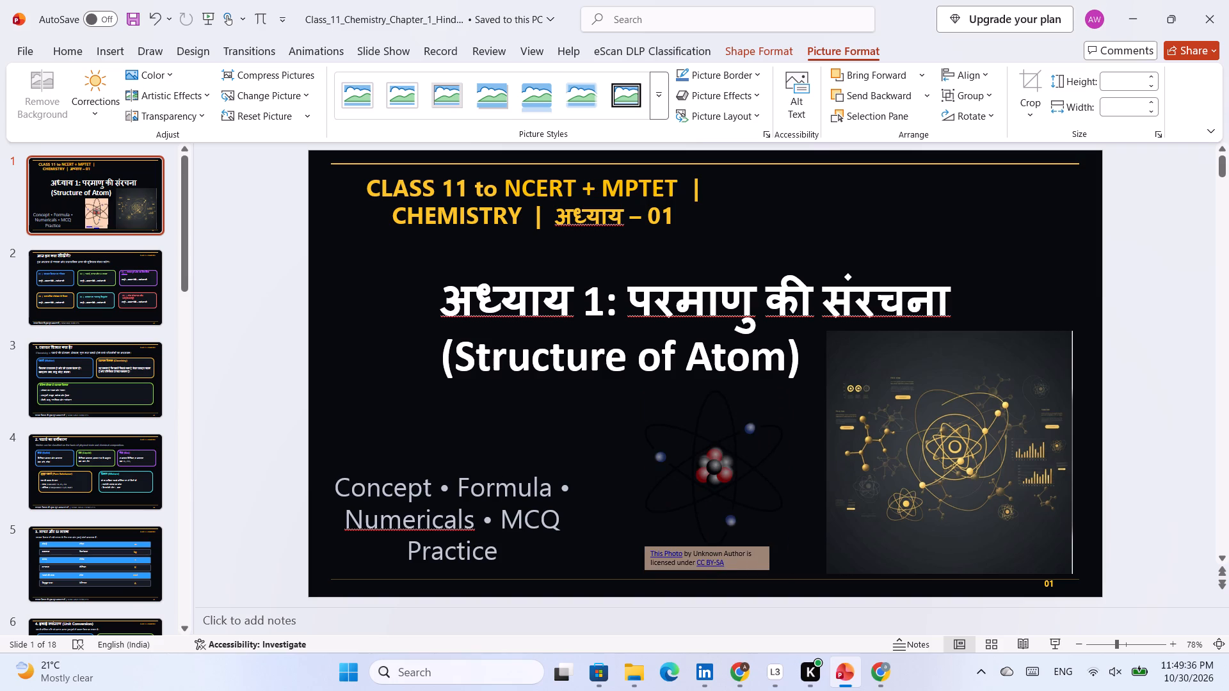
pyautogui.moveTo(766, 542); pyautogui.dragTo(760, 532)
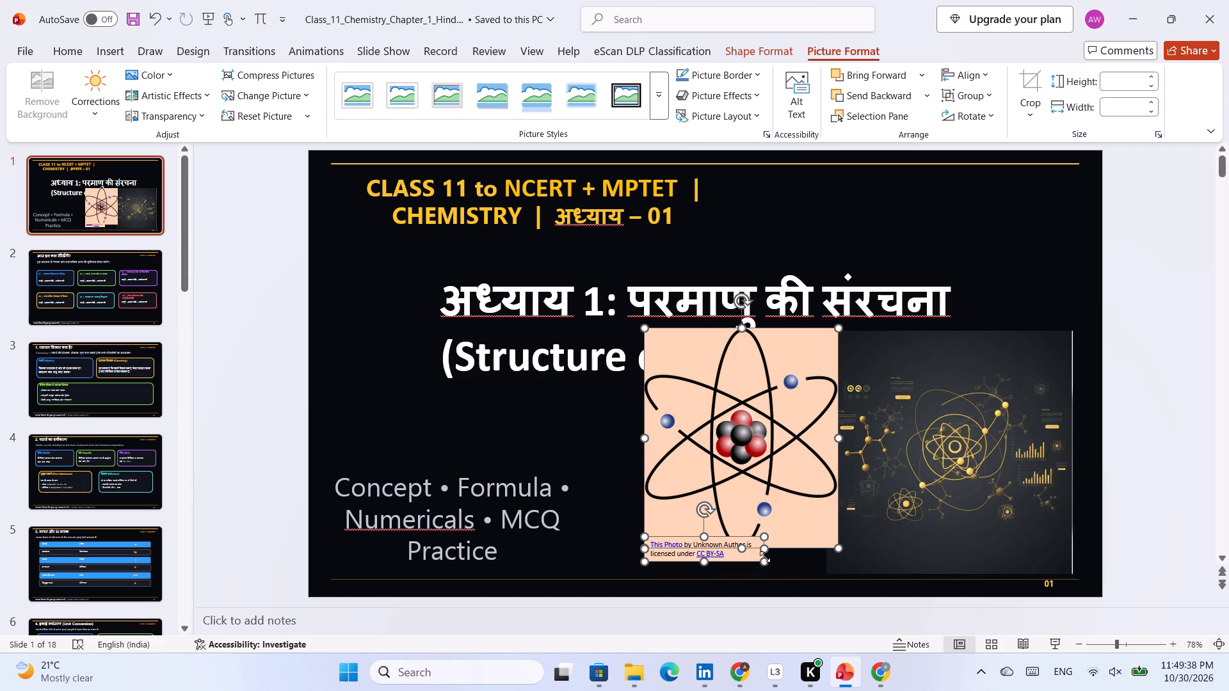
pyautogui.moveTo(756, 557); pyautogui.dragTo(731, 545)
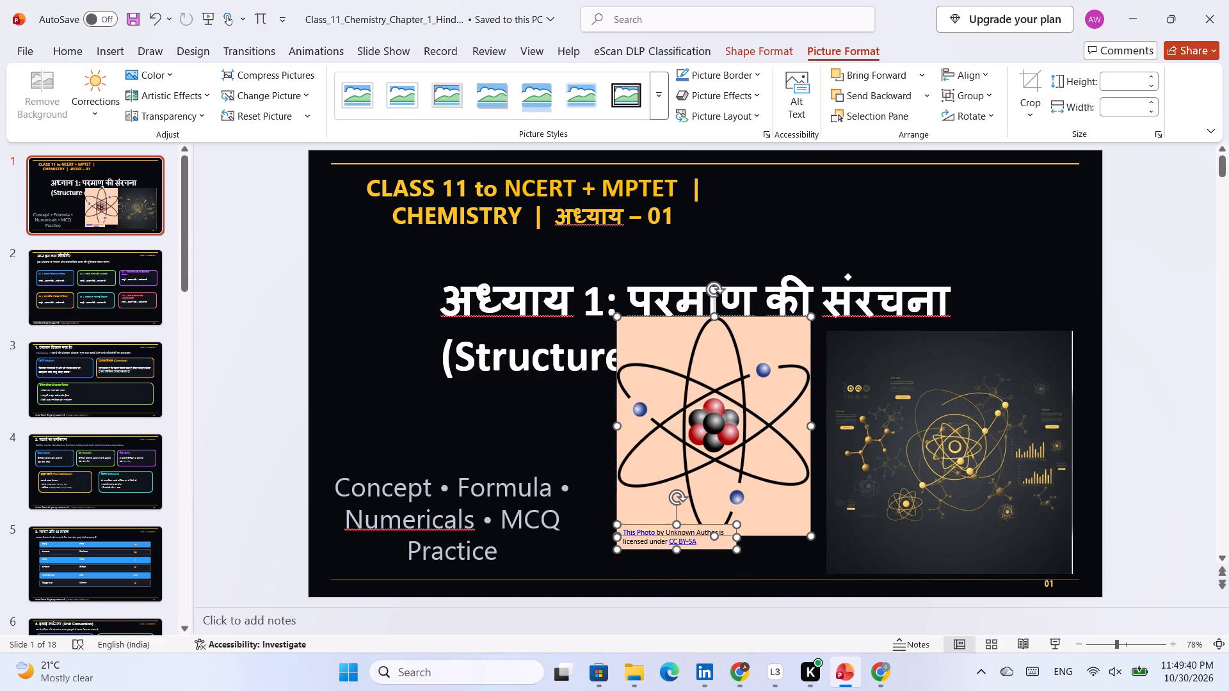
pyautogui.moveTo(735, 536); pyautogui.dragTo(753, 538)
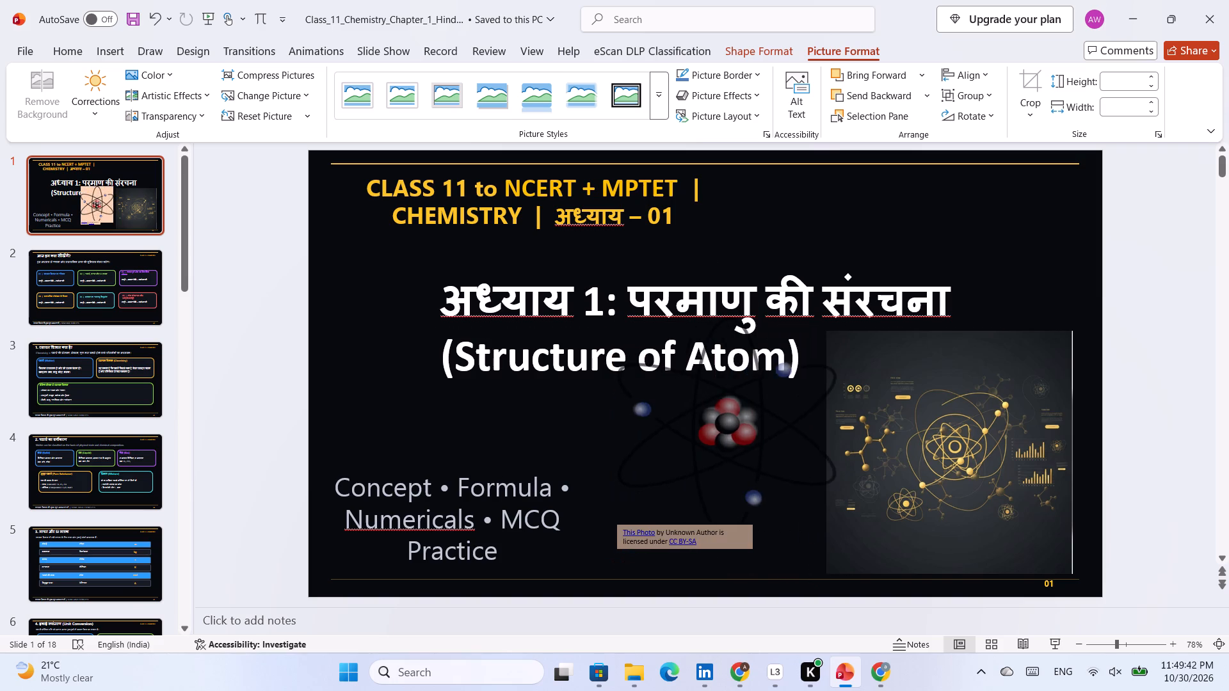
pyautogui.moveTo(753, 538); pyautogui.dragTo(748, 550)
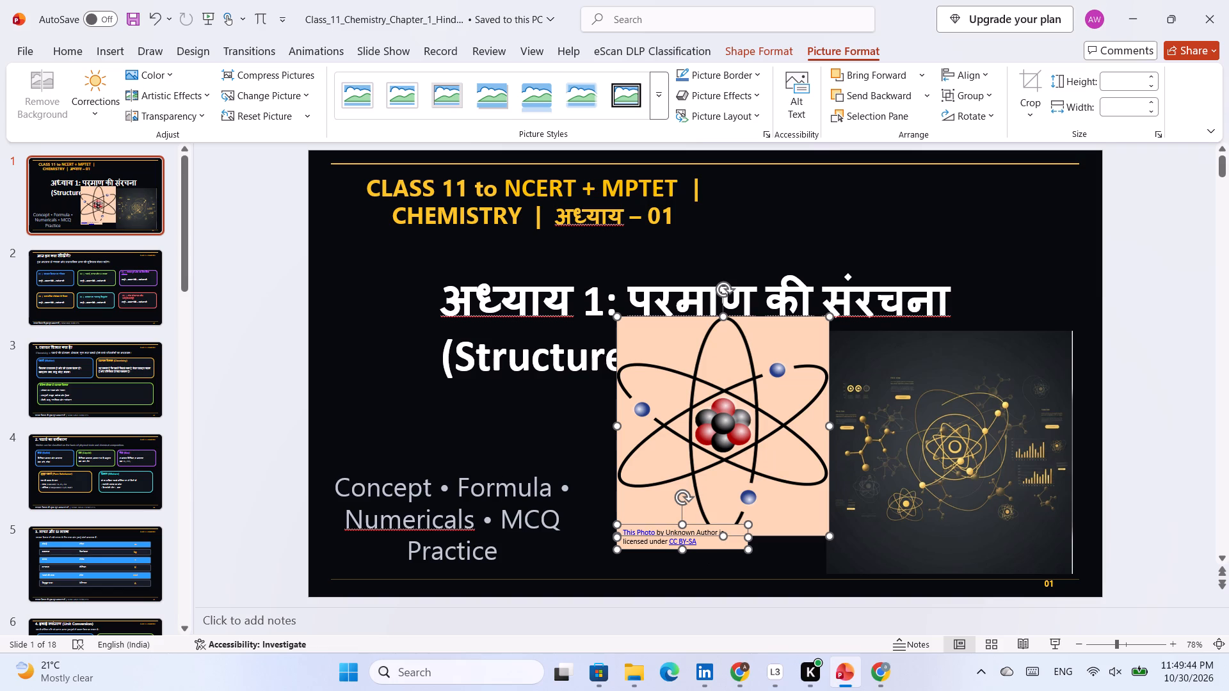
# Delete the licence caption under the black-orbit atom picture, including its empty box, shifting the picture up out of the way.
pyautogui.click(702, 542)
pyautogui.moveTo(698, 540); pyautogui.dragTo(604, 527)
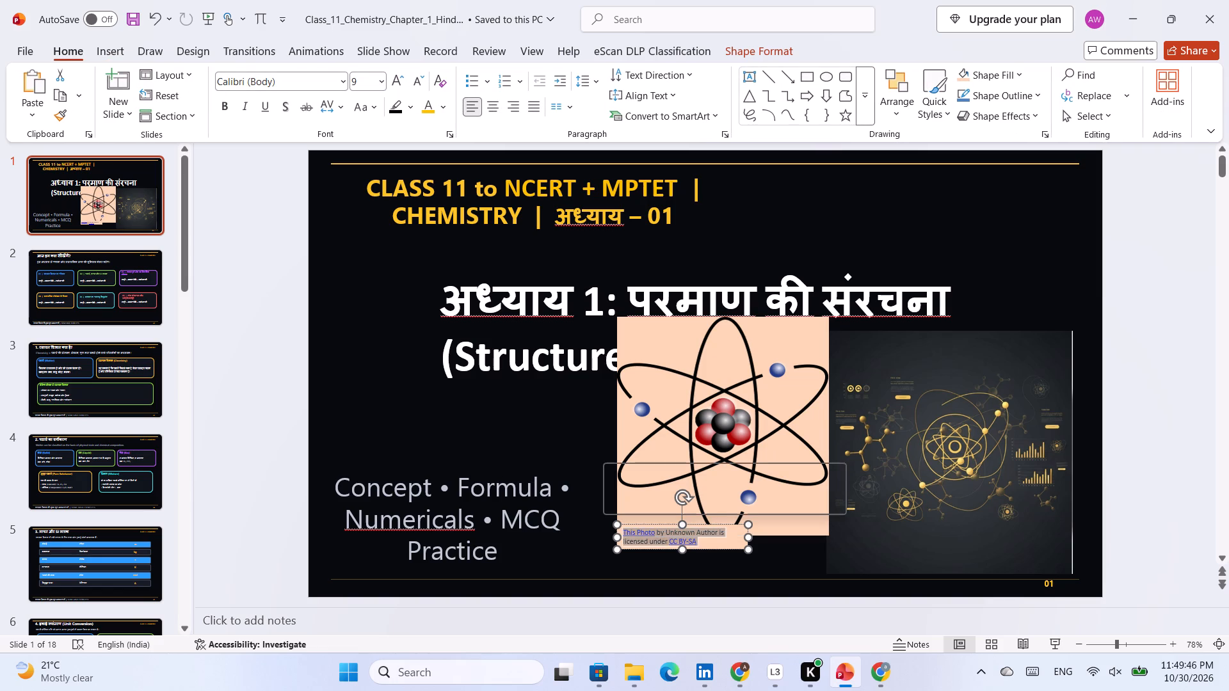
pyautogui.press('BackSpace')
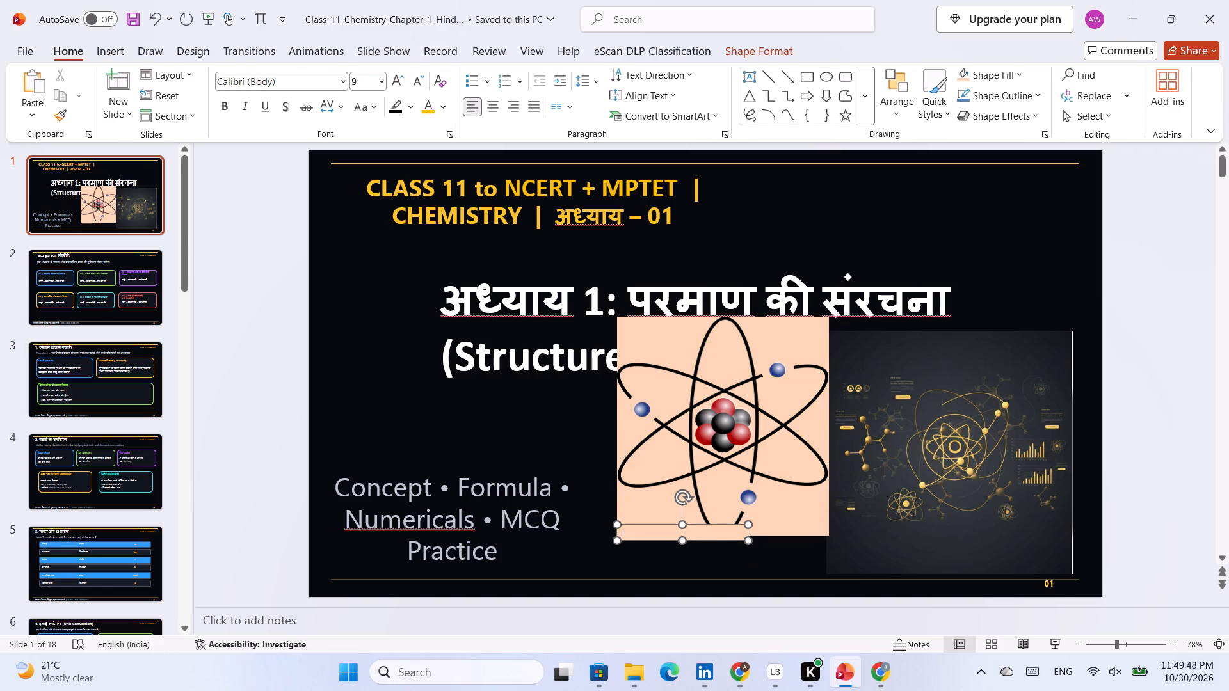
pyautogui.click(767, 527)
pyautogui.moveTo(721, 505); pyautogui.dragTo(721, 491)
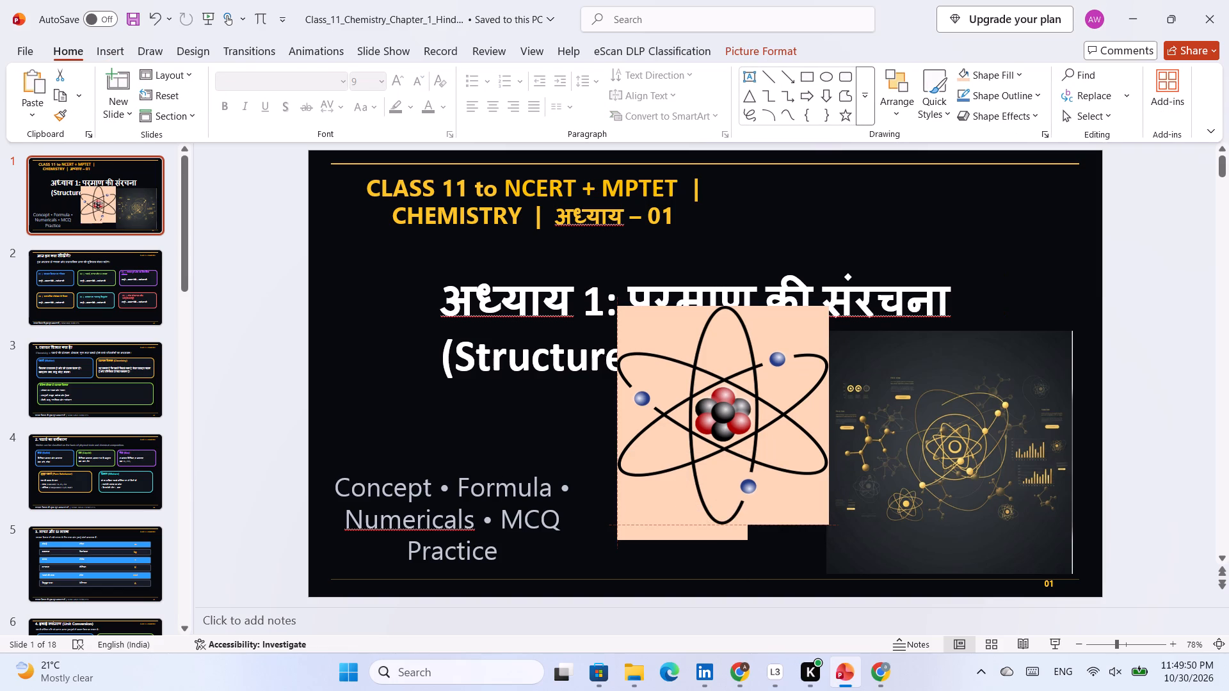
pyautogui.moveTo(721, 491); pyautogui.dragTo(719, 465)
pyautogui.click(730, 534)
pyautogui.press('BackSpace')
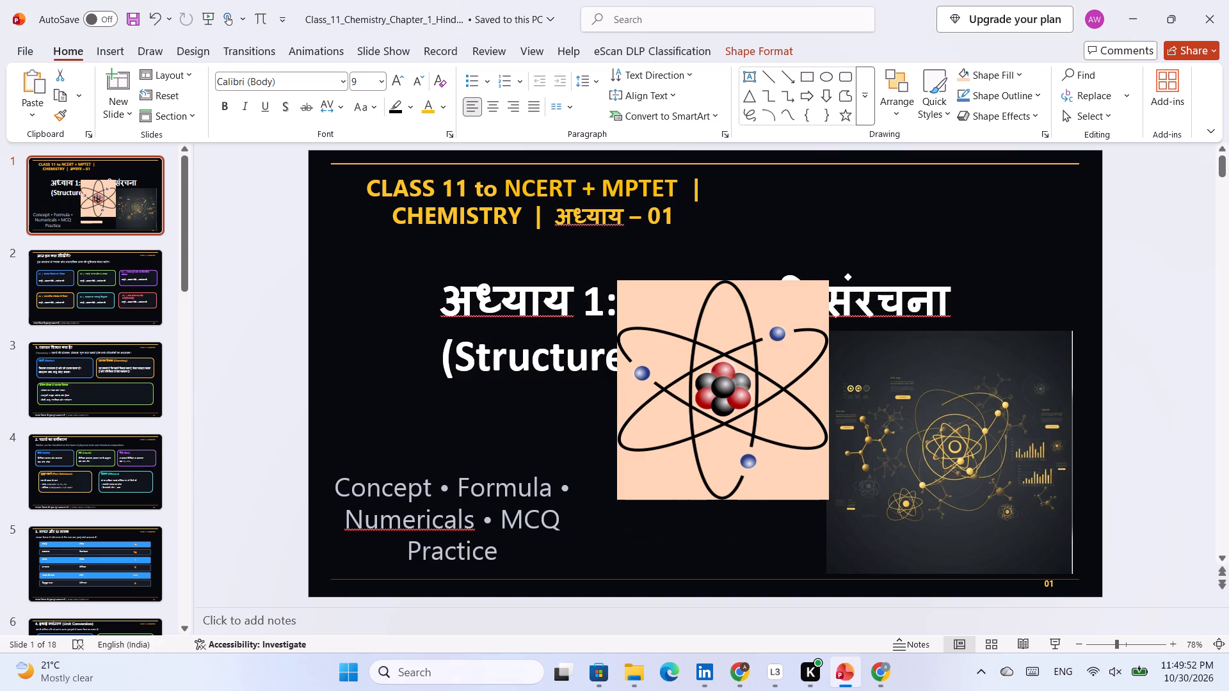
# Shrink the peach-backed atom picture and place it below the title, bottom-aligned with the gold atom picture beside it.
pyautogui.moveTo(762, 472); pyautogui.dragTo(762, 488)
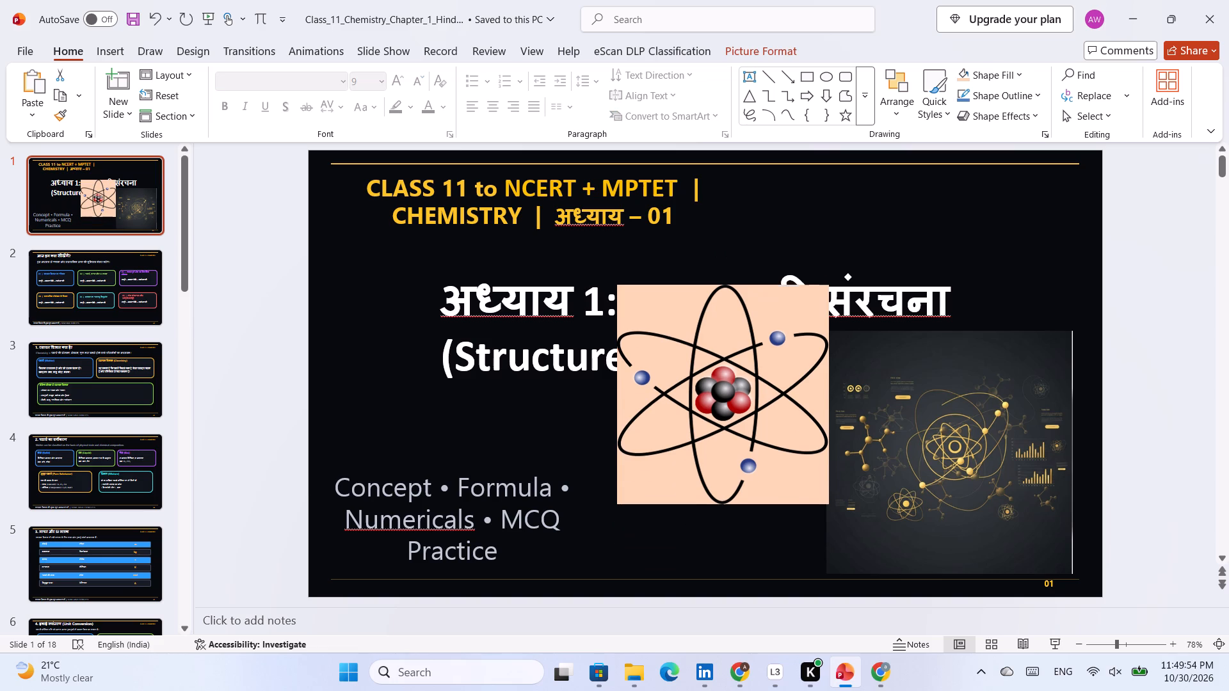
pyautogui.moveTo(762, 488); pyautogui.dragTo(760, 518)
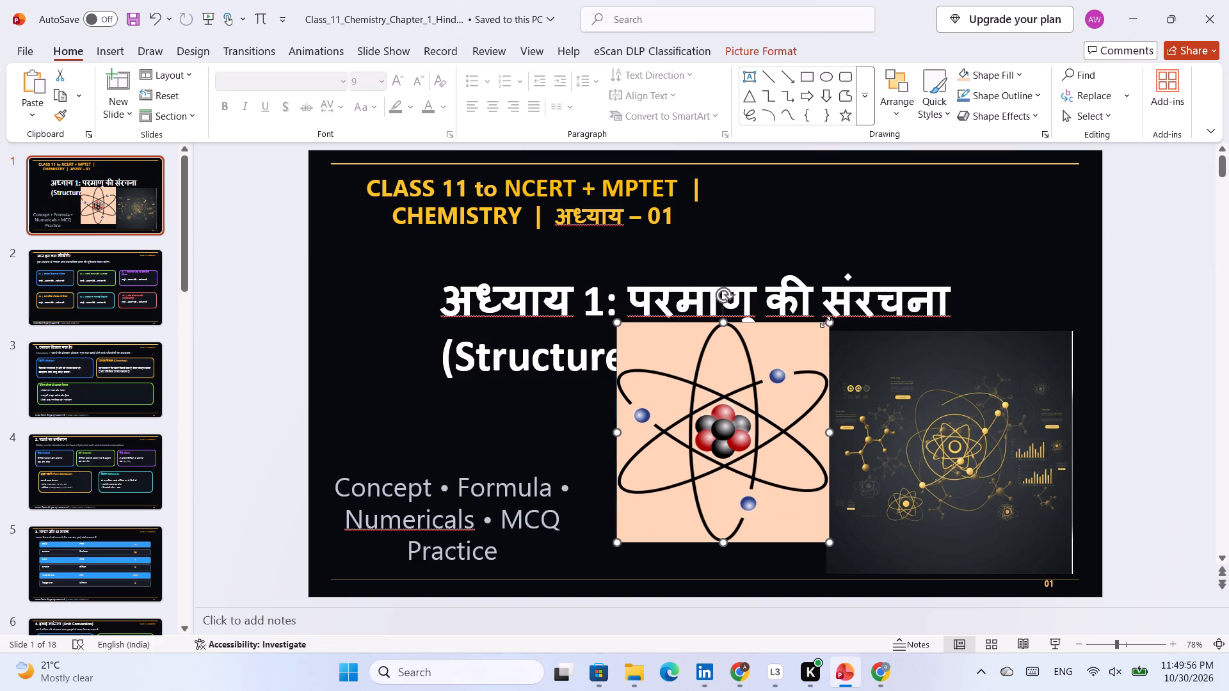
pyautogui.moveTo(825, 322); pyautogui.dragTo(791, 409)
pyautogui.moveTo(743, 459); pyautogui.dragTo(743, 476)
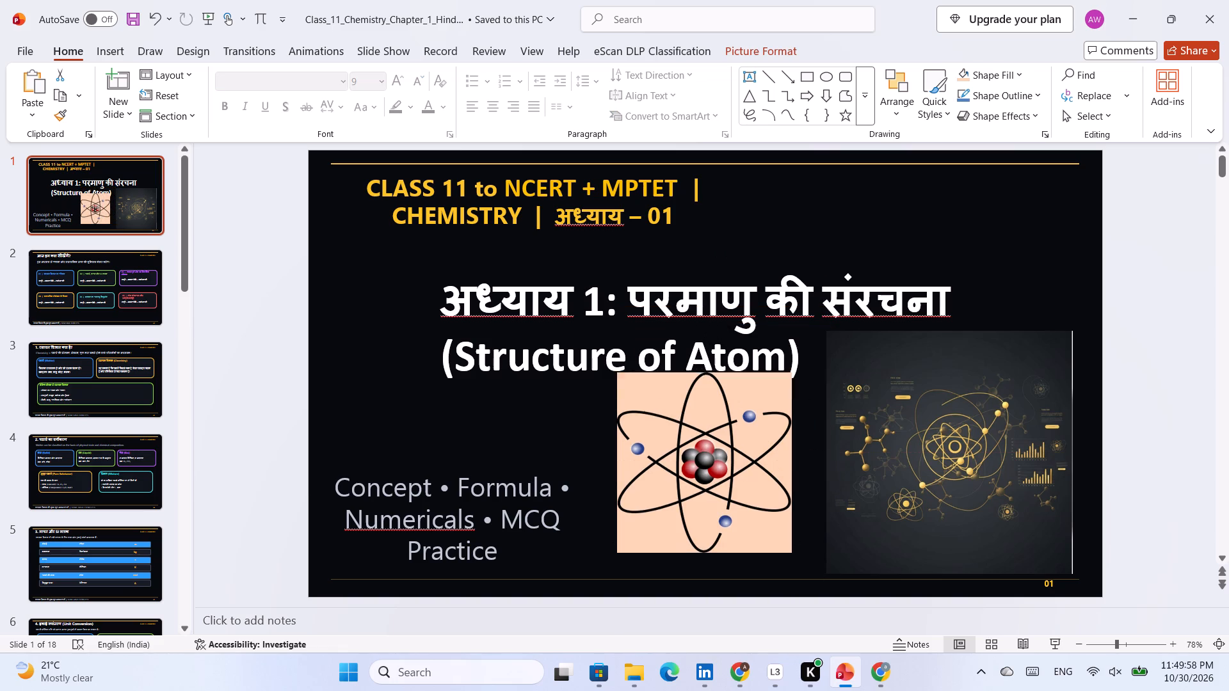
pyautogui.moveTo(743, 476); pyautogui.dragTo(741, 483)
pyautogui.moveTo(753, 459); pyautogui.dragTo(737, 468)
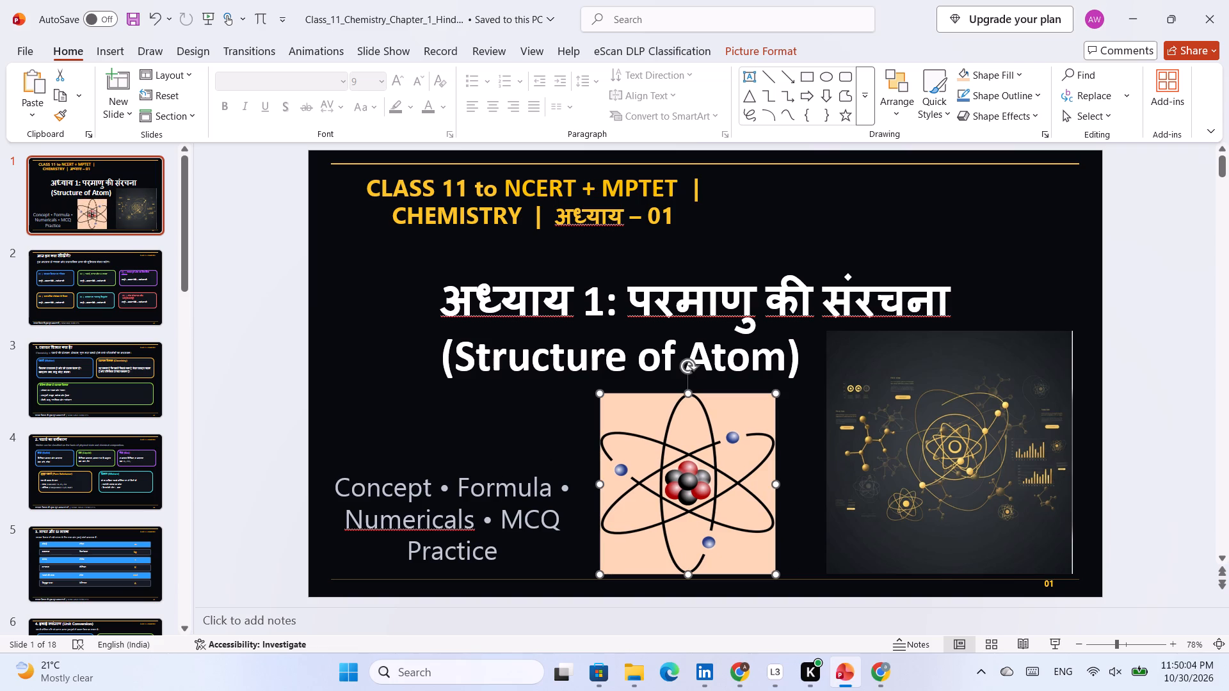
# Move the अध्याय 1: परमाणु की संरचना (Structure of Atom) title slightly up and to the left on slide 1.
pyautogui.click(367, 303)
pyautogui.click(398, 309)
pyautogui.click(426, 303)
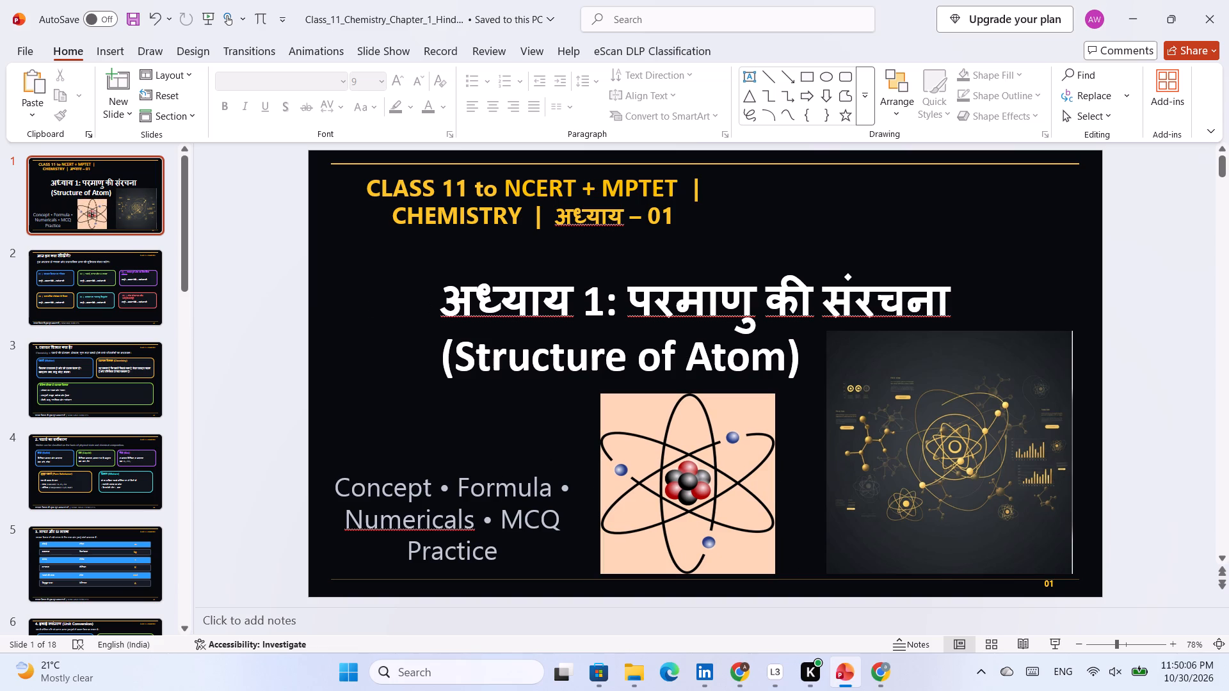
pyautogui.moveTo(438, 296); pyautogui.dragTo(425, 271)
pyautogui.click(975, 482)
pyautogui.click(1032, 287)
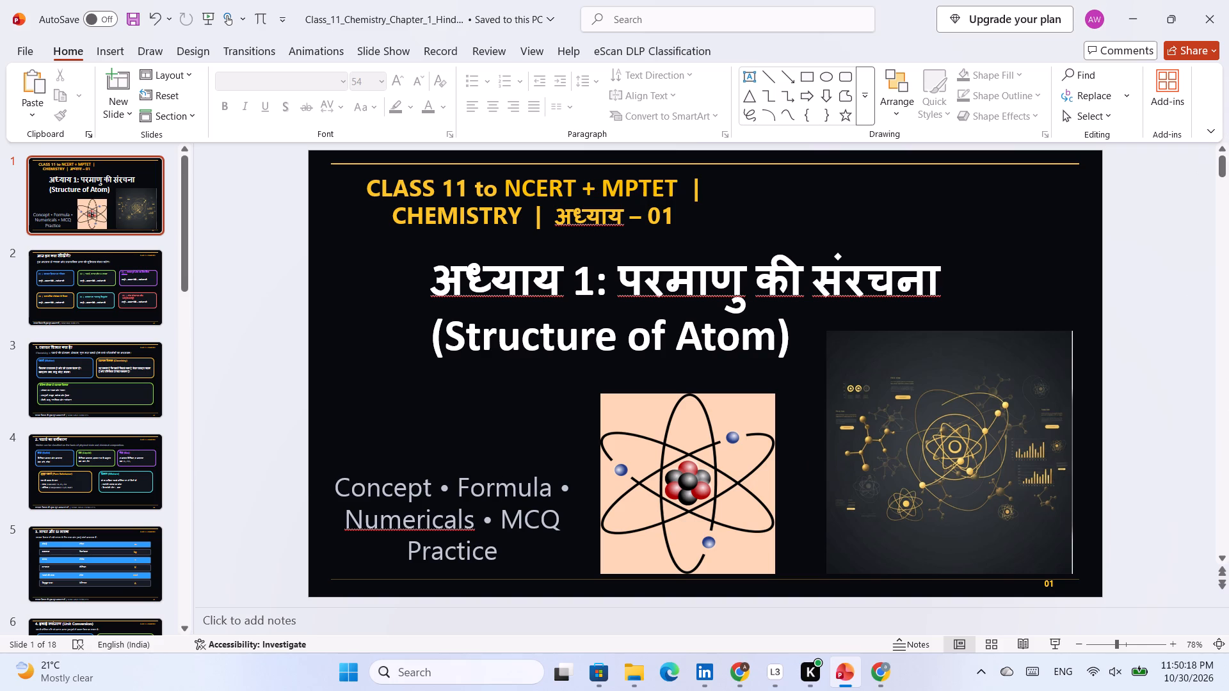
pyautogui.scroll(-1, 1154, 285)
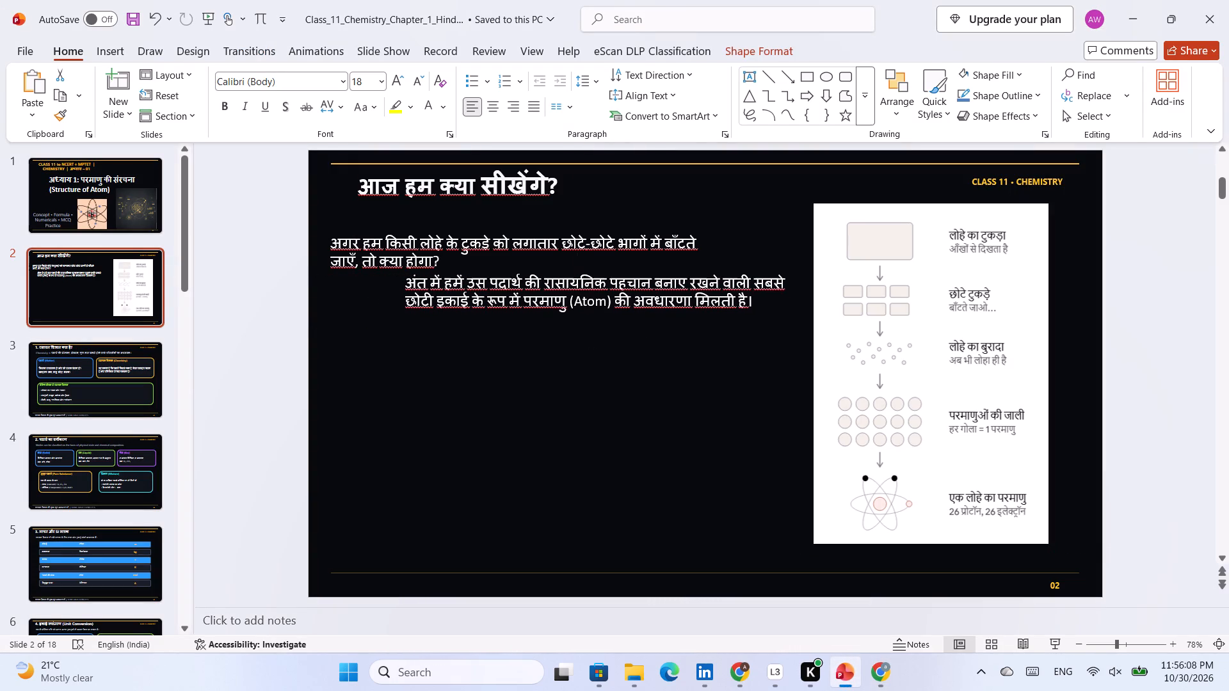
pyautogui.moveTo(757, 310); pyautogui.dragTo(770, 313)
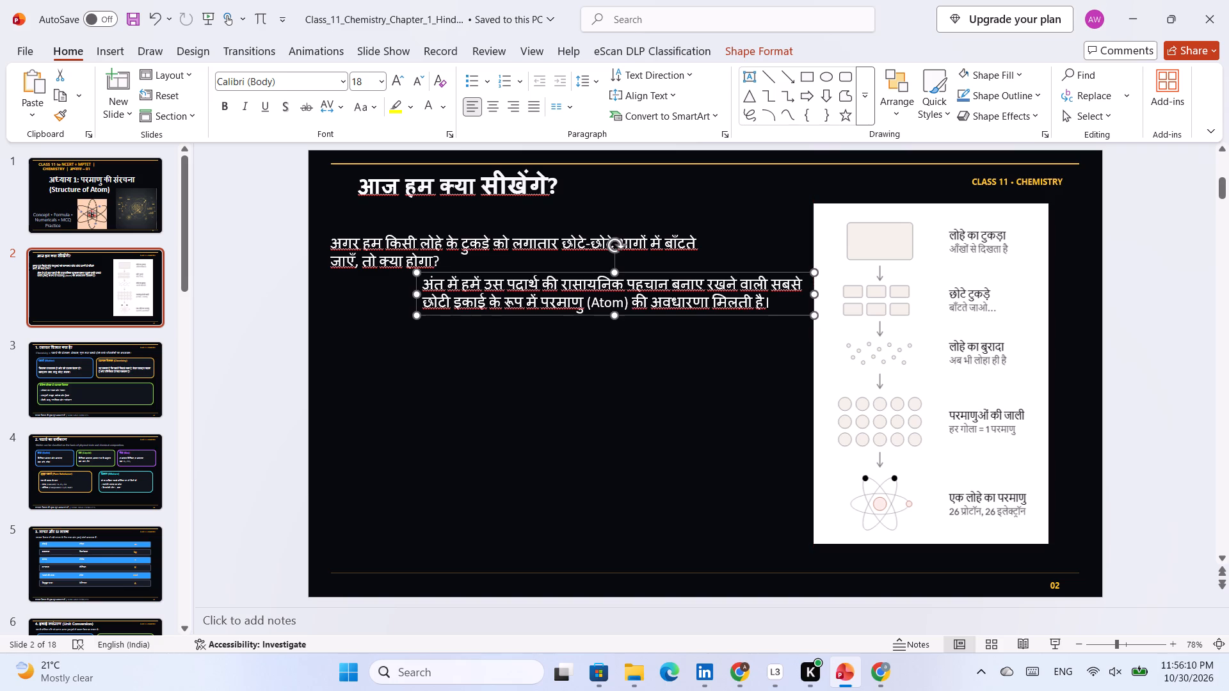
# Paste the copied definition and note onto slide 2 below the answer sentence.
pyautogui.click(592, 402)
pyautogui.hotkey('ctrl', 'v')
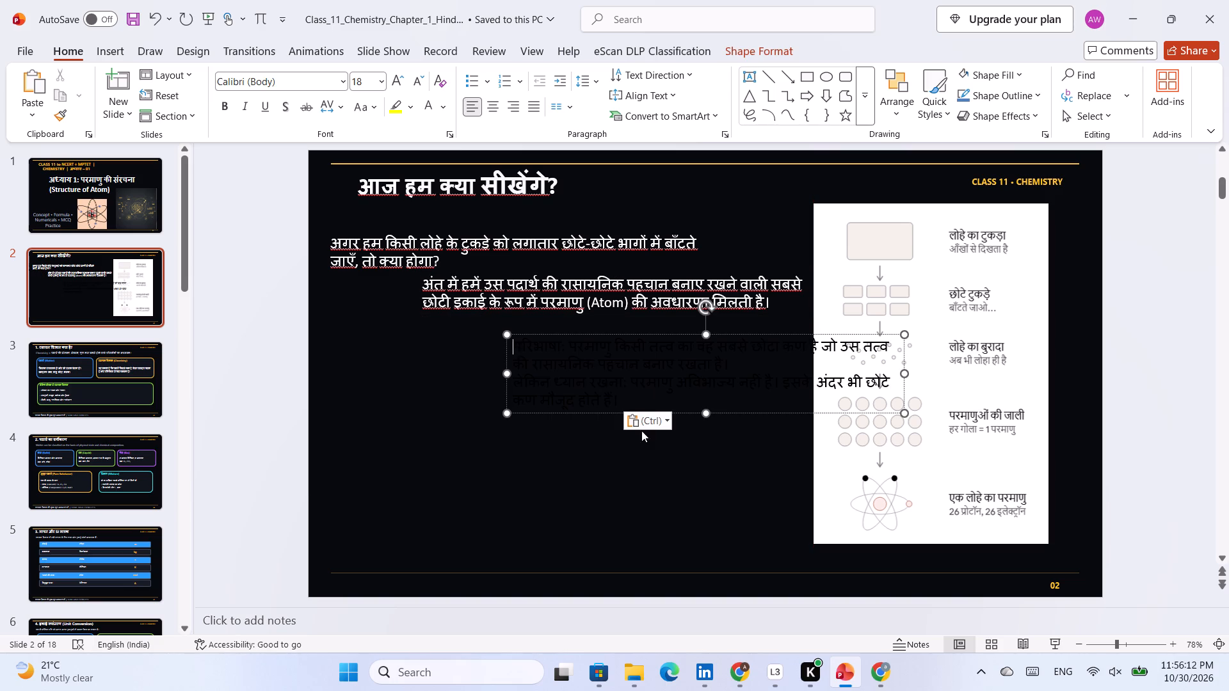
# Colour both pasted paragraphs, the परिभाषा definition and the लेकिन ध्यान रखना note, white.
pyautogui.tripleClick(744, 379)
pyautogui.click(744, 379)
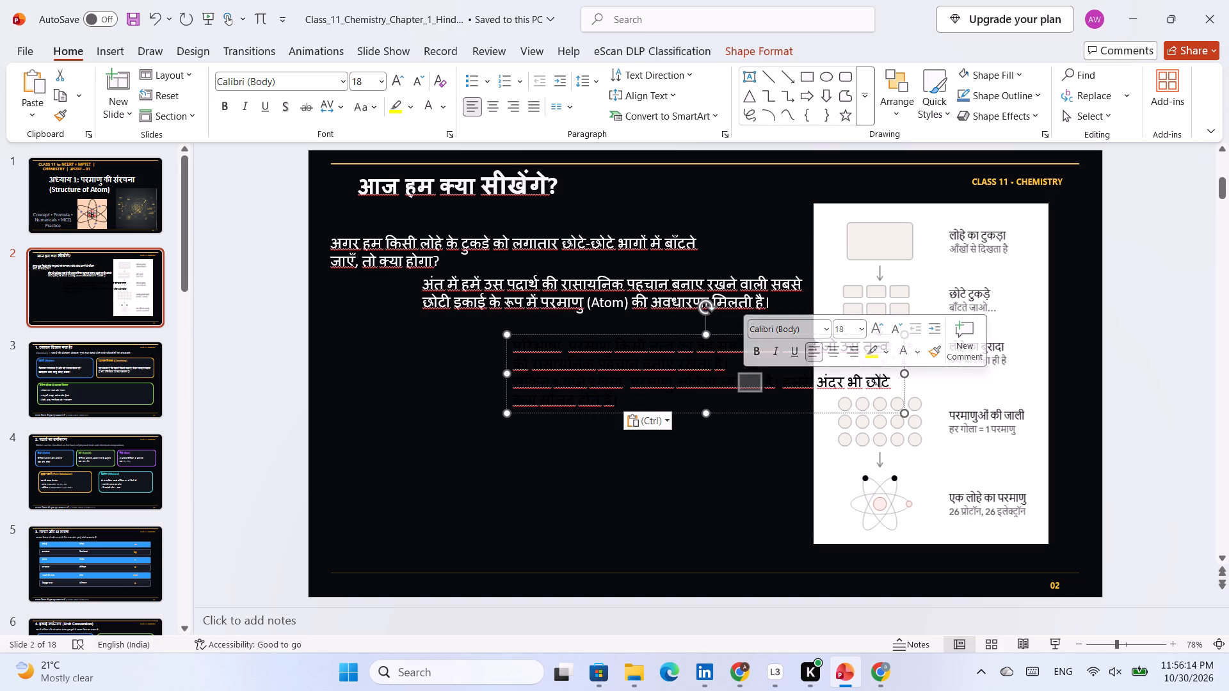
pyautogui.tripleClick(575, 355)
pyautogui.click(575, 355)
pyautogui.tripleClick(594, 383)
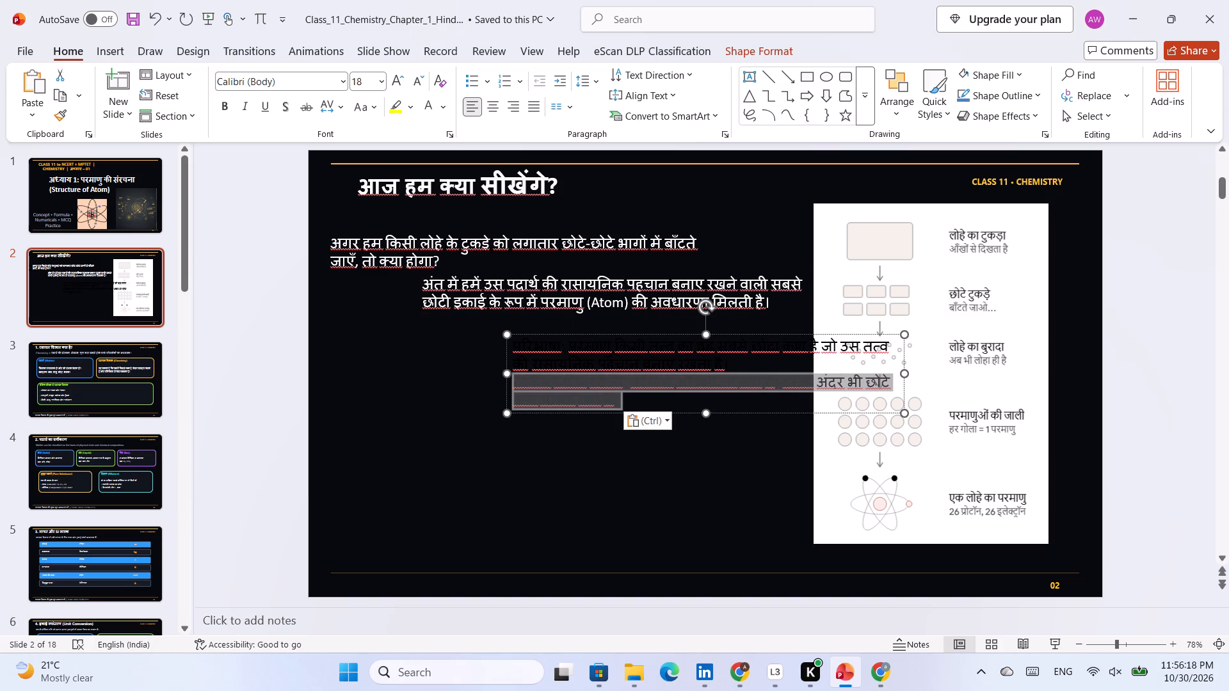
pyautogui.hotkey('ctrl', 'a')
pyautogui.rightClick(568, 367)
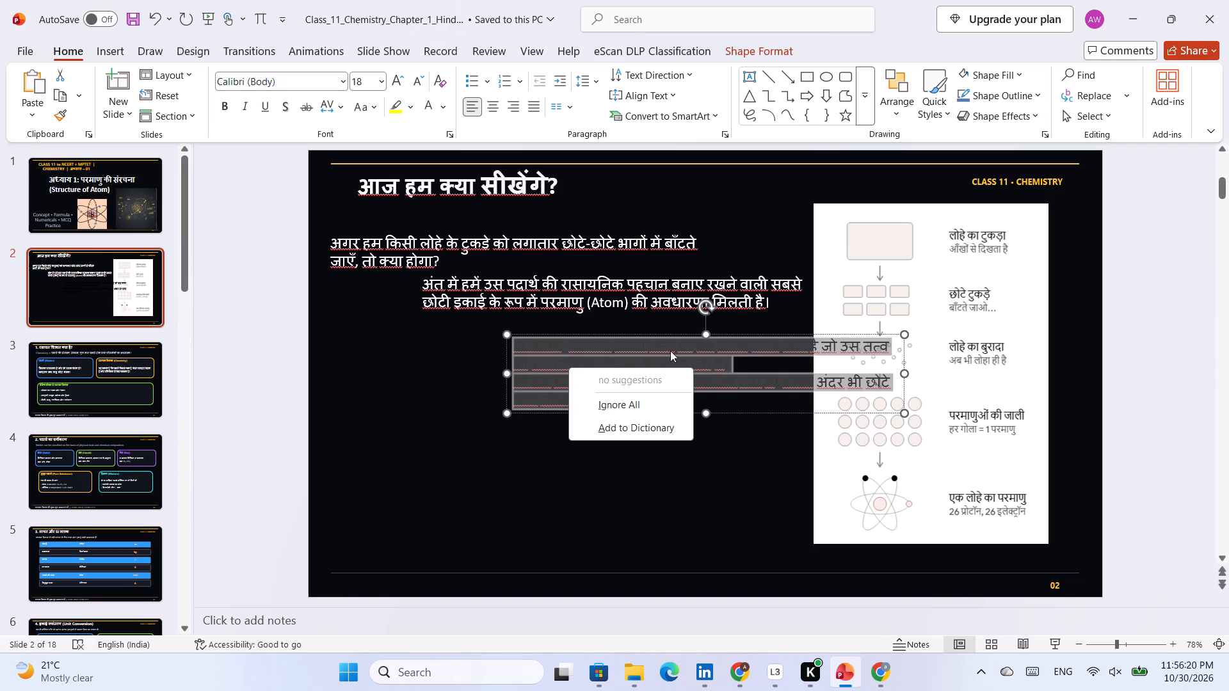
pyautogui.click(744, 347)
pyautogui.rightClick(732, 344)
pyautogui.doubleClick(709, 351)
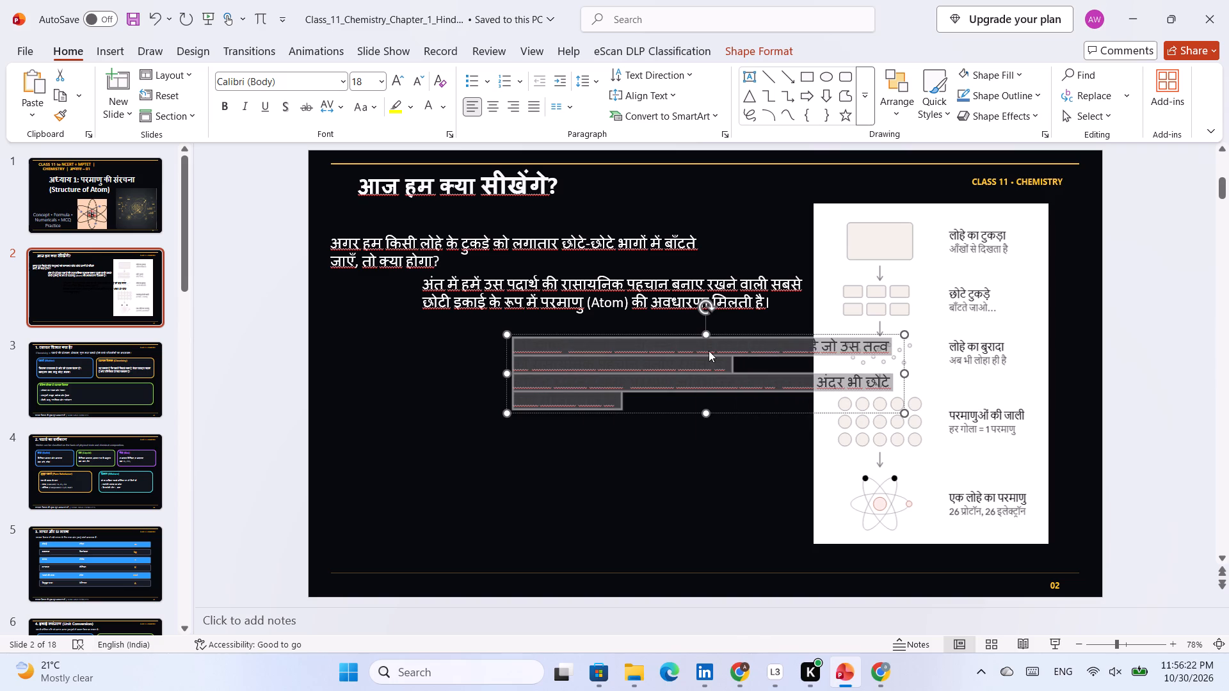
pyautogui.doubleClick(709, 351)
pyautogui.click(709, 351)
pyautogui.tripleClick(714, 360)
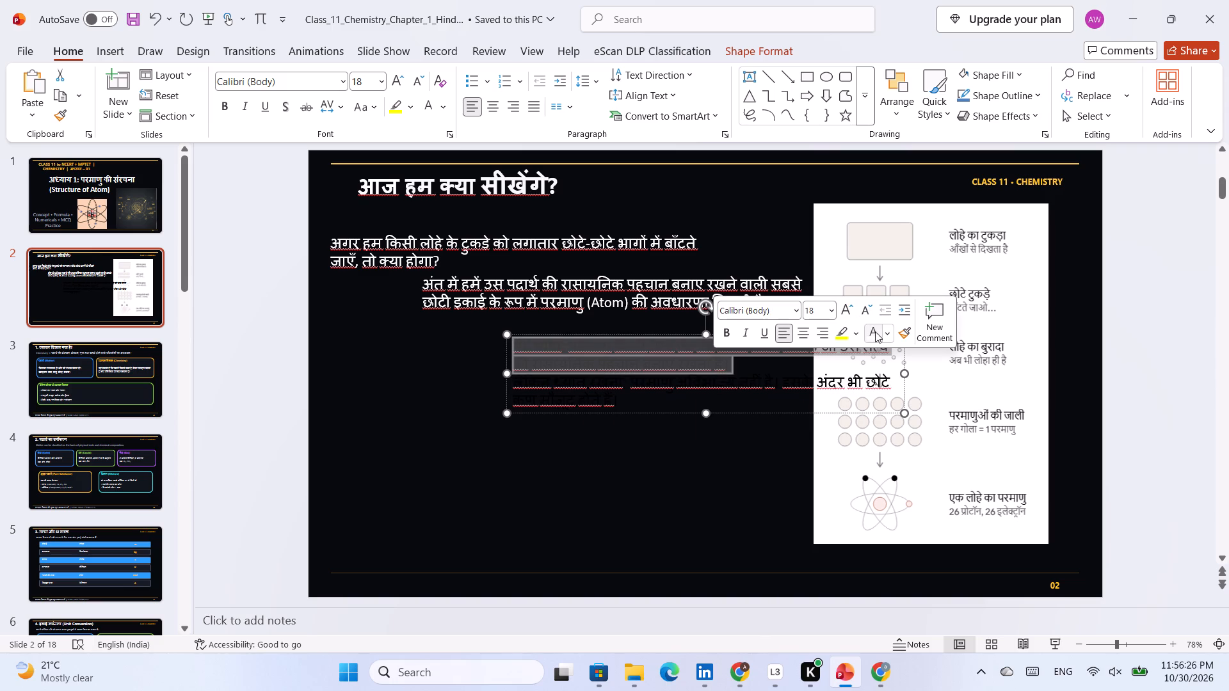
pyautogui.click(876, 331)
pyautogui.tripleClick(607, 397)
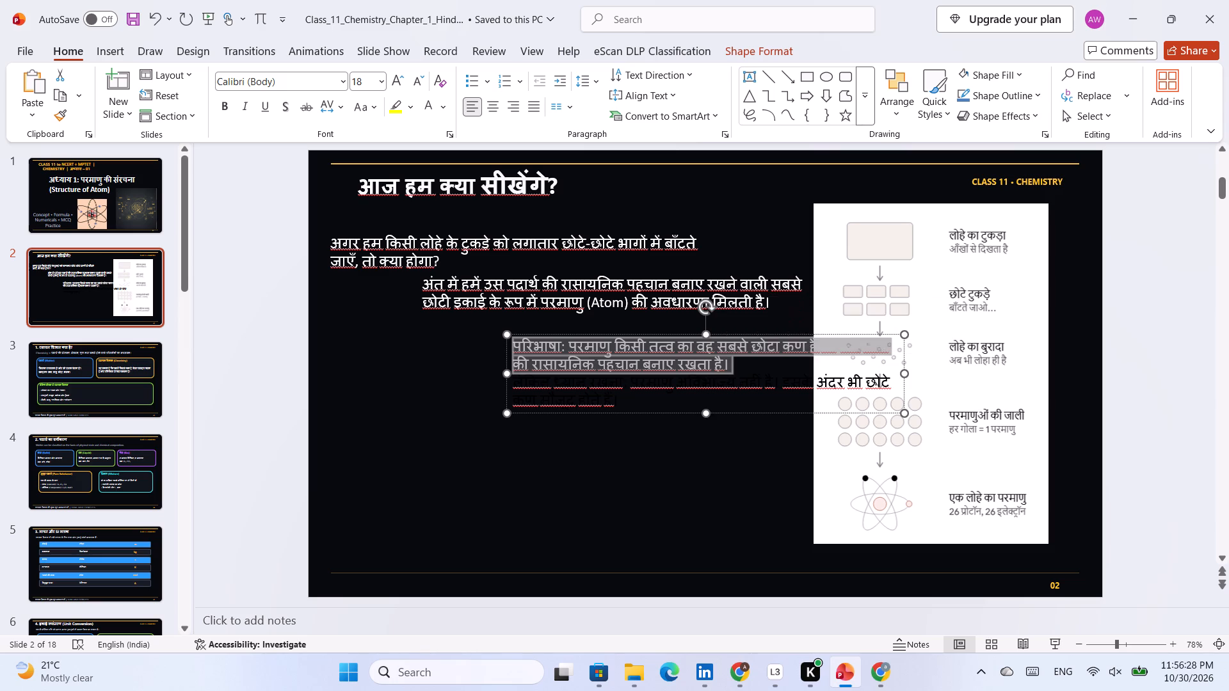
pyautogui.click(771, 369)
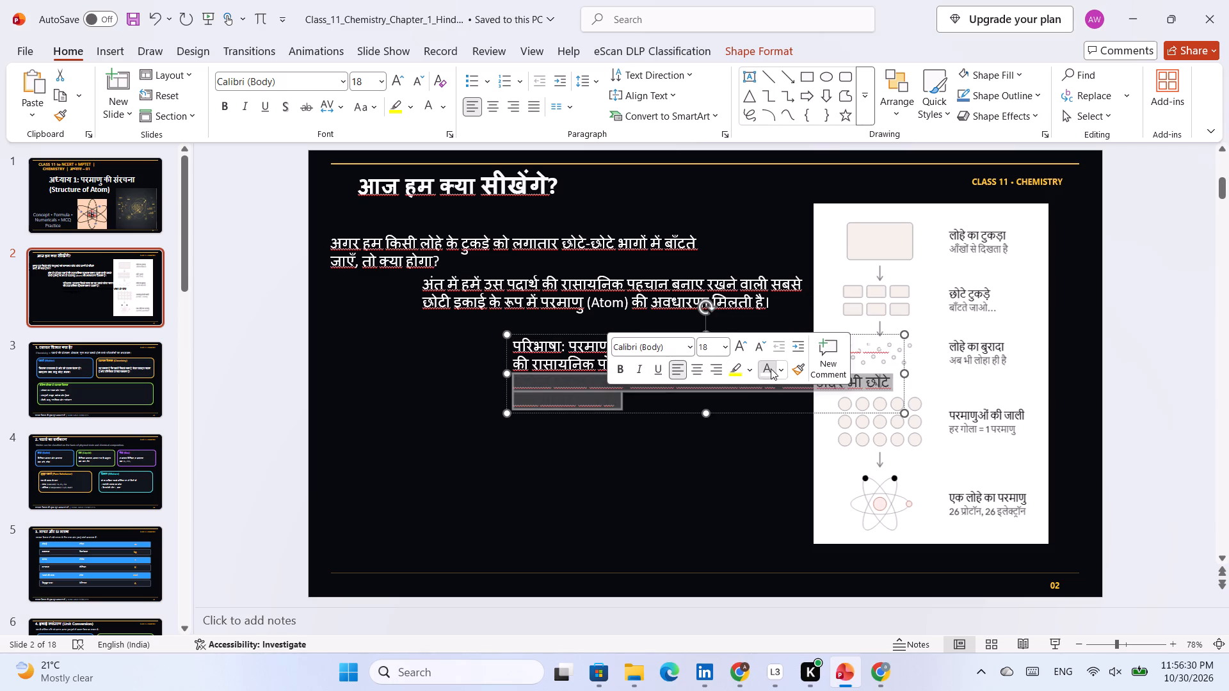
# Place the definition text box below the answer, roughly aligned with the question's left edge, and widen it almost to the diagram.
pyautogui.moveTo(523, 415); pyautogui.dragTo(412, 440)
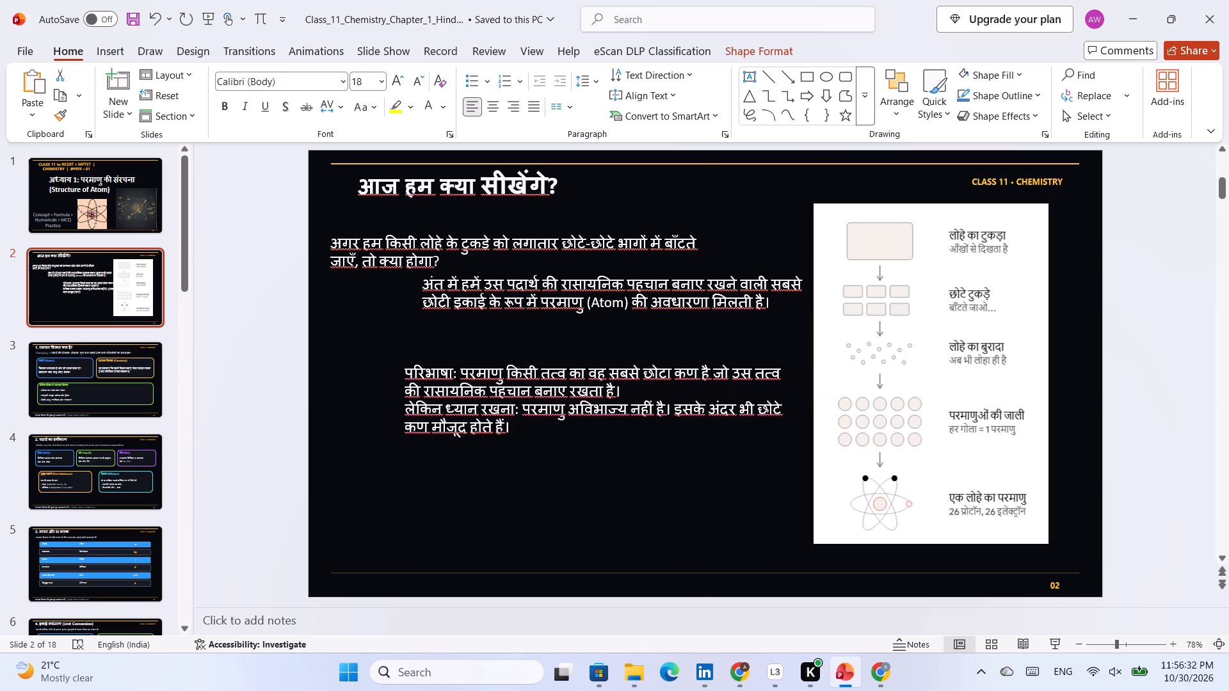
pyautogui.moveTo(412, 440); pyautogui.dragTo(392, 420)
pyautogui.moveTo(776, 423); pyautogui.dragTo(798, 422)
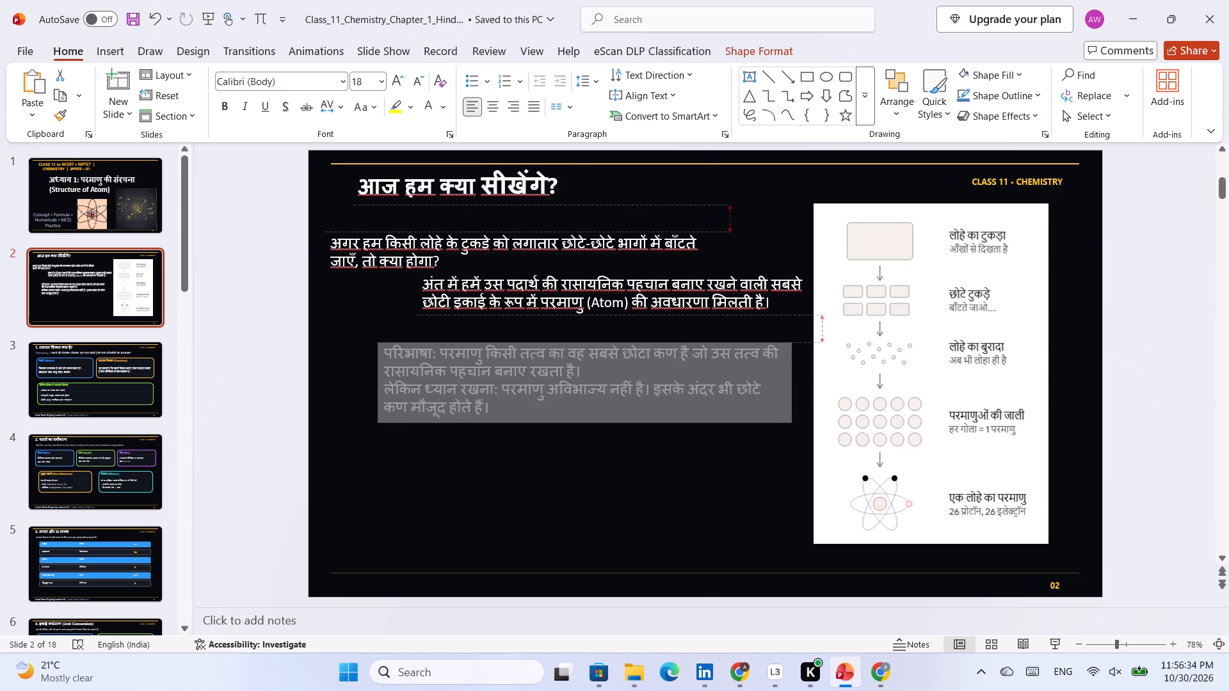
pyautogui.moveTo(798, 422); pyautogui.dragTo(811, 422)
pyautogui.moveTo(629, 425); pyautogui.dragTo(606, 419)
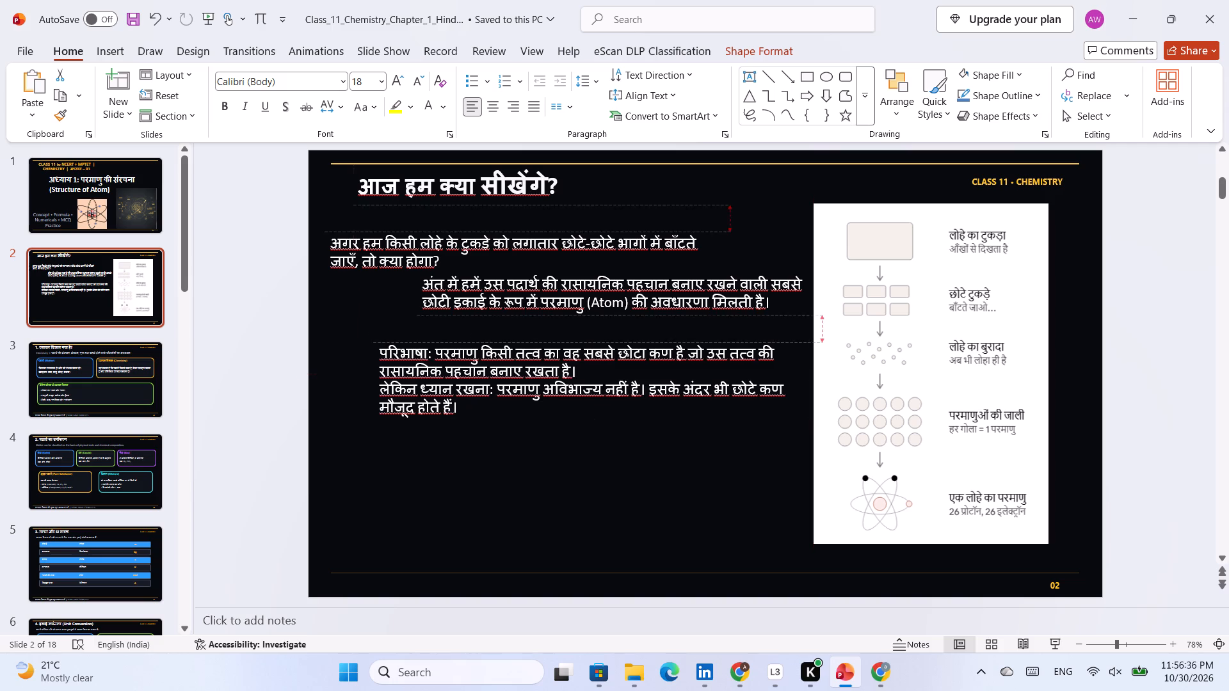
pyautogui.moveTo(606, 419); pyautogui.dragTo(579, 417)
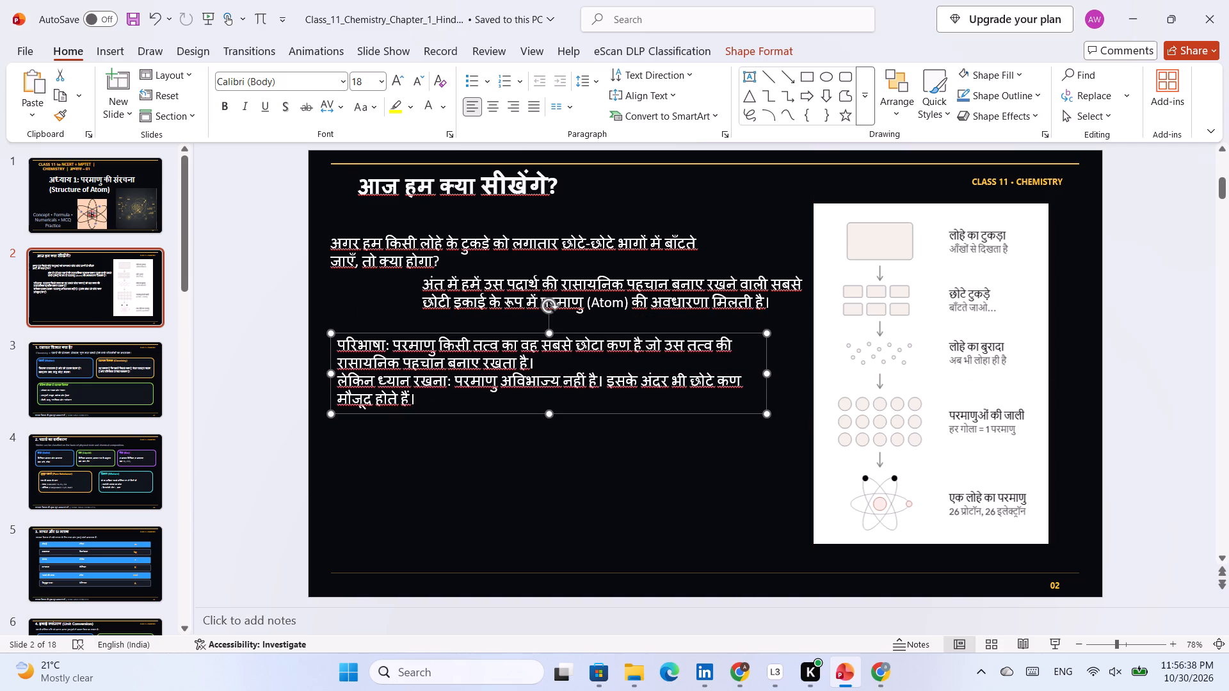
pyautogui.moveTo(769, 372); pyautogui.dragTo(807, 371)
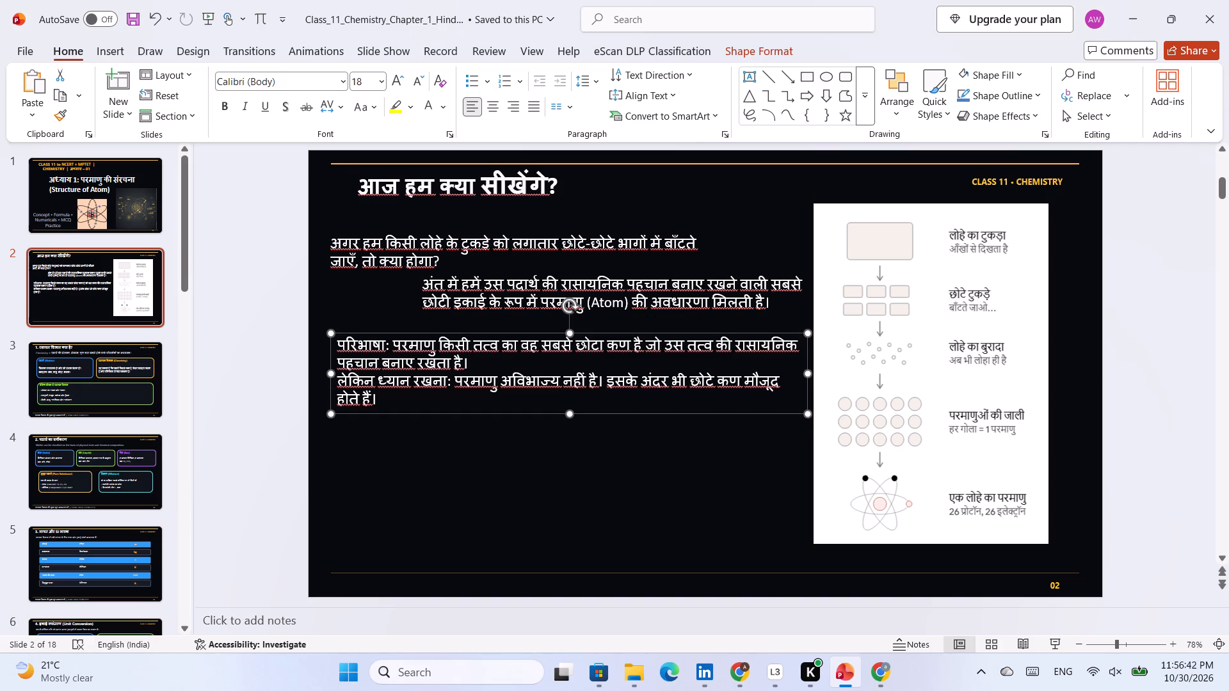
# Make the word परिभाषा at the start of the definition bold.
pyautogui.moveTo(385, 347); pyautogui.dragTo(321, 350)
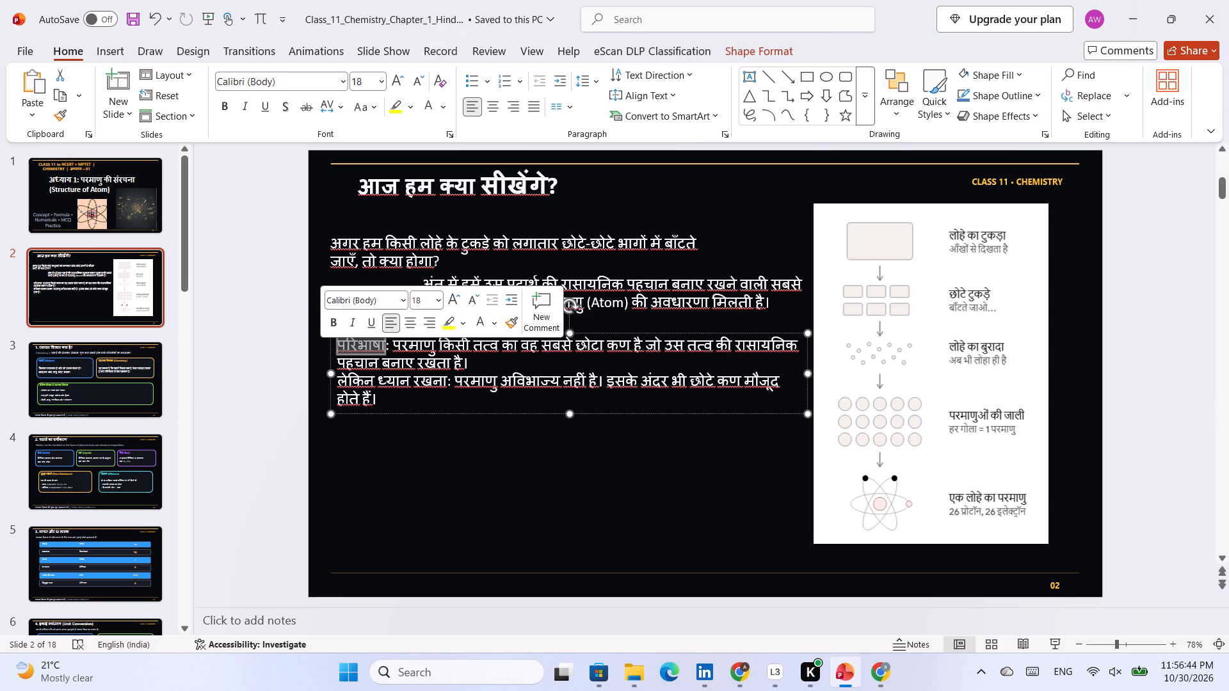
pyautogui.click(337, 323)
pyautogui.click(419, 443)
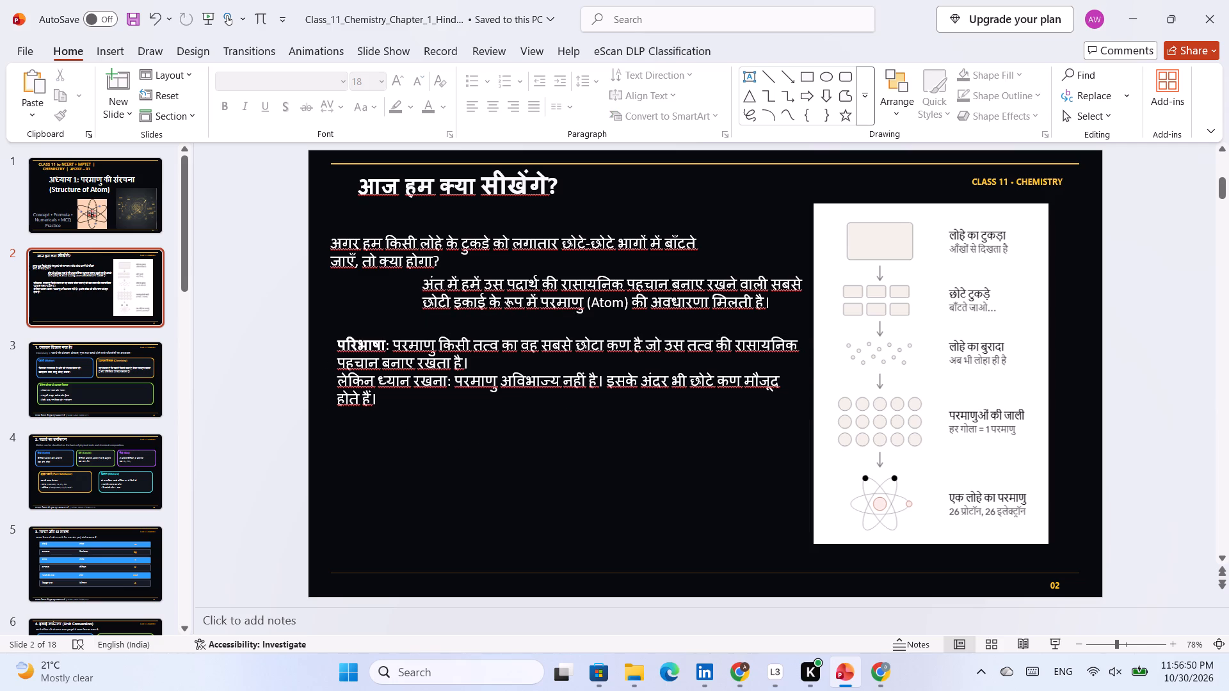
# Nudge the definition text box slightly left and down, and extend its right edge closer to the diagram.
pyautogui.click(431, 389)
pyautogui.moveTo(433, 411); pyautogui.dragTo(418, 415)
pyautogui.moveTo(797, 420); pyautogui.dragTo(799, 431)
pyautogui.click(774, 452)
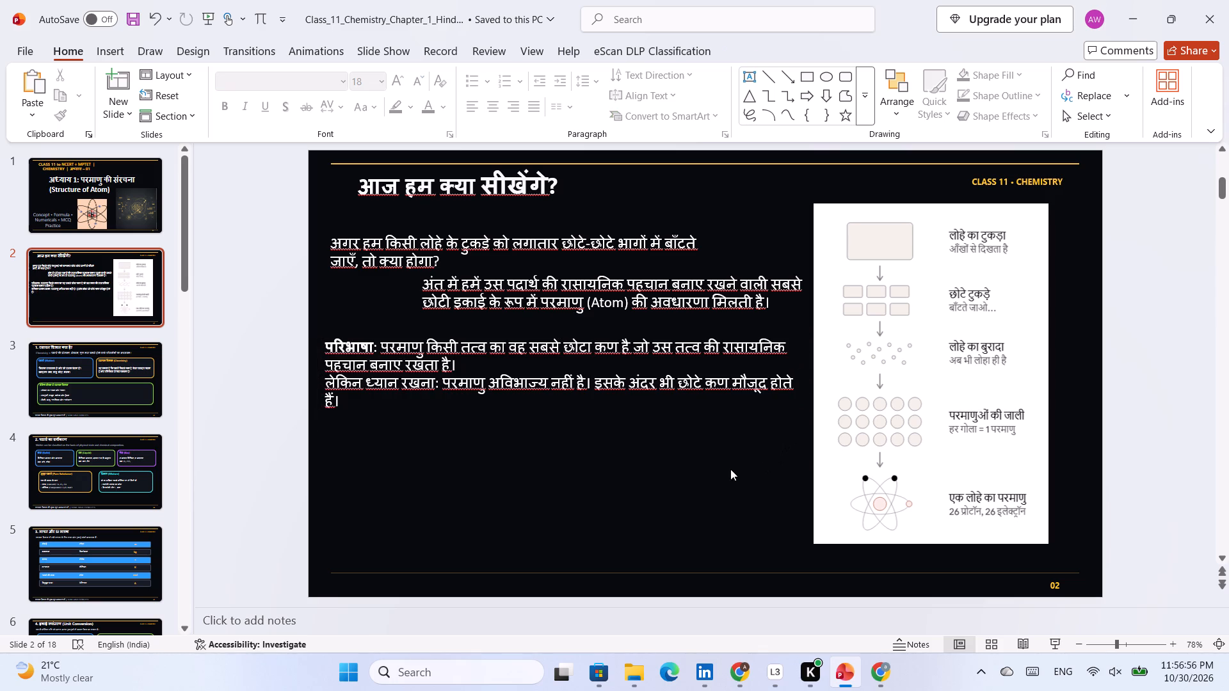
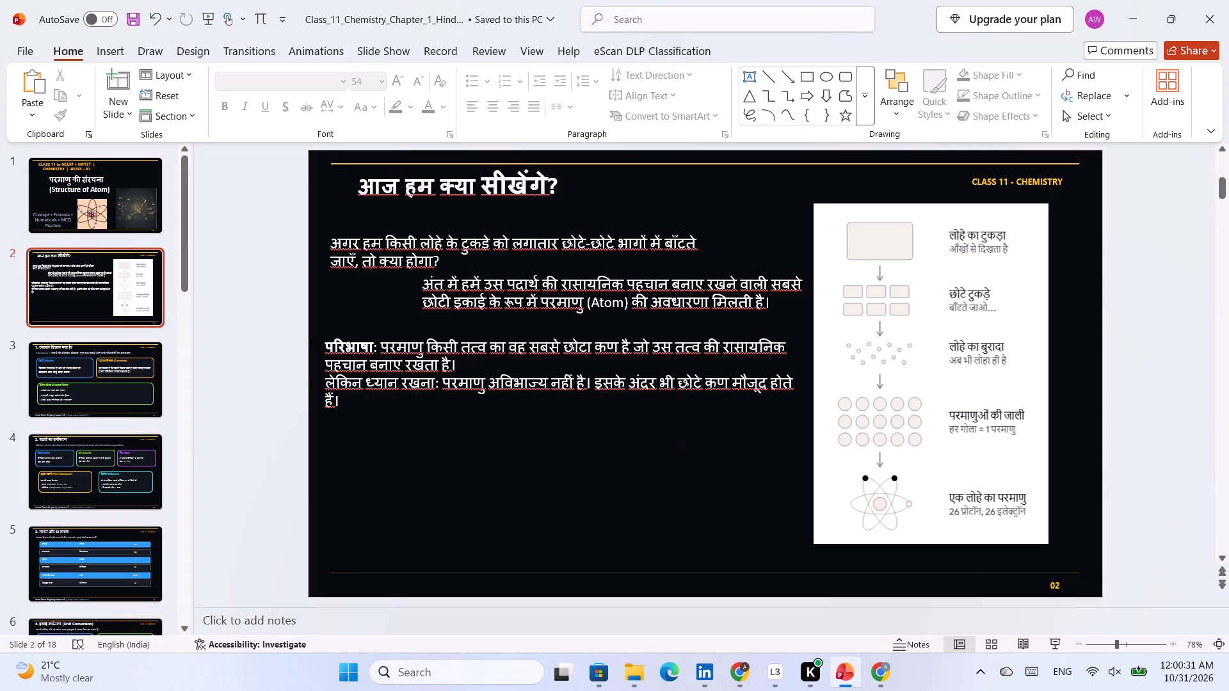
pyautogui.click(572, 389)
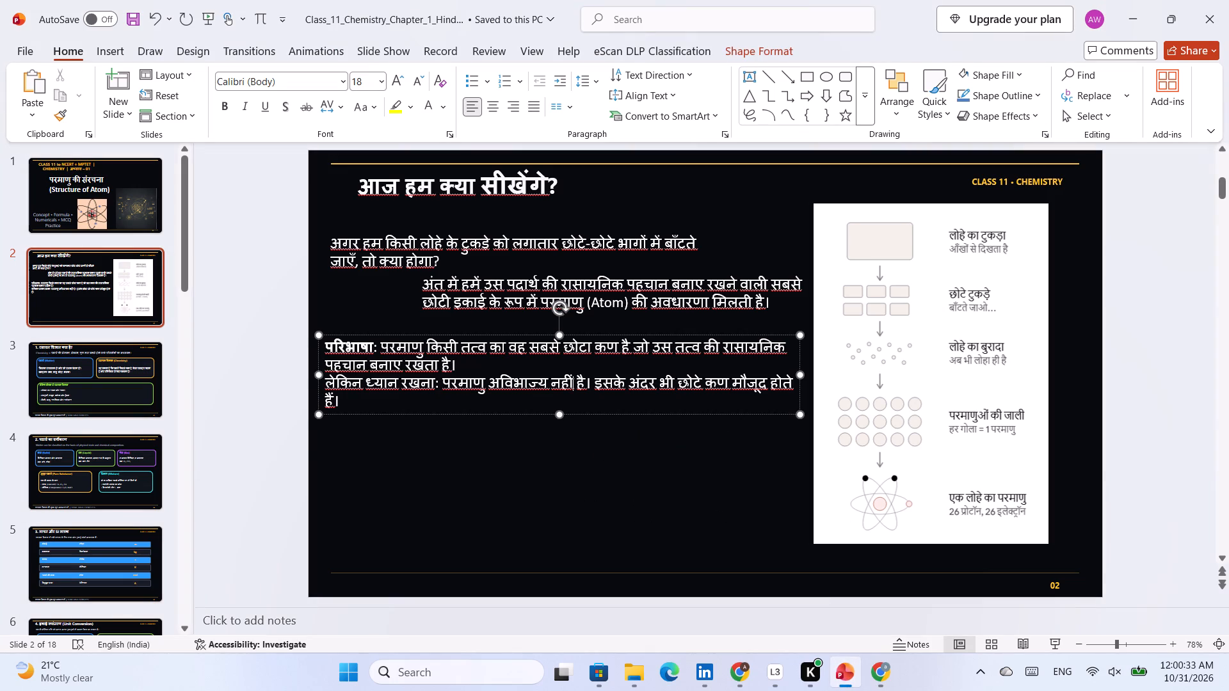
pyautogui.moveTo(720, 414); pyautogui.dragTo(714, 458)
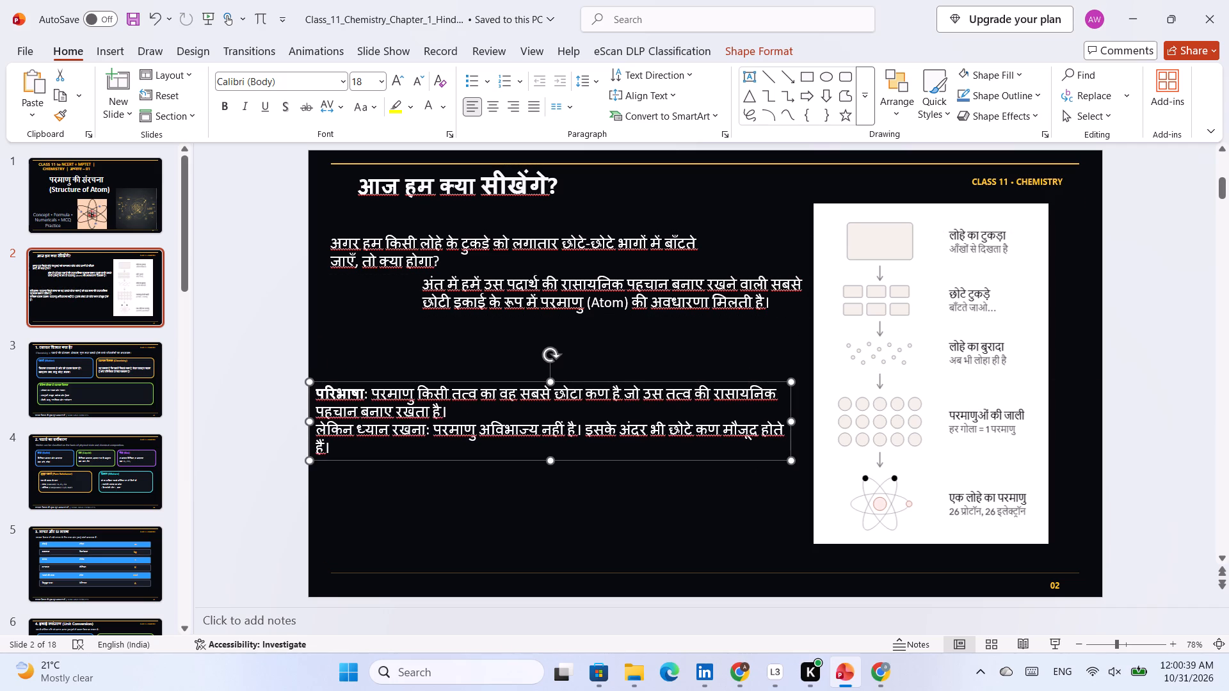
pyautogui.click(616, 291)
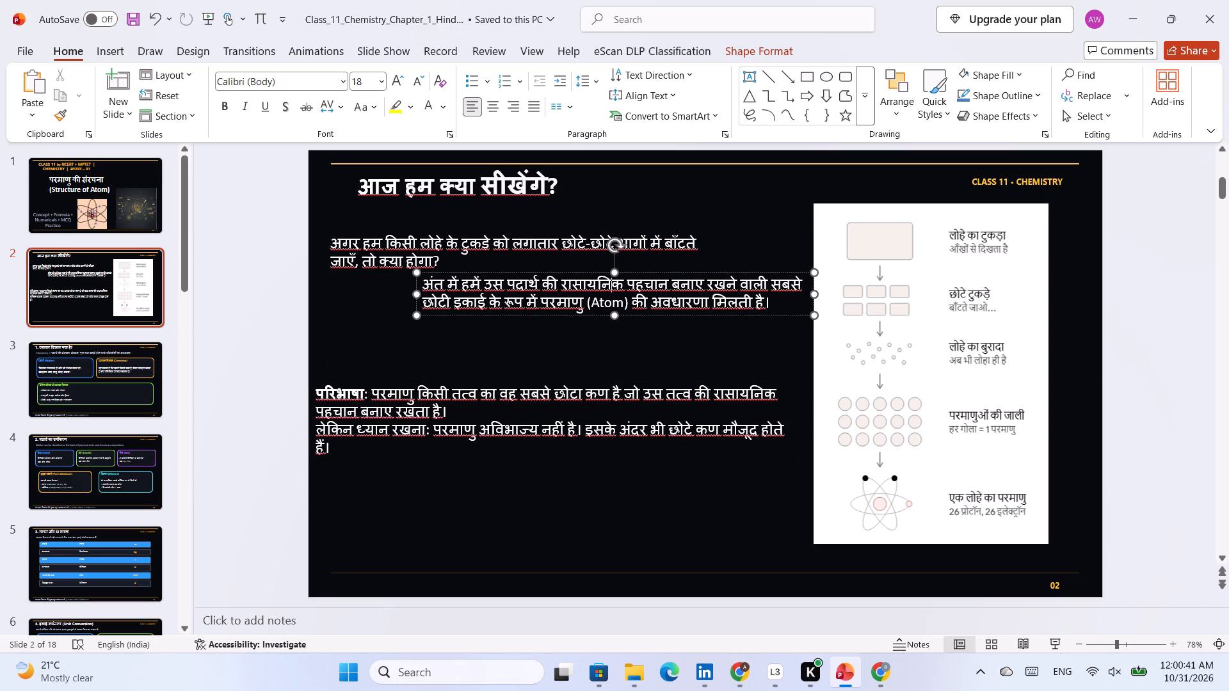
pyautogui.moveTo(639, 318); pyautogui.dragTo(611, 353)
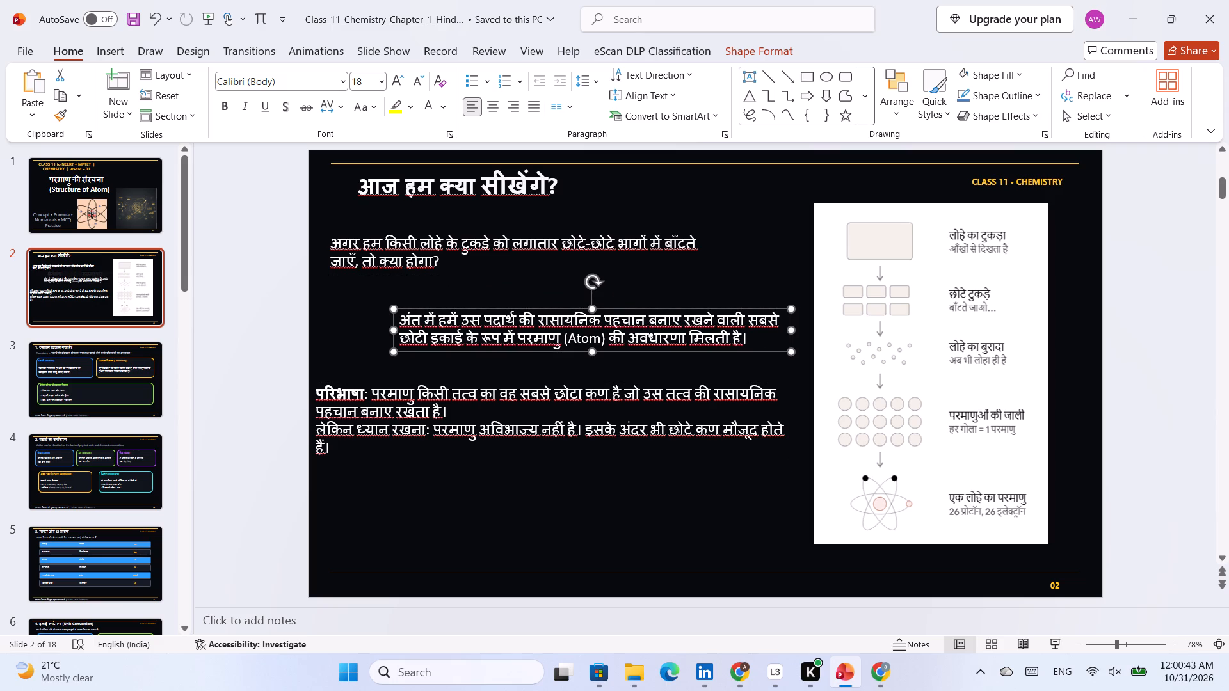
pyautogui.click(650, 441)
pyautogui.moveTo(652, 460); pyautogui.dragTo(671, 495)
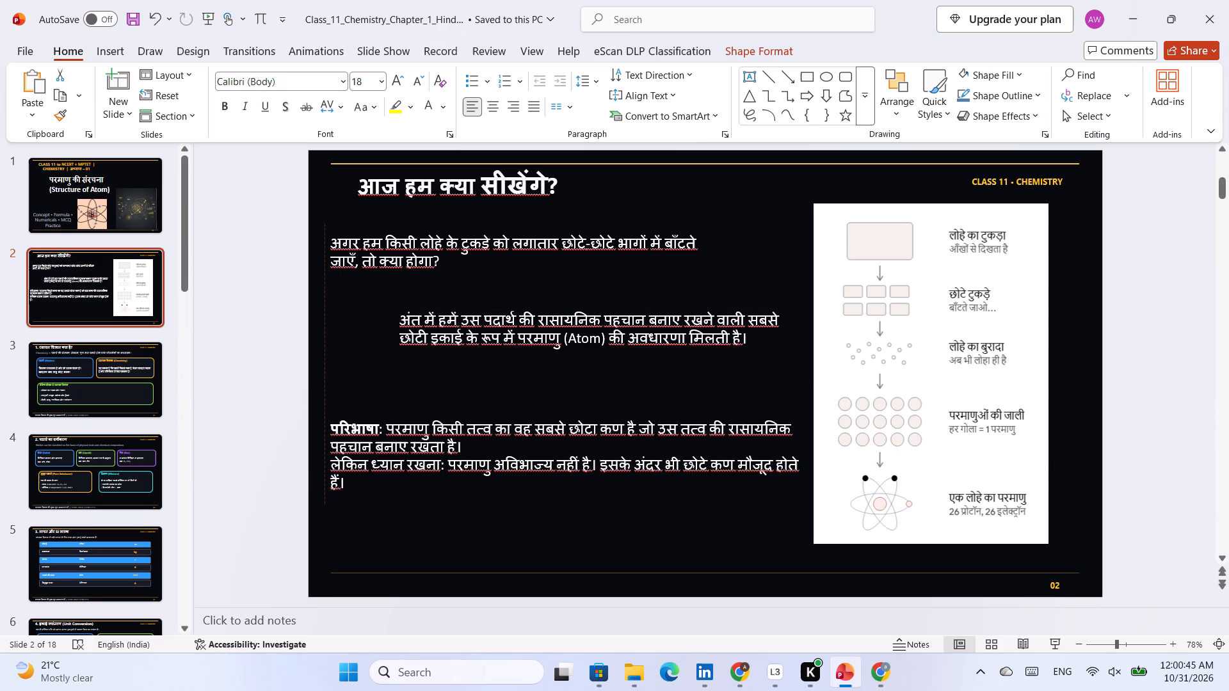
pyautogui.moveTo(671, 495); pyautogui.dragTo(668, 534)
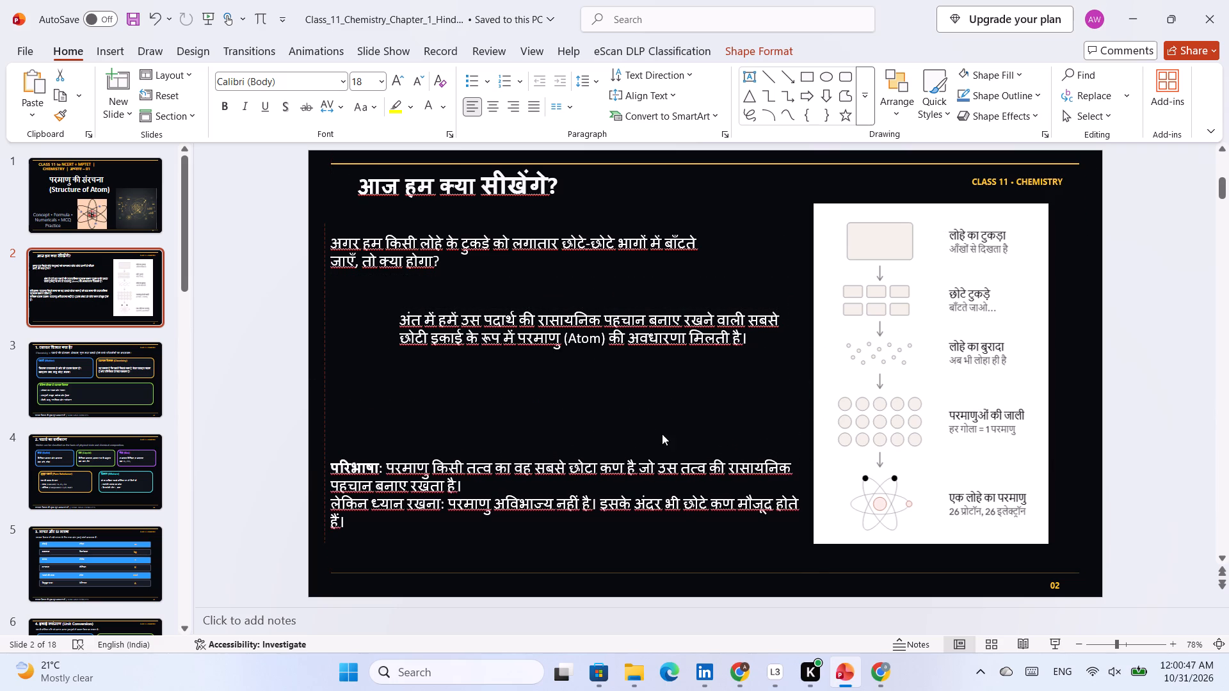
pyautogui.click(681, 346)
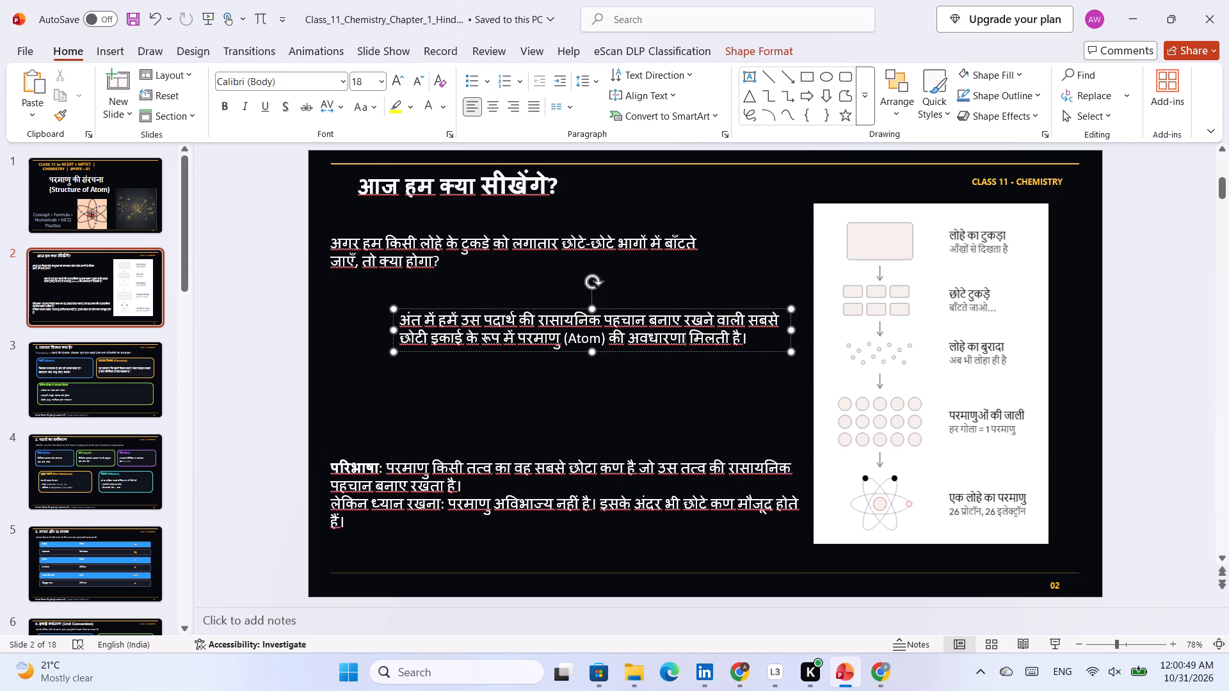
pyautogui.moveTo(685, 353); pyautogui.dragTo(622, 338)
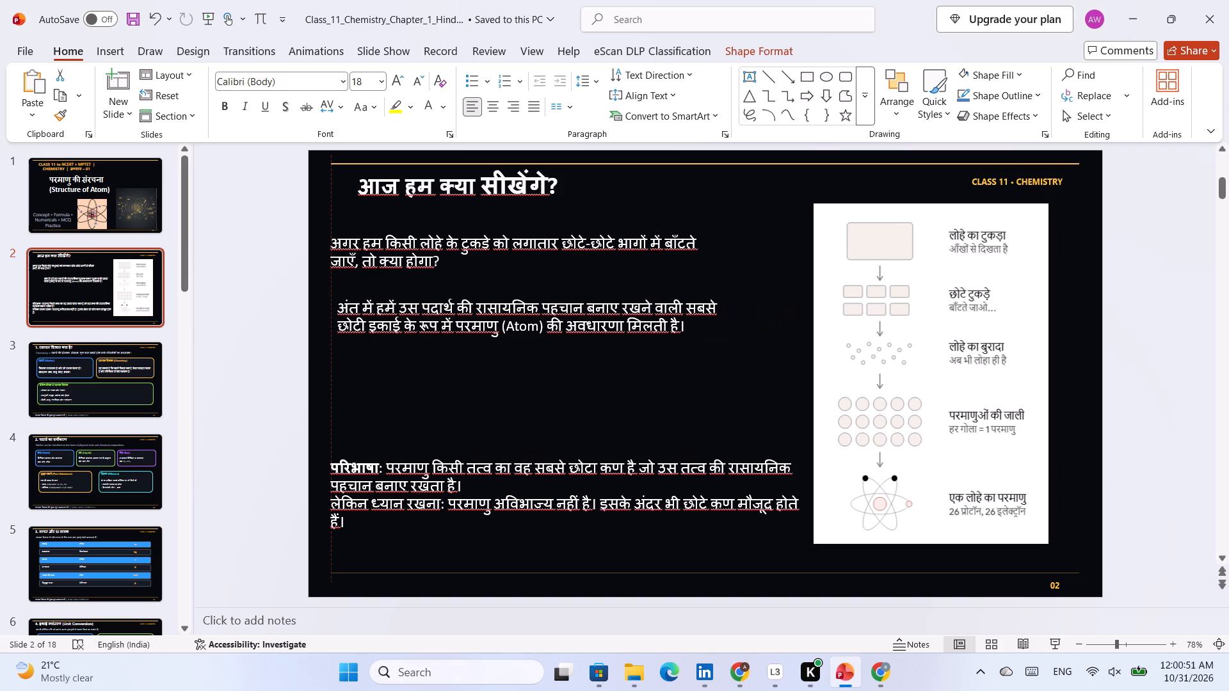
# Move the answer text box on slide 2 slightly up, closer to the question.
pyautogui.moveTo(622, 338); pyautogui.dragTo(623, 329)
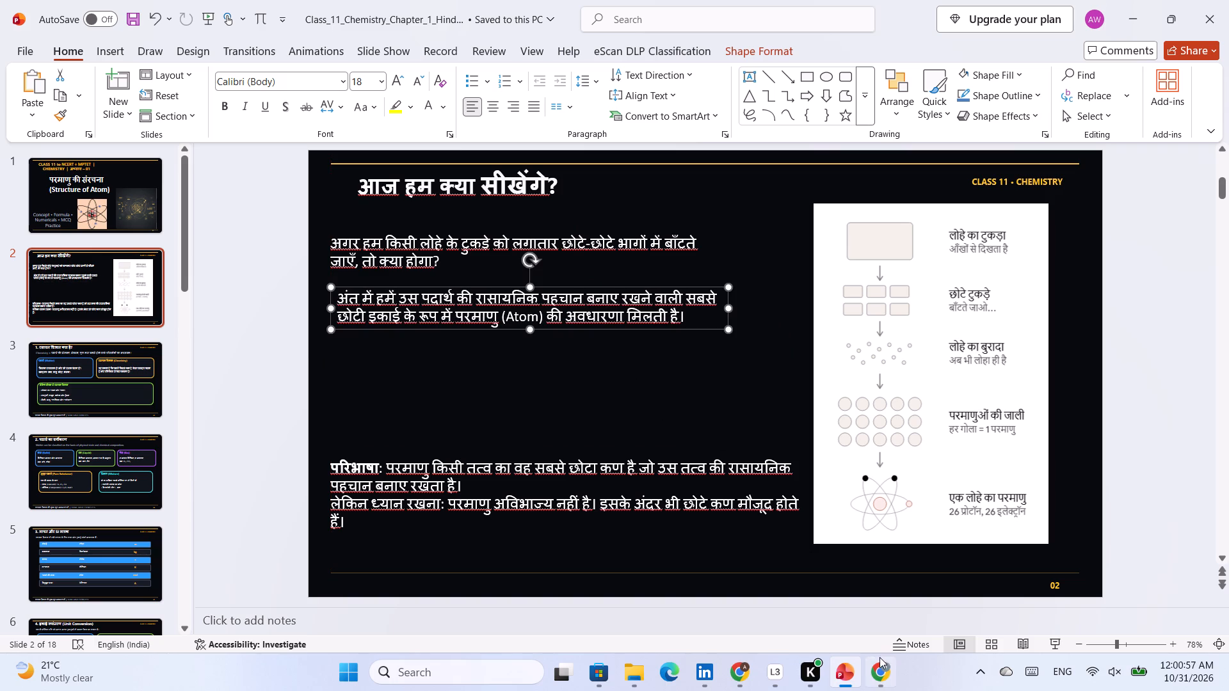
# Delete the CLASS 11 - CHEMISTRY label and the SOME BASIC CONCEPTS footer text from slide 3.
pyautogui.scroll(-1, 1150, 400)
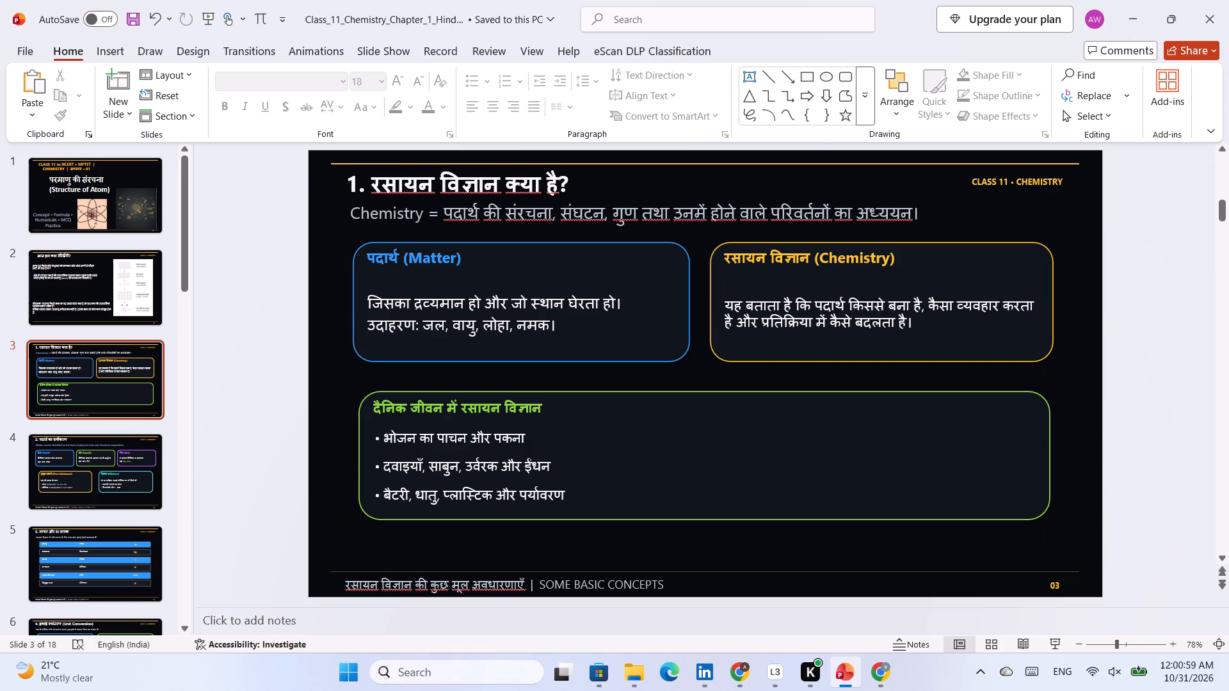
pyautogui.click(919, 185)
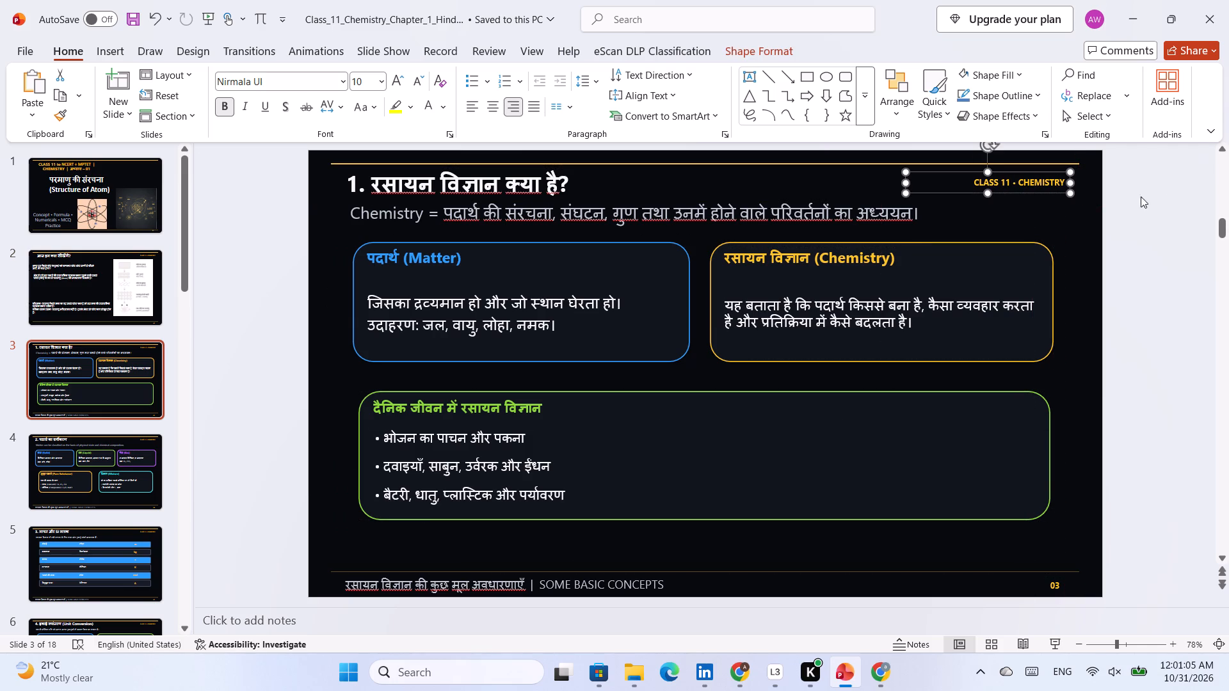
pyautogui.press('BackSpace')
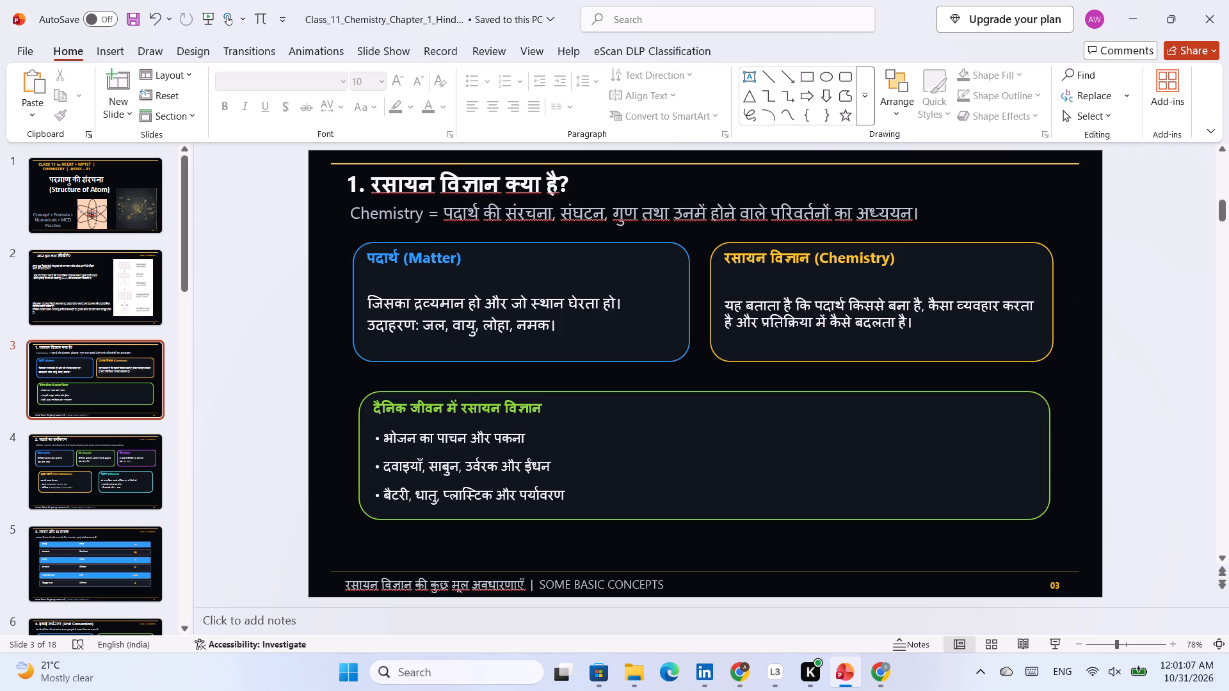
pyautogui.click(632, 580)
pyautogui.press('BackSpace')
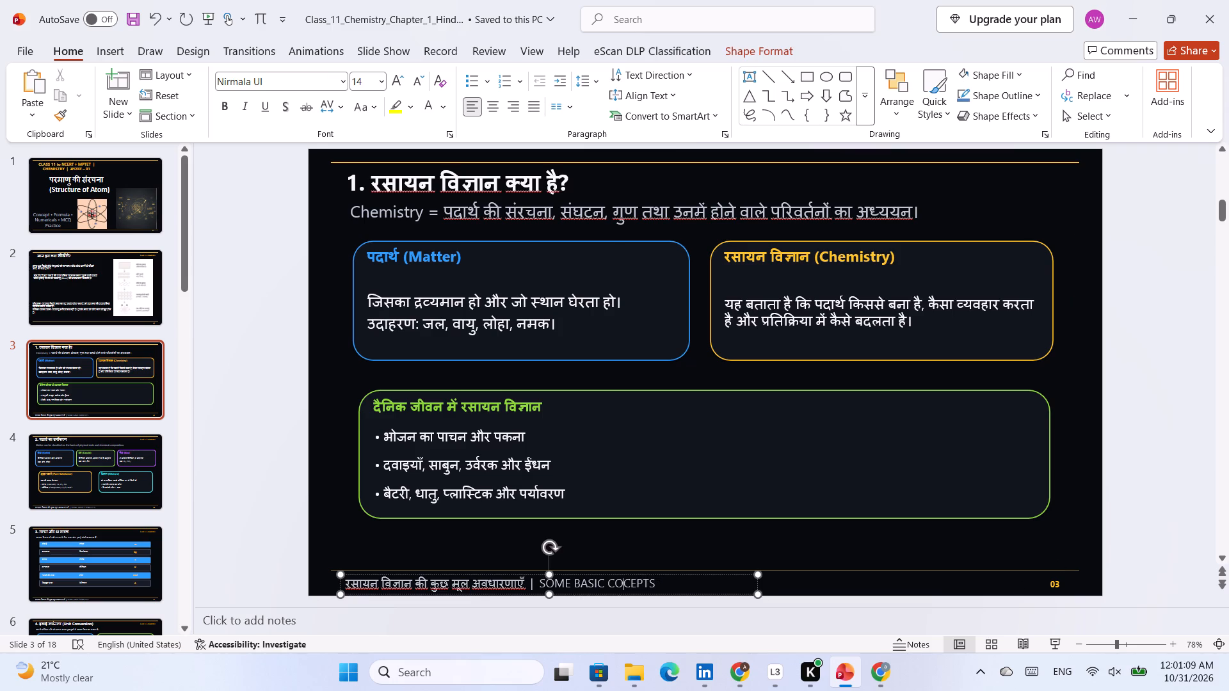
pyautogui.click(760, 585)
pyautogui.press('BackSpace')
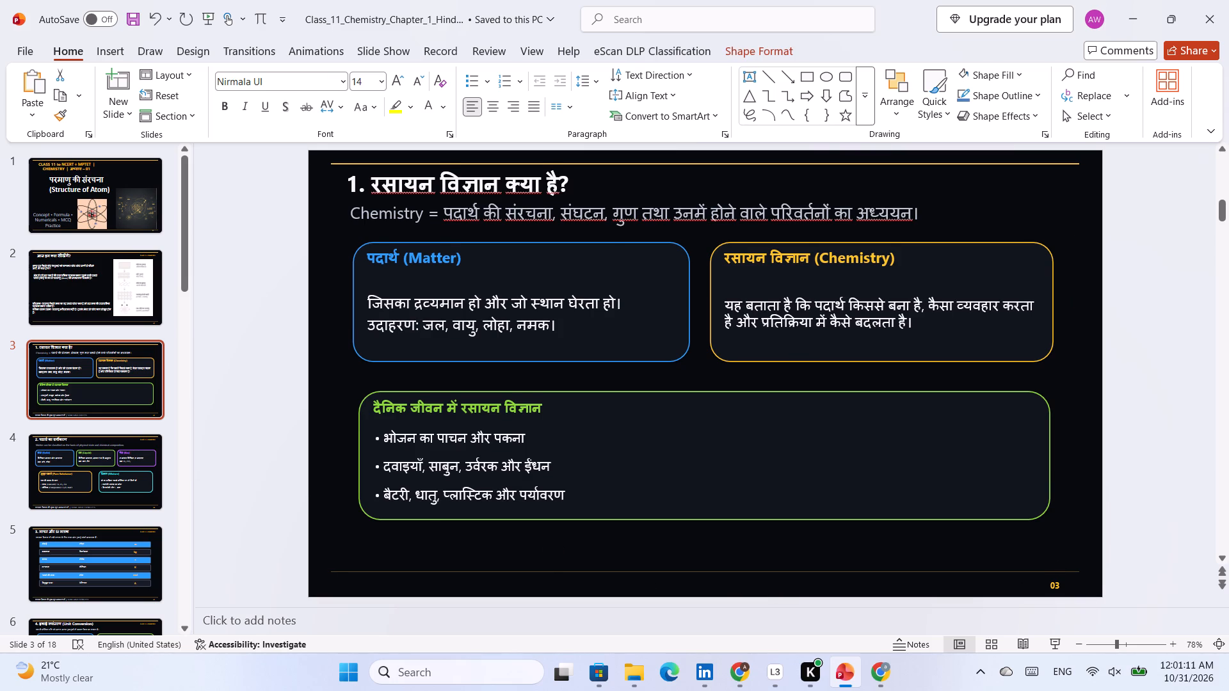
# Delete slide 3's Chemistry definition line and all three content cards together, keeping the title.
pyautogui.moveTo(935, 539); pyautogui.dragTo(697, 477)
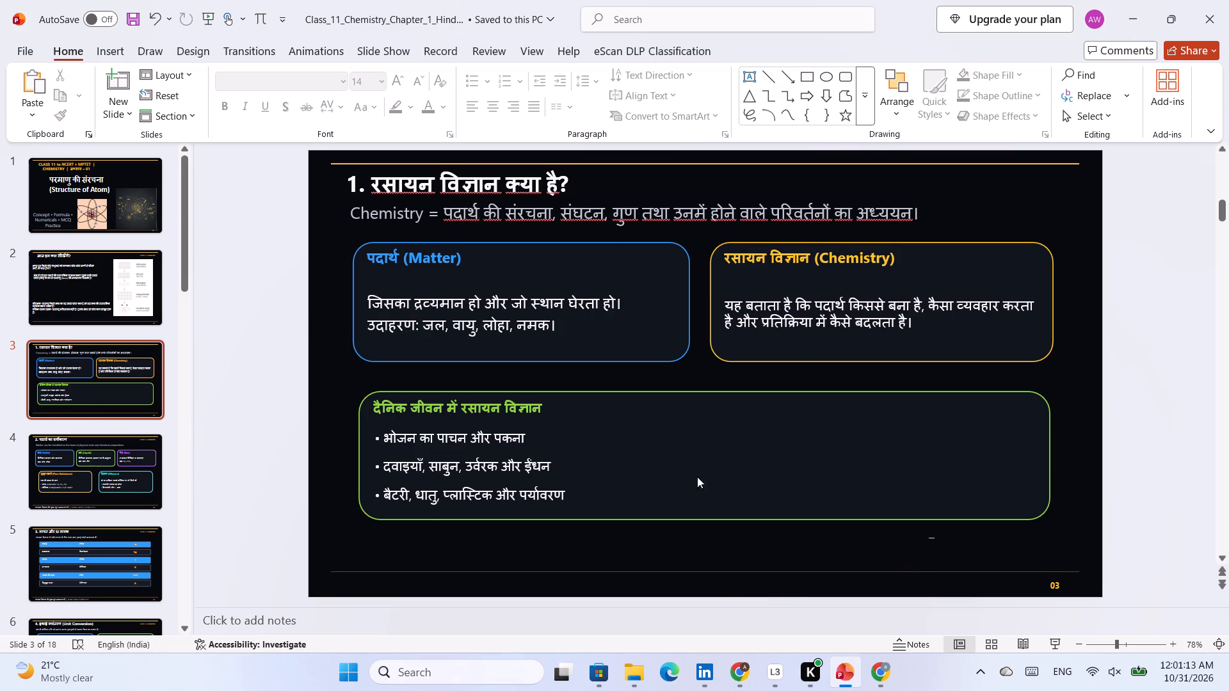
pyautogui.moveTo(697, 477); pyautogui.dragTo(344, 180)
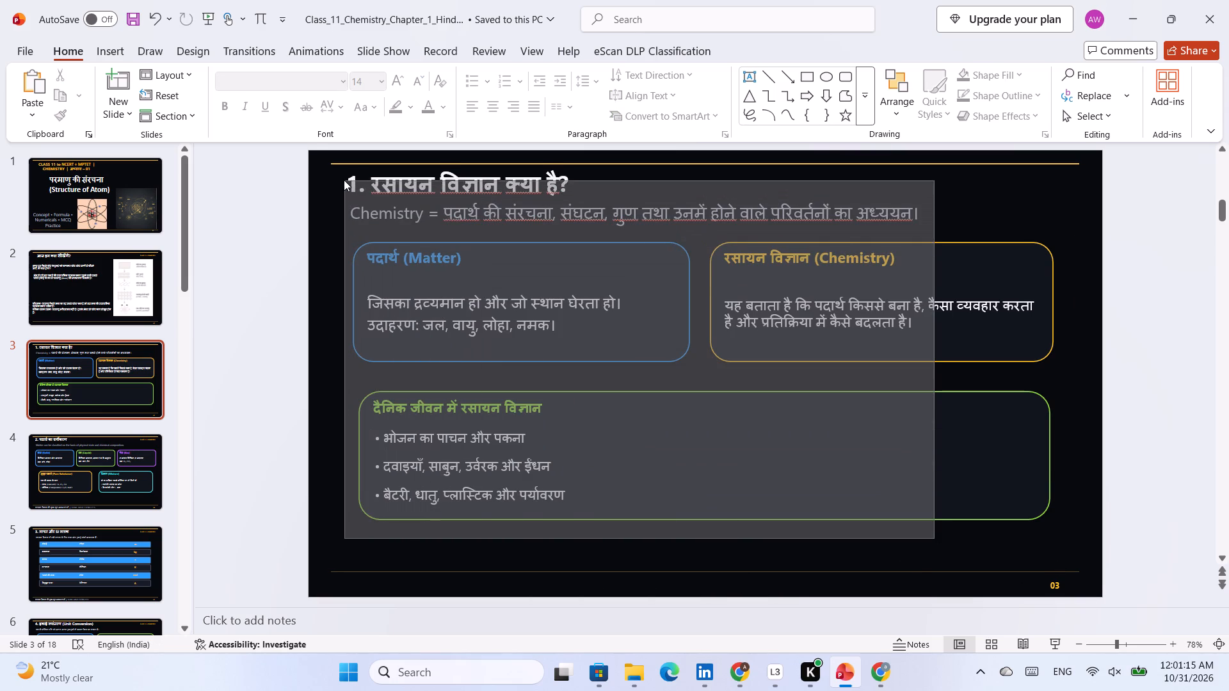
pyautogui.moveTo(344, 180); pyautogui.dragTo(339, 175)
pyautogui.click(1036, 189)
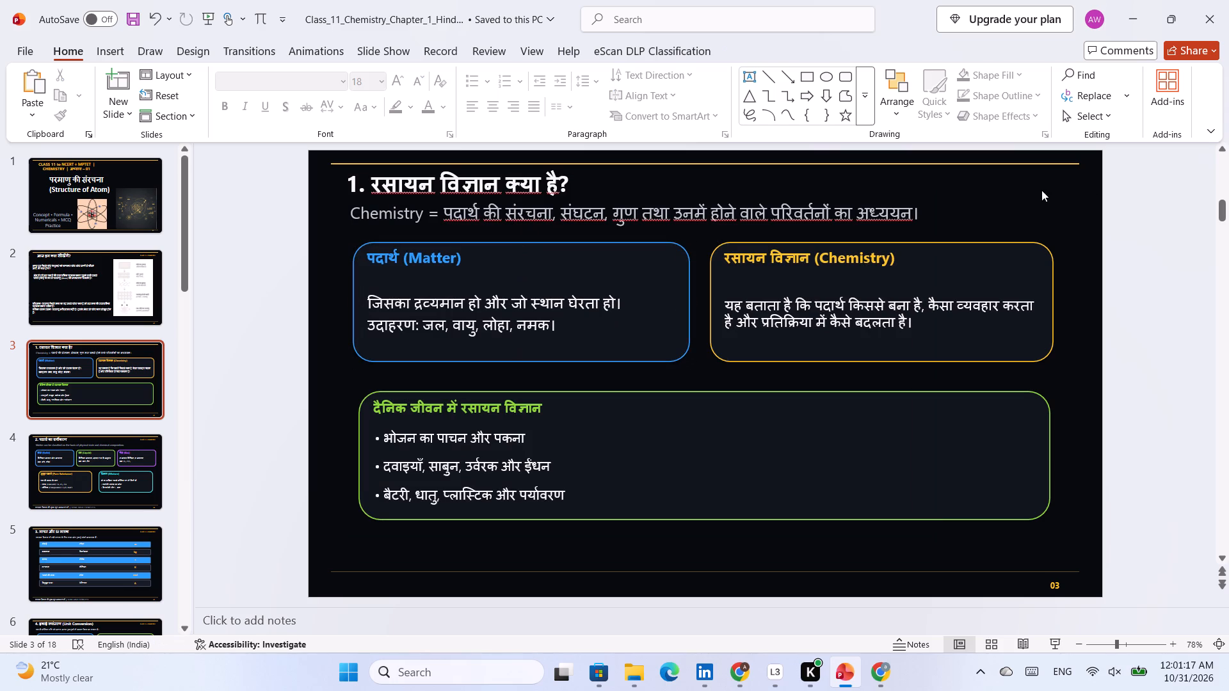
pyautogui.moveTo(1077, 186); pyautogui.dragTo(401, 513)
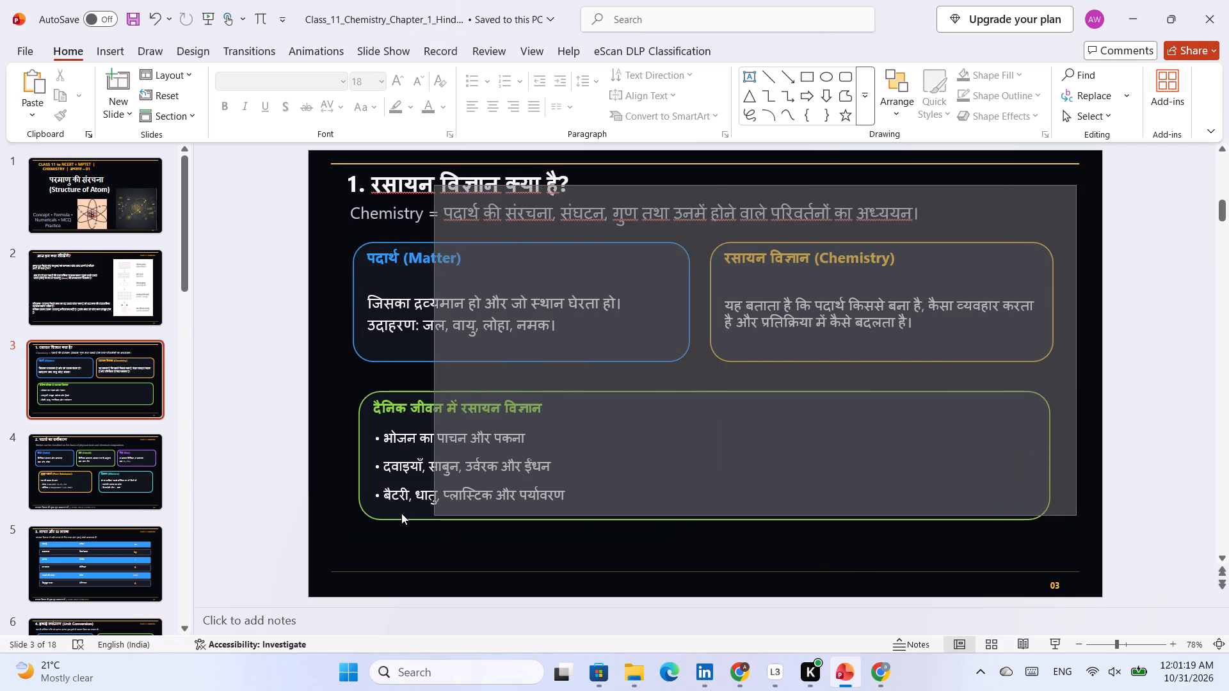
pyautogui.moveTo(401, 513); pyautogui.dragTo(328, 549)
pyautogui.press('BackSpace')
# Delete the title "1. रसायन विज्ञान क्या है?" from slide 3.
pyautogui.click(639, 202)
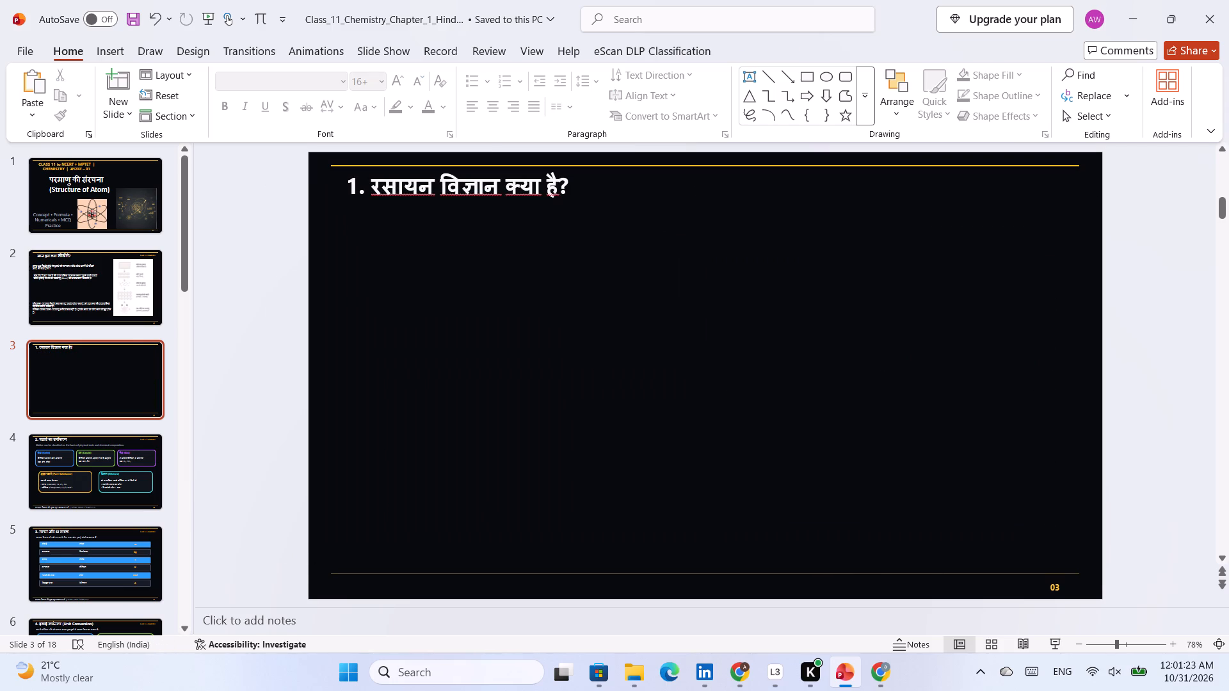
pyautogui.click(562, 200)
pyautogui.click(577, 264)
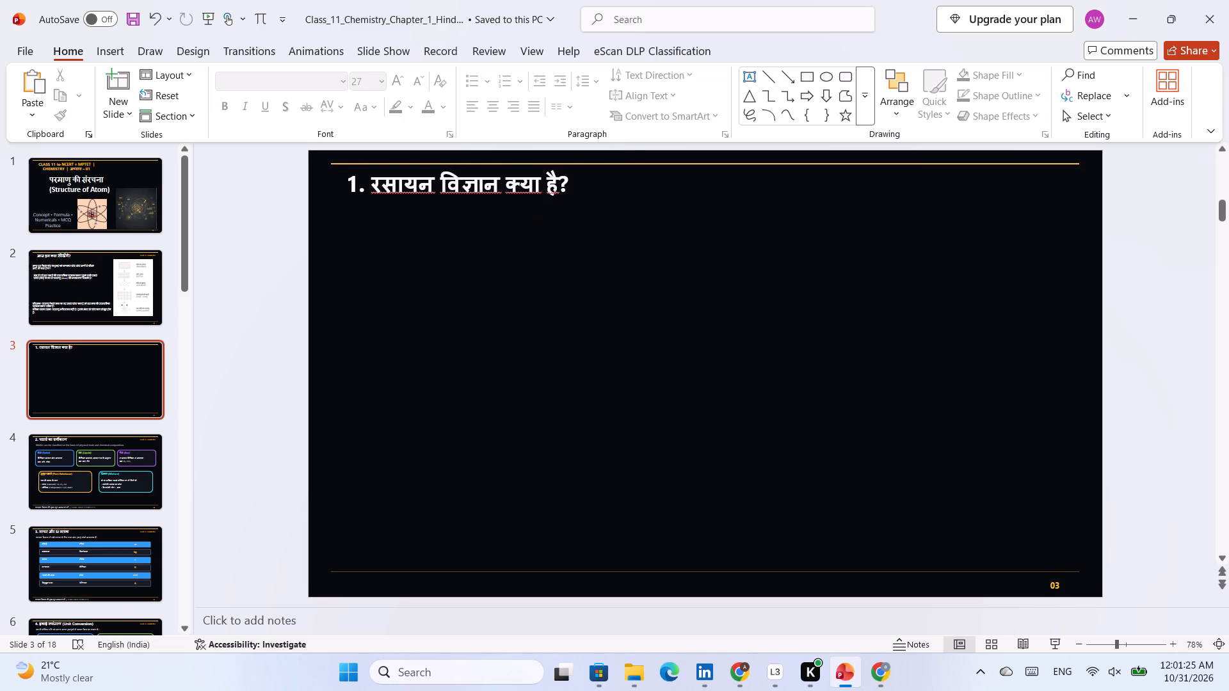
pyautogui.click(527, 183)
pyautogui.press('BackSpace')
pyautogui.click(543, 231)
pyautogui.click(570, 198)
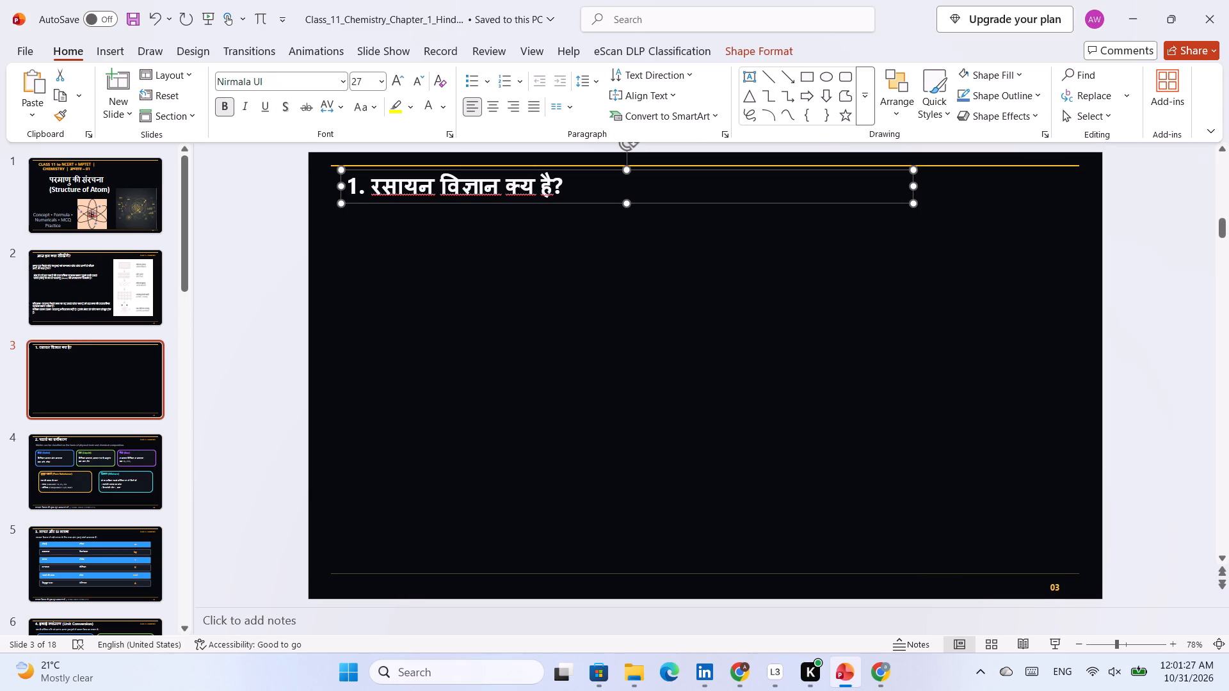
pyautogui.click(574, 203)
pyautogui.press('BackSpace')
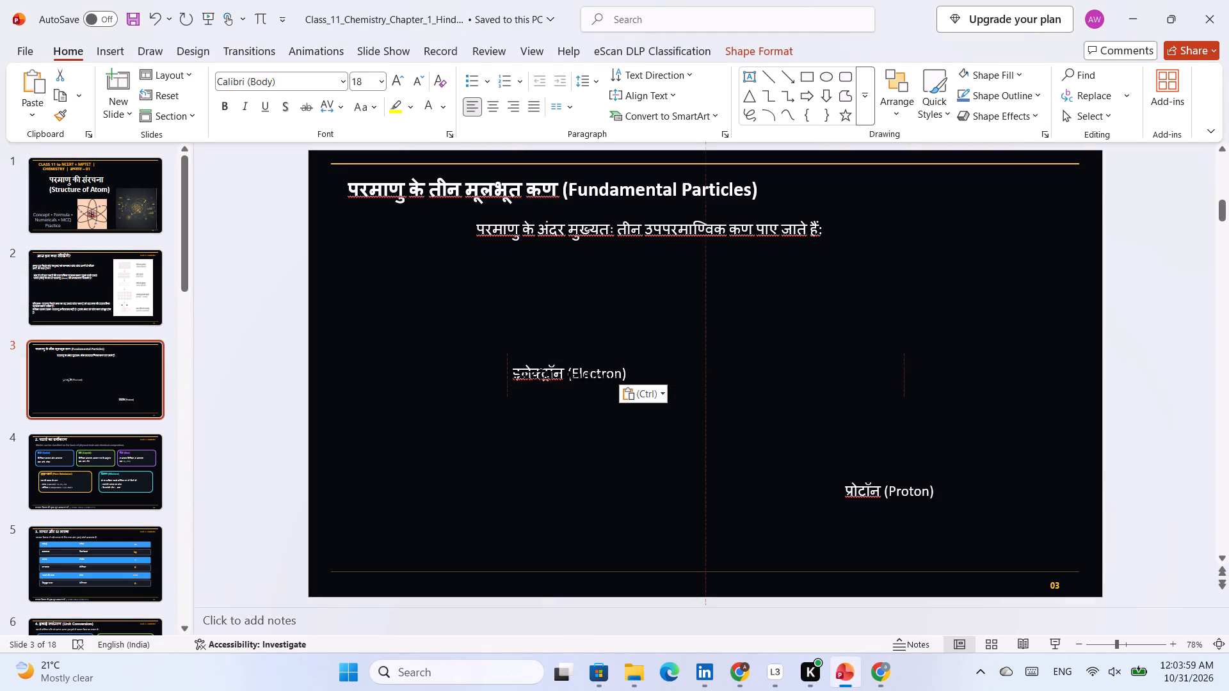
pyautogui.moveTo(718, 411); pyautogui.dragTo(680, 447)
pyautogui.click(597, 427)
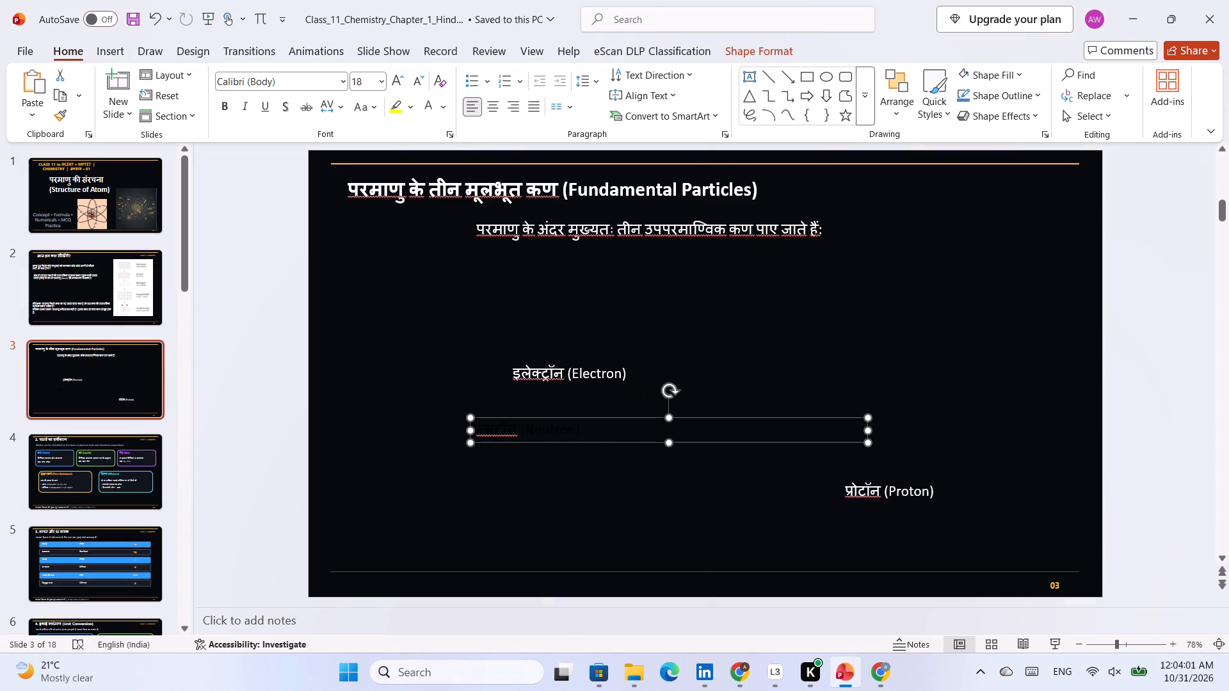
pyautogui.tripleClick(516, 437)
pyautogui.click(689, 408)
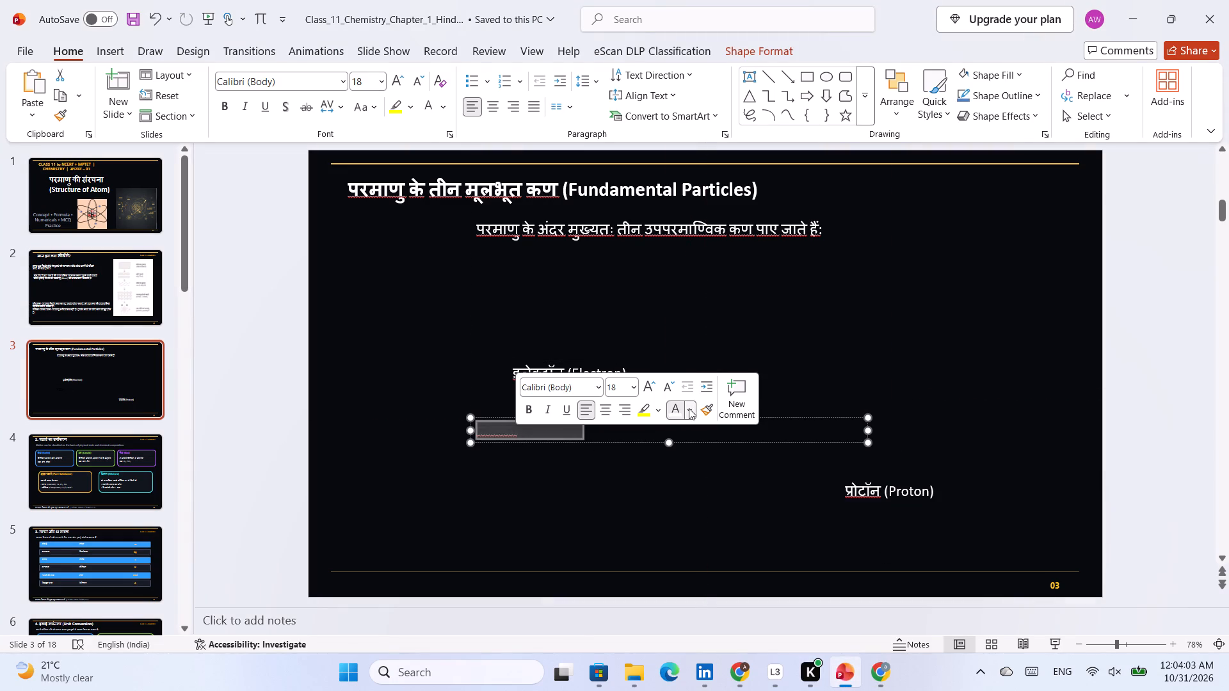
pyautogui.click(678, 404)
pyautogui.click(654, 501)
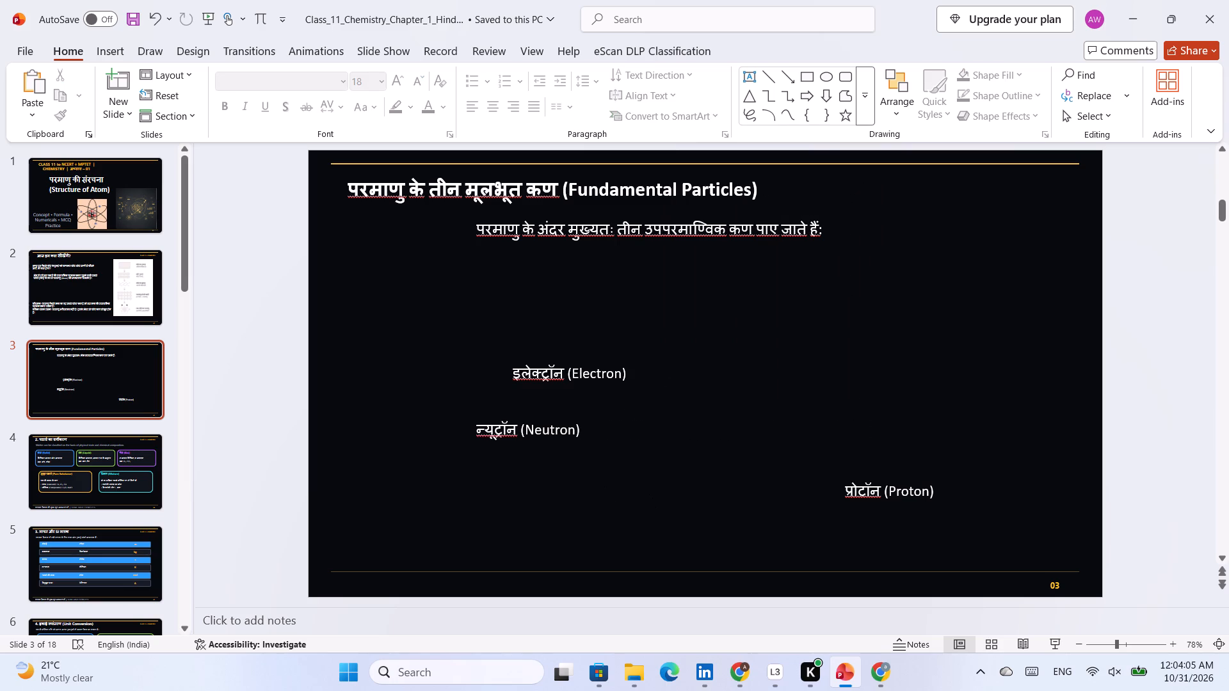
# Move the electron label on slide 3 up to the slide's left side, lined up with the start of the title.
pyautogui.click(598, 376)
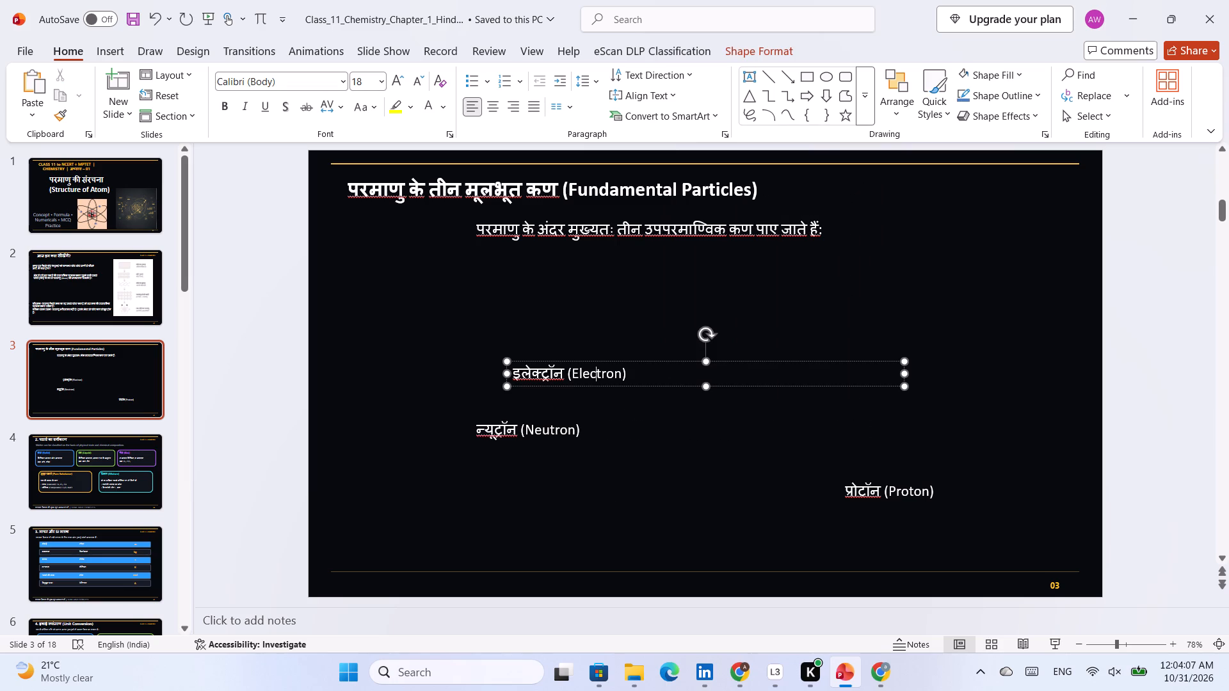
pyautogui.moveTo(645, 385); pyautogui.dragTo(482, 327)
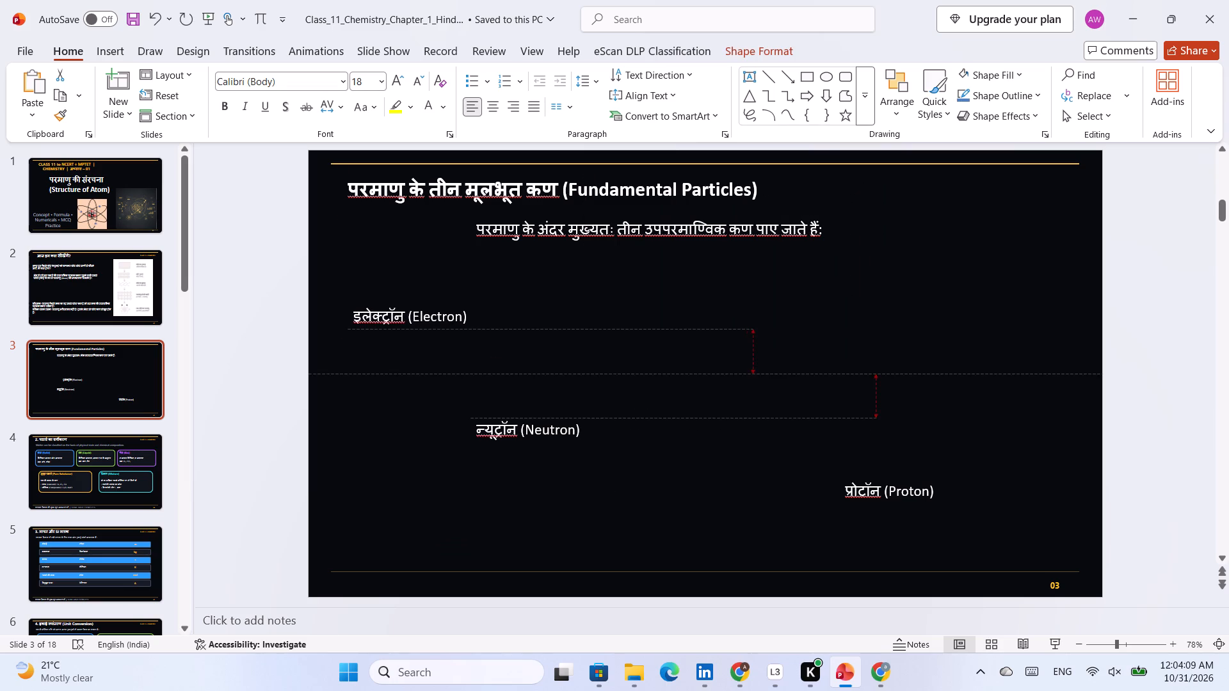
pyautogui.moveTo(482, 327); pyautogui.dragTo(481, 328)
pyautogui.click(858, 308)
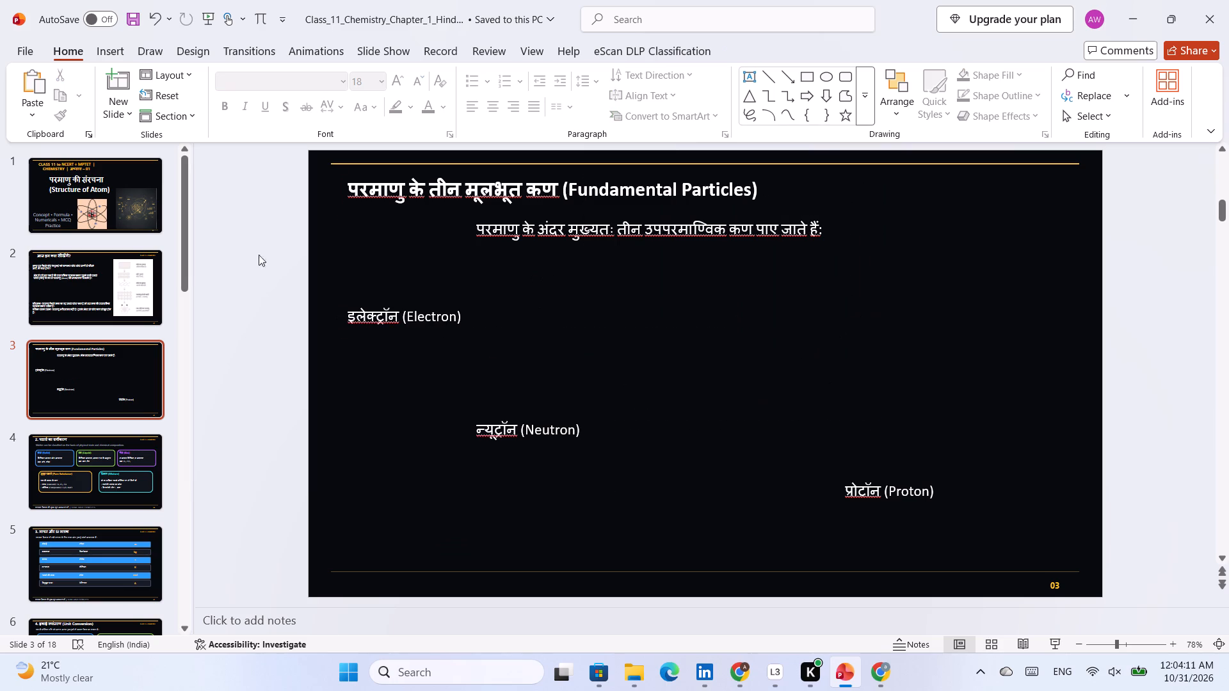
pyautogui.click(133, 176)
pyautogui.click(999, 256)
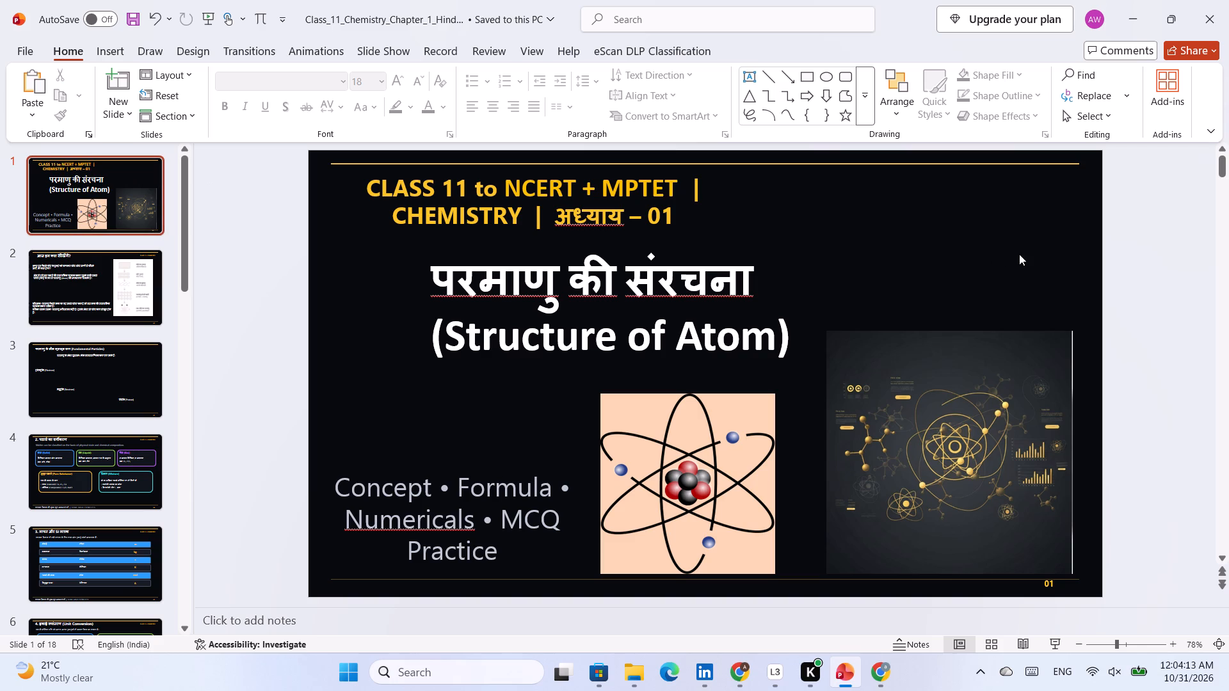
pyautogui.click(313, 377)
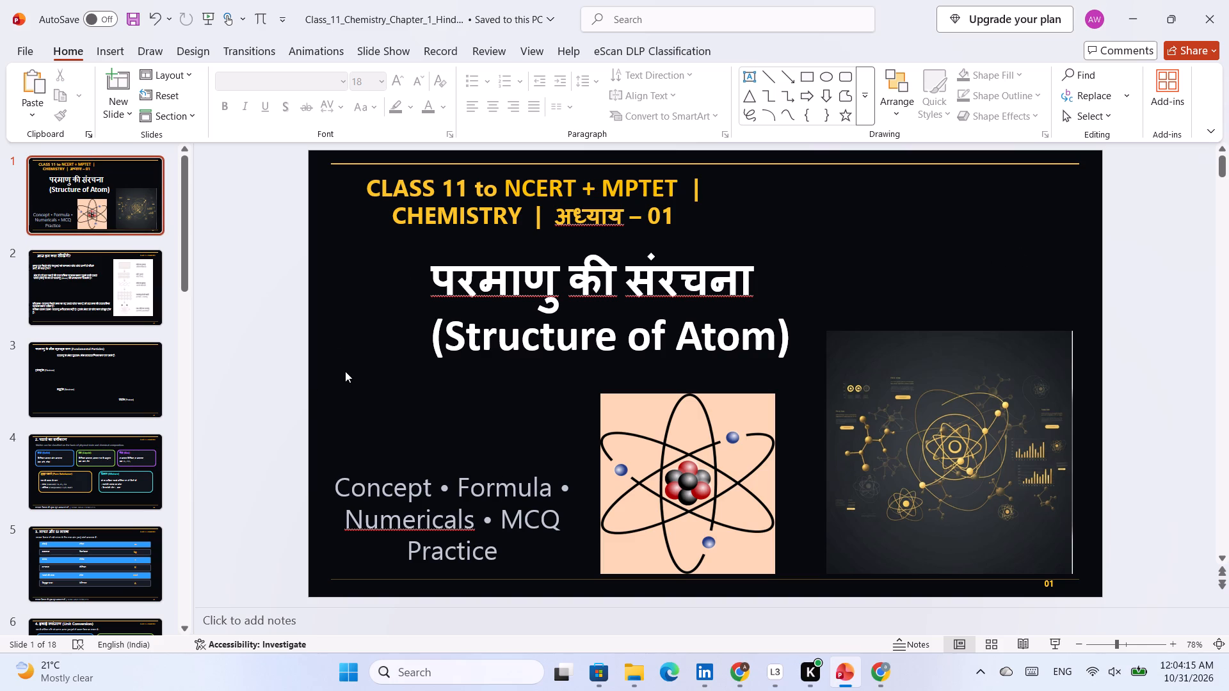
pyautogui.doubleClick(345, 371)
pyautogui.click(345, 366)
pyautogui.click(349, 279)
# Apply the Archway design theme to the presentation.
pyautogui.click(122, 52)
pyautogui.click(161, 50)
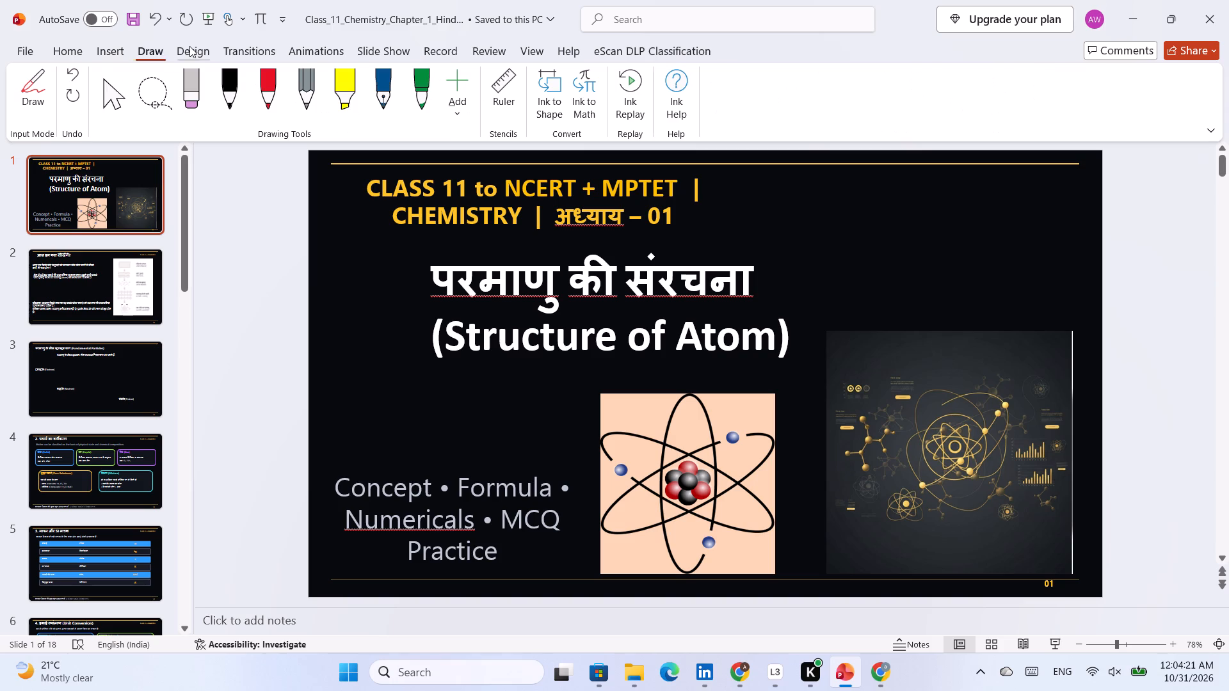
pyautogui.click(189, 46)
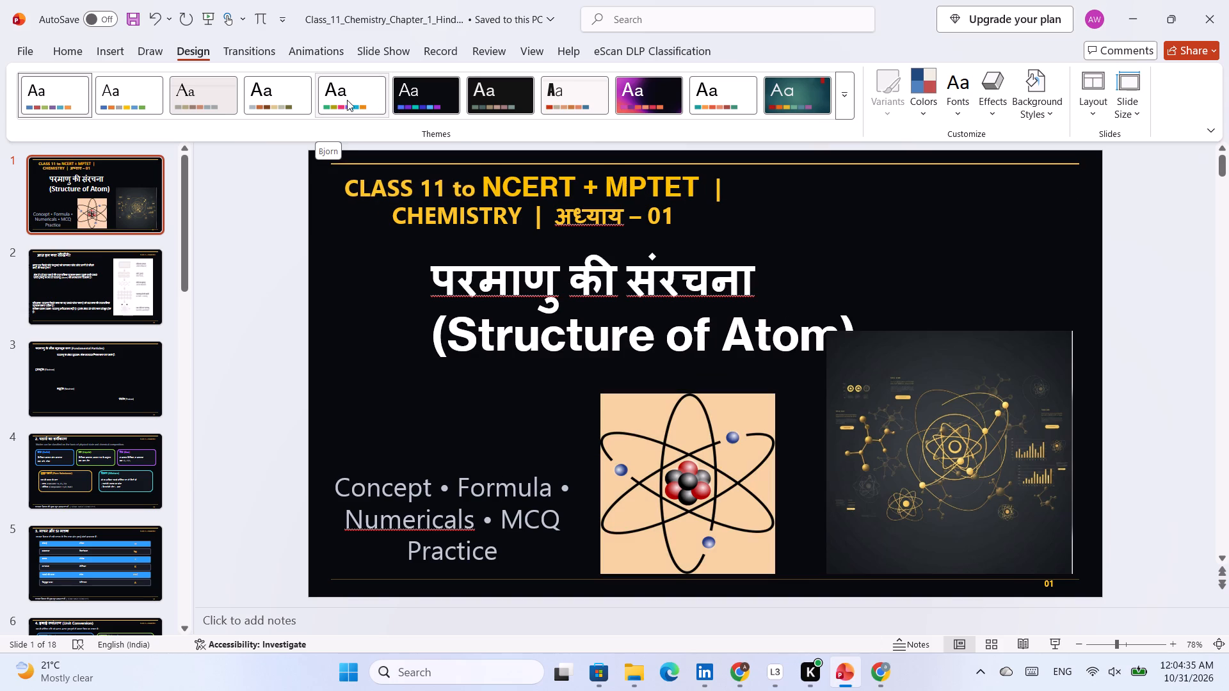
pyautogui.click(232, 103)
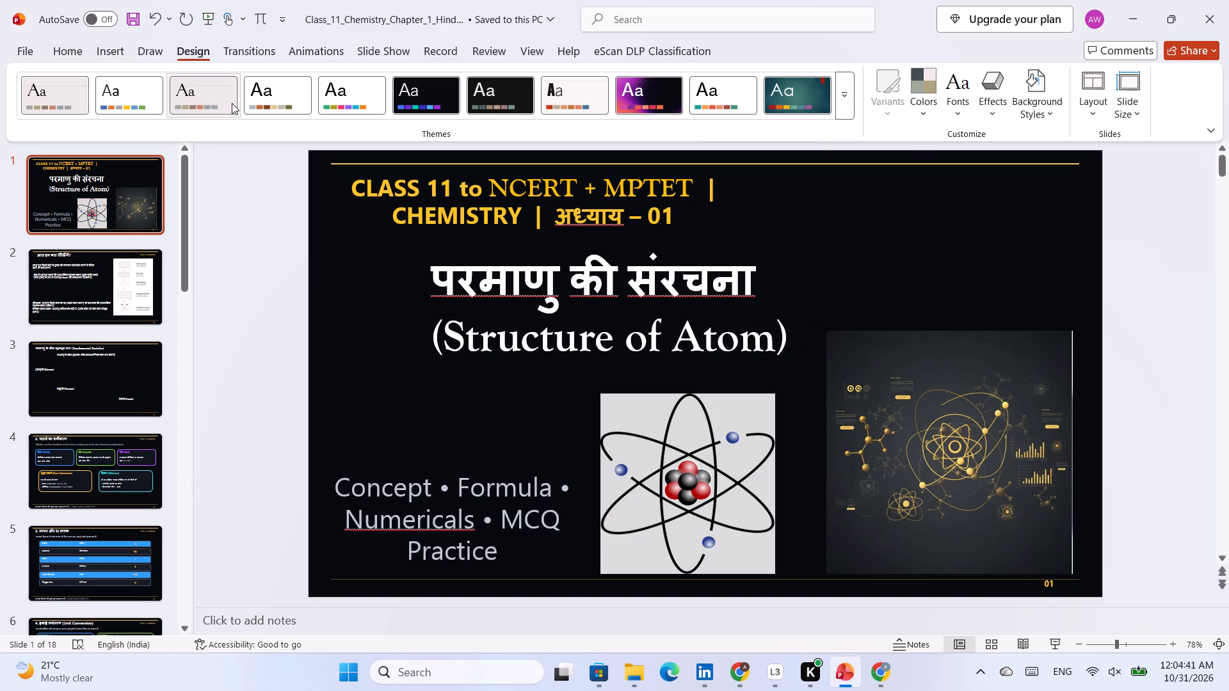
pyautogui.doubleClick(227, 95)
pyautogui.moveTo(227, 95); pyautogui.dragTo(227, 100)
pyautogui.tripleClick(227, 100)
pyautogui.tripleClick(227, 100)
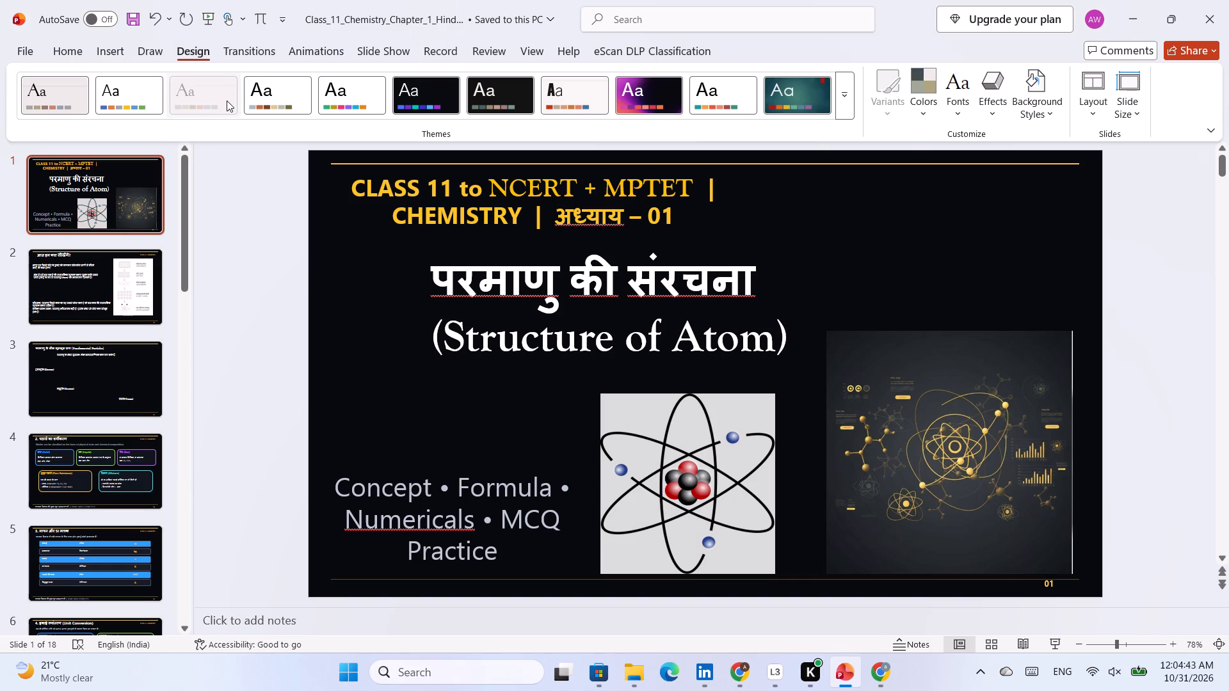
pyautogui.doubleClick(227, 100)
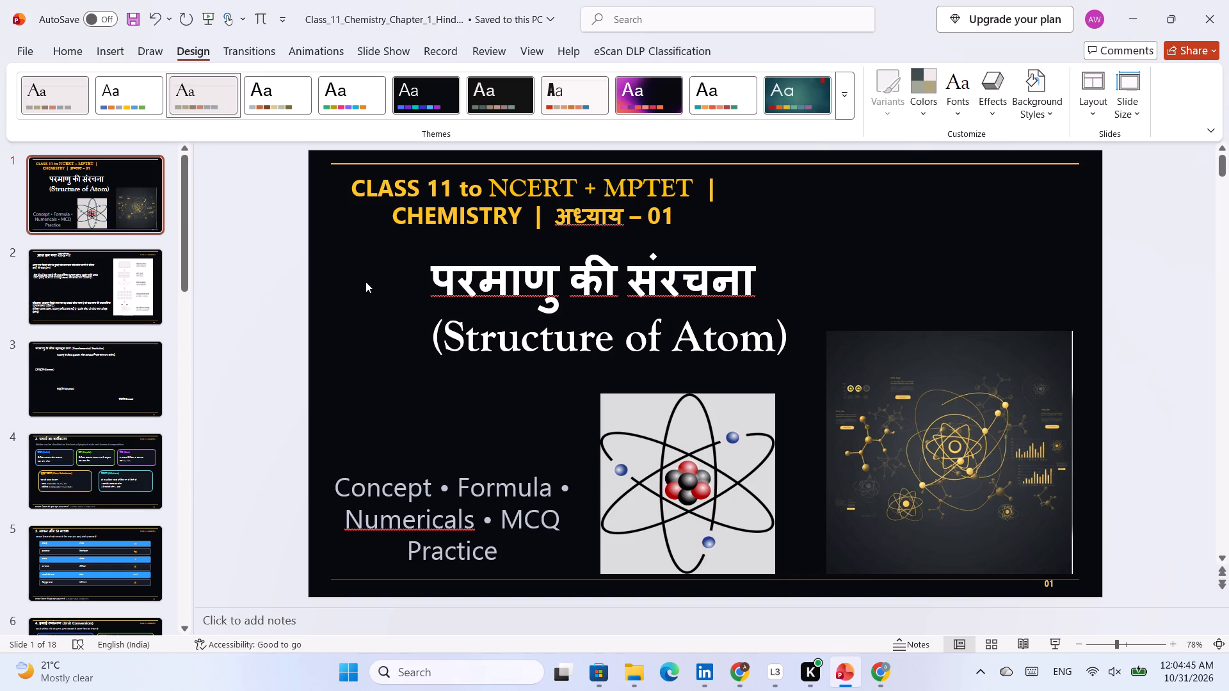
# Move the proton label on slide 3 up into the electron label's row, to the right of that label.
pyautogui.scroll(-3, 872, 324)
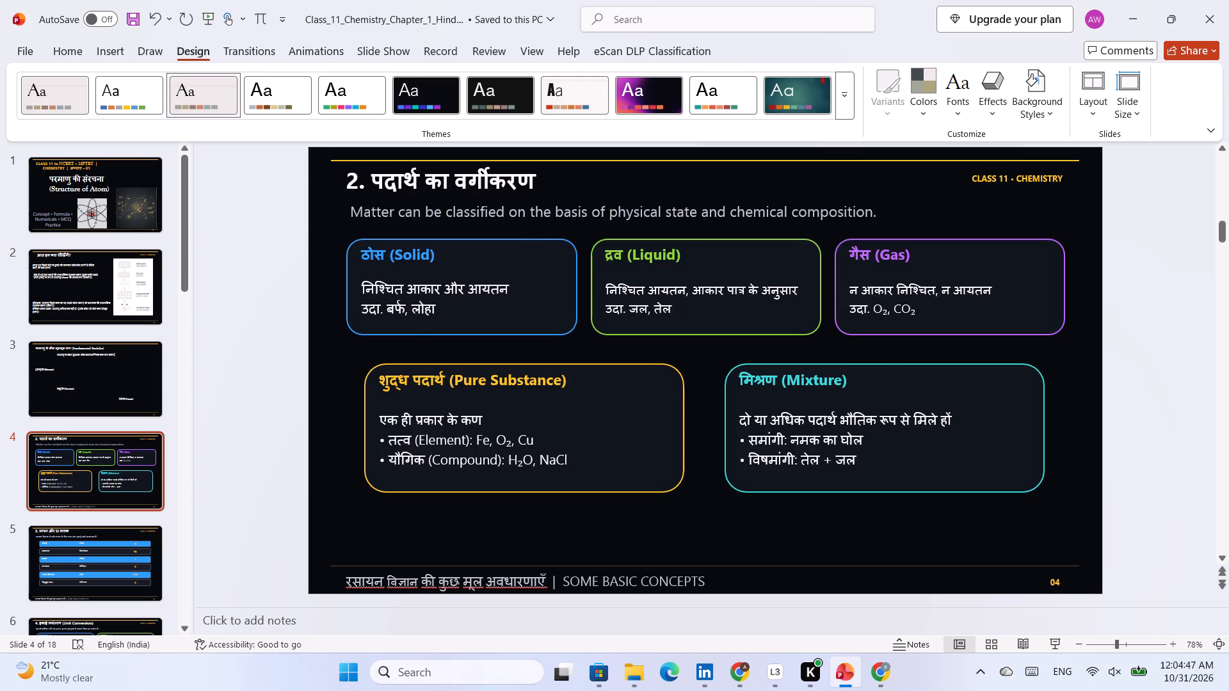
pyautogui.scroll(2, 923, 440)
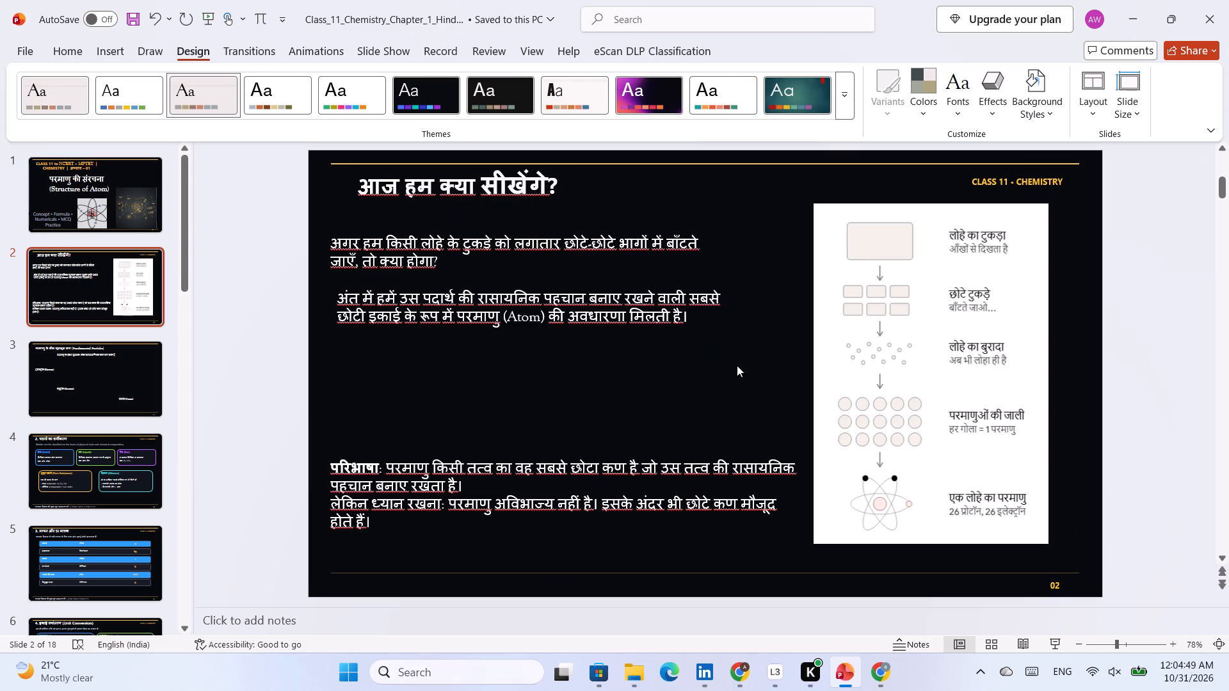
pyautogui.scroll(1, 668, 317)
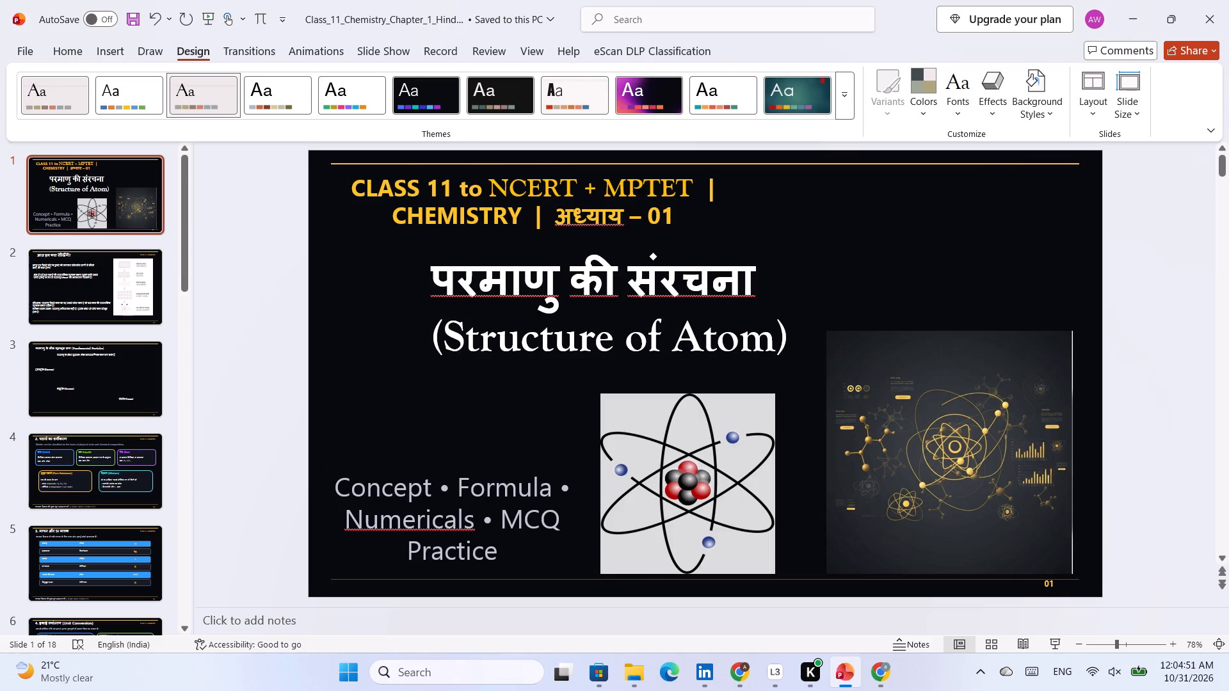
pyautogui.scroll(-1, 691, 374)
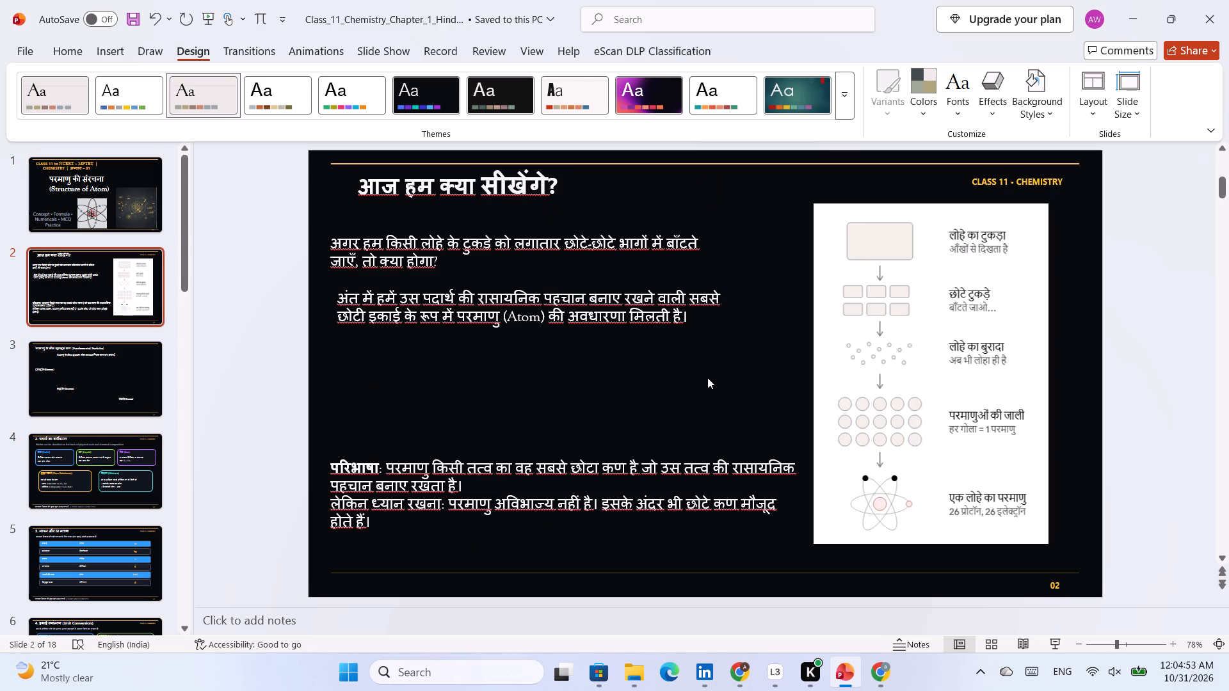
pyautogui.scroll(-1, 704, 393)
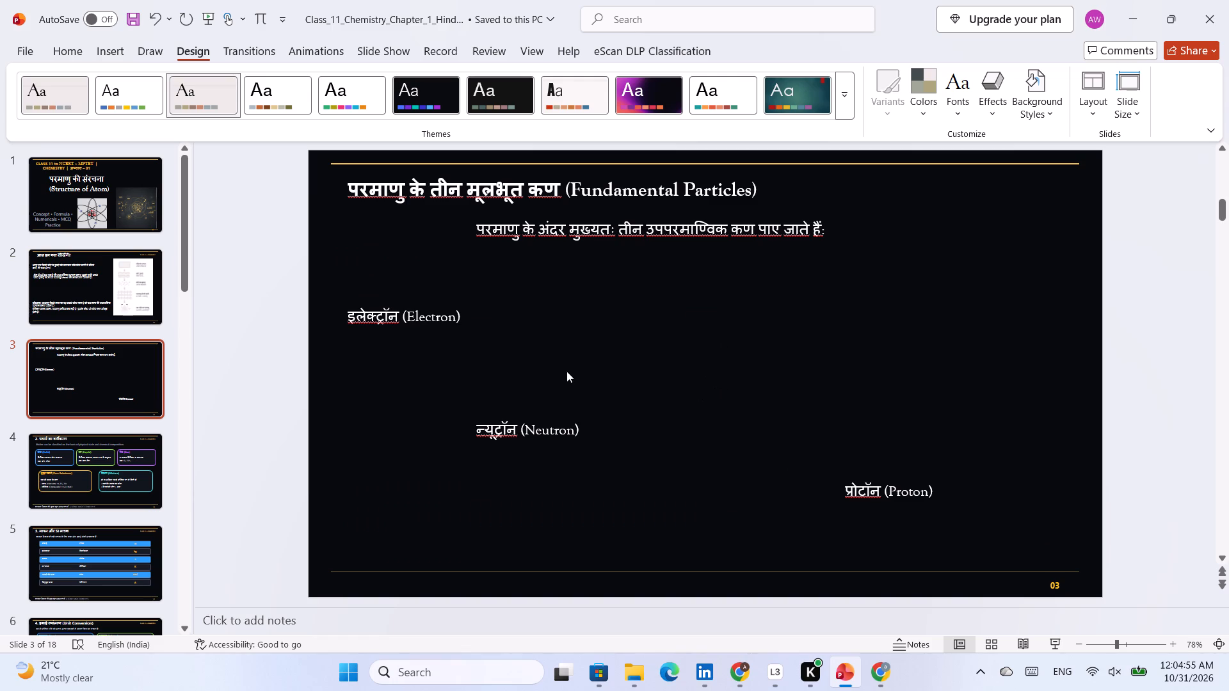
pyautogui.click(871, 491)
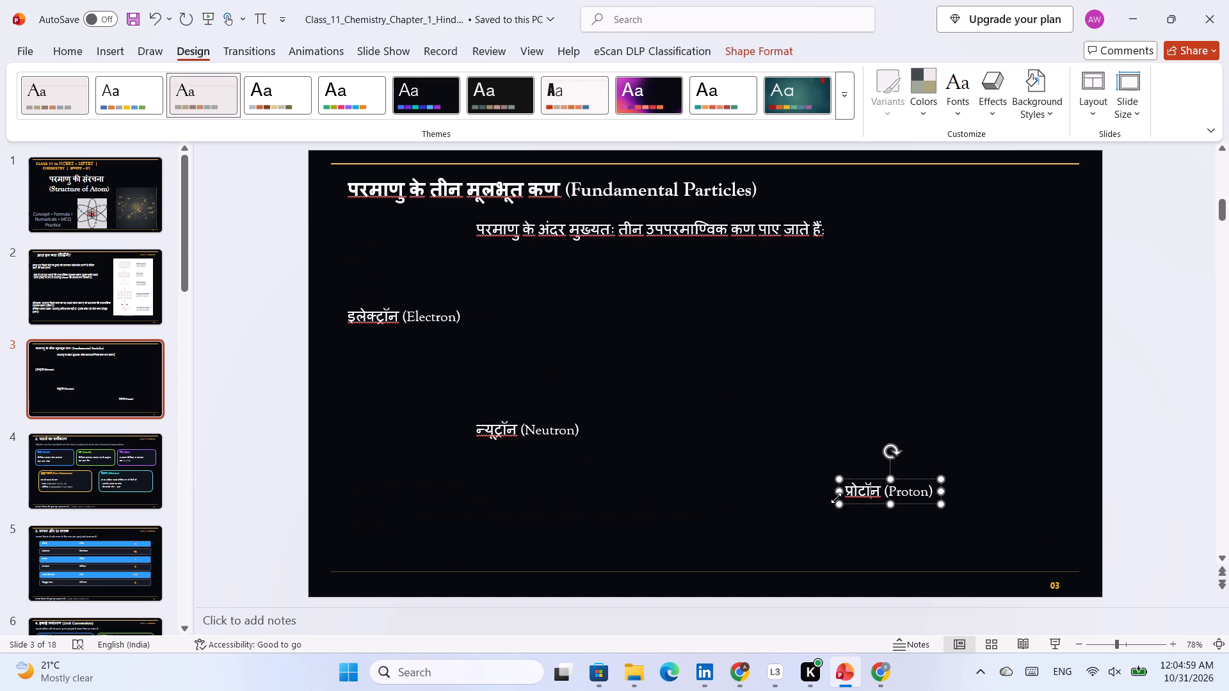
pyautogui.click(836, 498)
pyautogui.moveTo(839, 496); pyautogui.dragTo(560, 322)
# Move the neutron label on slide 3 up into the same row, to the right of the proton label.
pyautogui.click(586, 439)
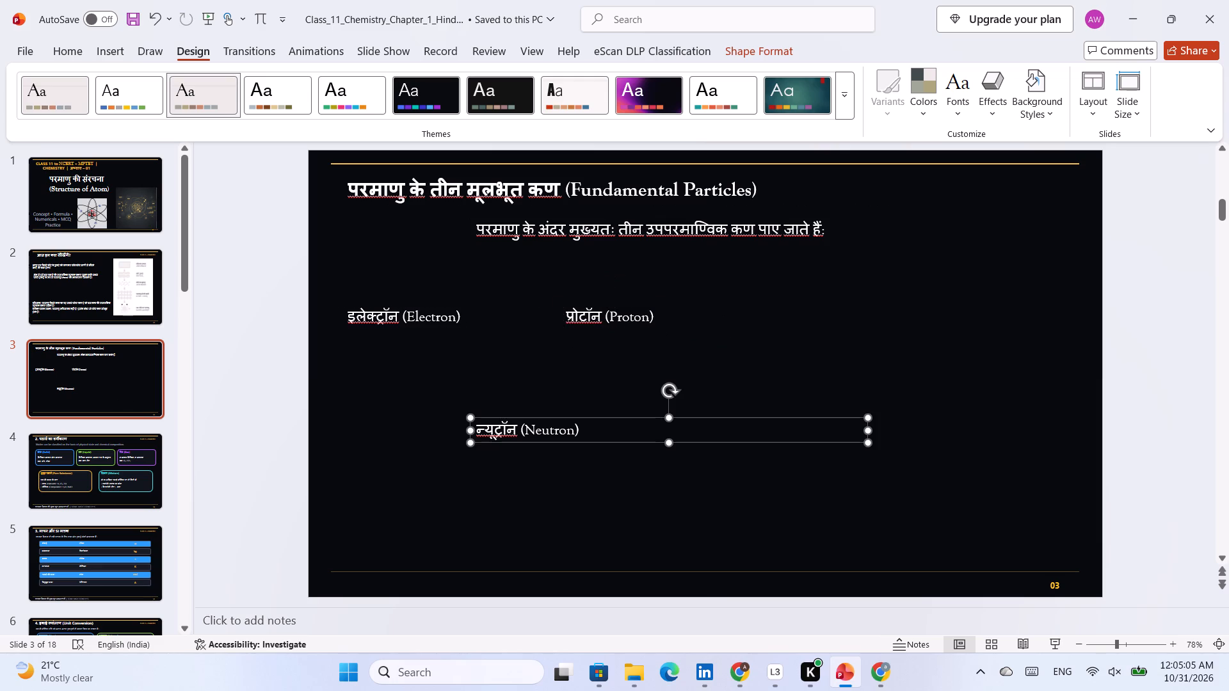
pyautogui.moveTo(597, 435); pyautogui.dragTo(852, 319)
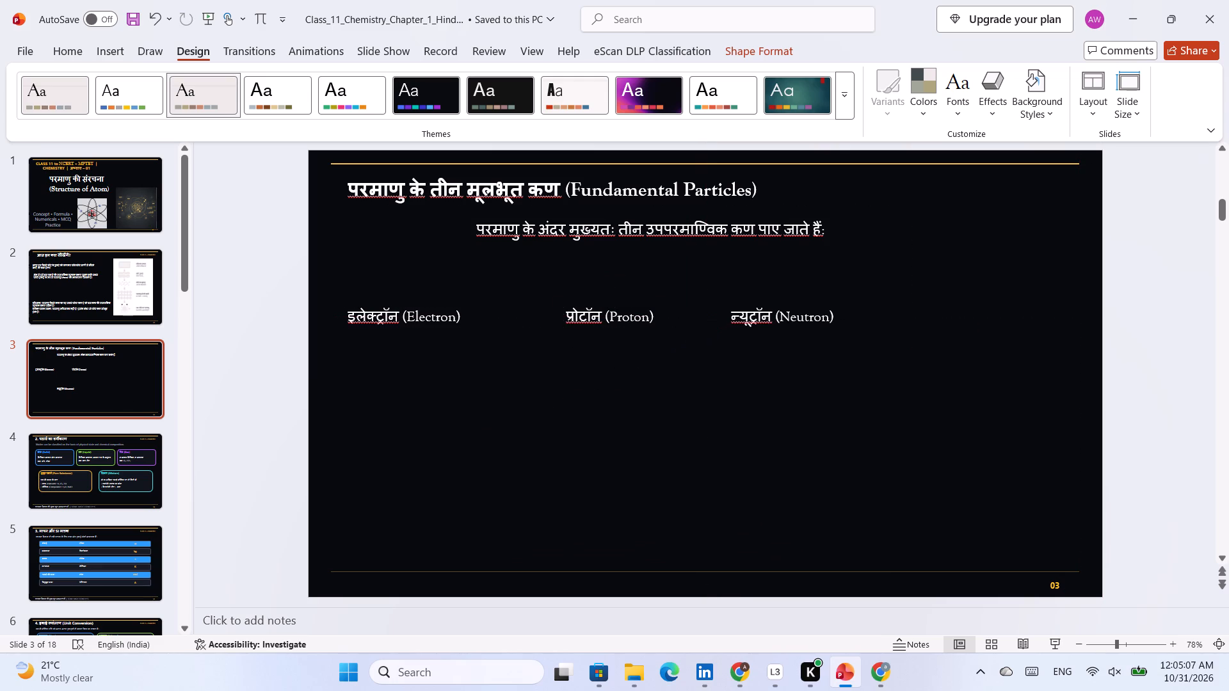
pyautogui.moveTo(852, 319); pyautogui.dragTo(859, 322)
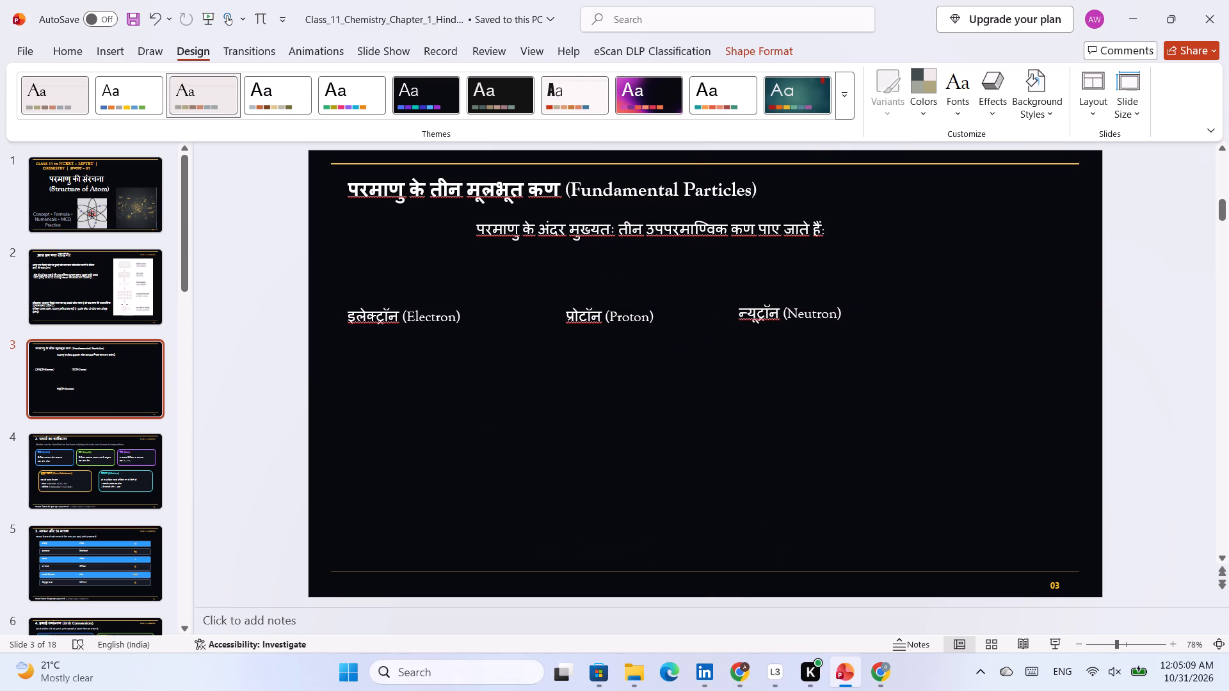
pyautogui.moveTo(859, 322); pyautogui.dragTo(855, 324)
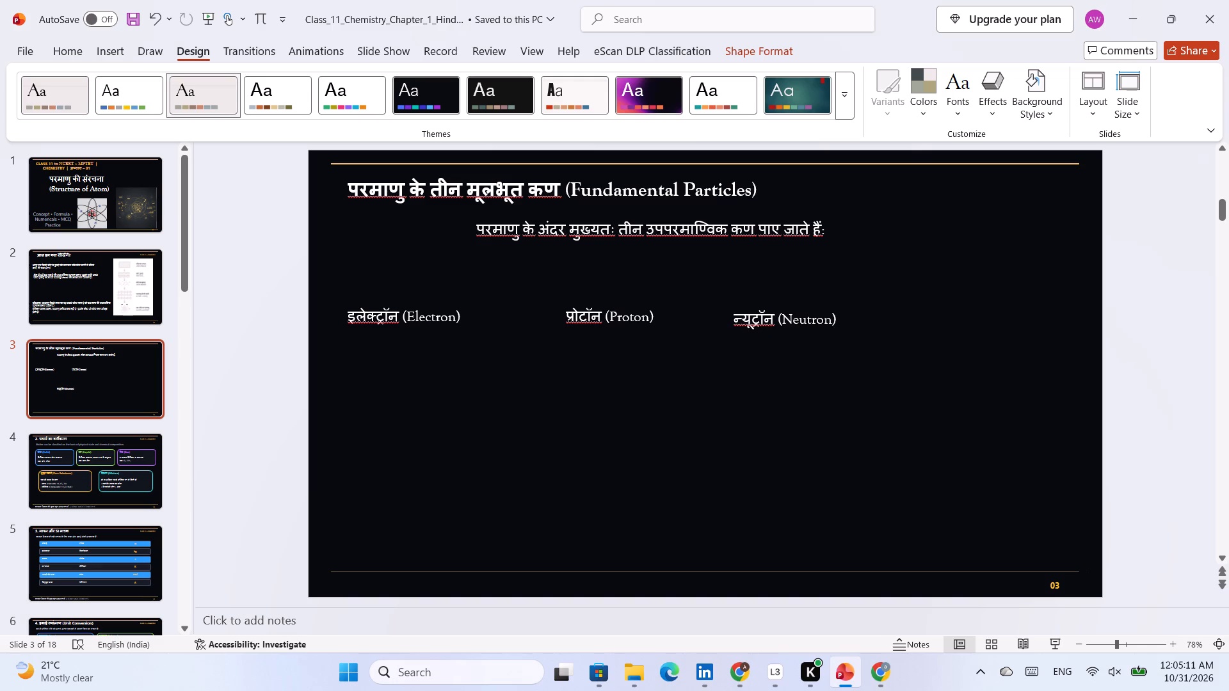
pyautogui.moveTo(855, 324); pyautogui.dragTo(858, 321)
pyautogui.click(806, 415)
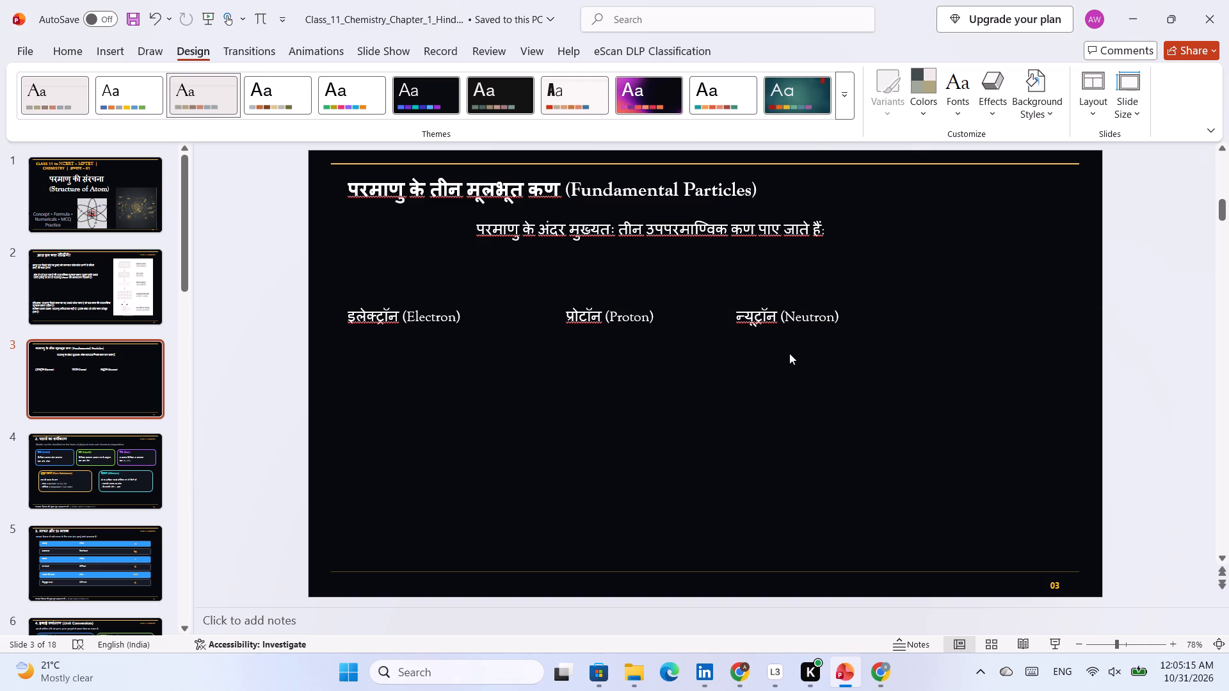
pyautogui.click(778, 397)
# Spread the three particle labels evenly across slide 3: neutron near the right edge, proton in the centre, electron slightly in from the left.
pyautogui.click(805, 322)
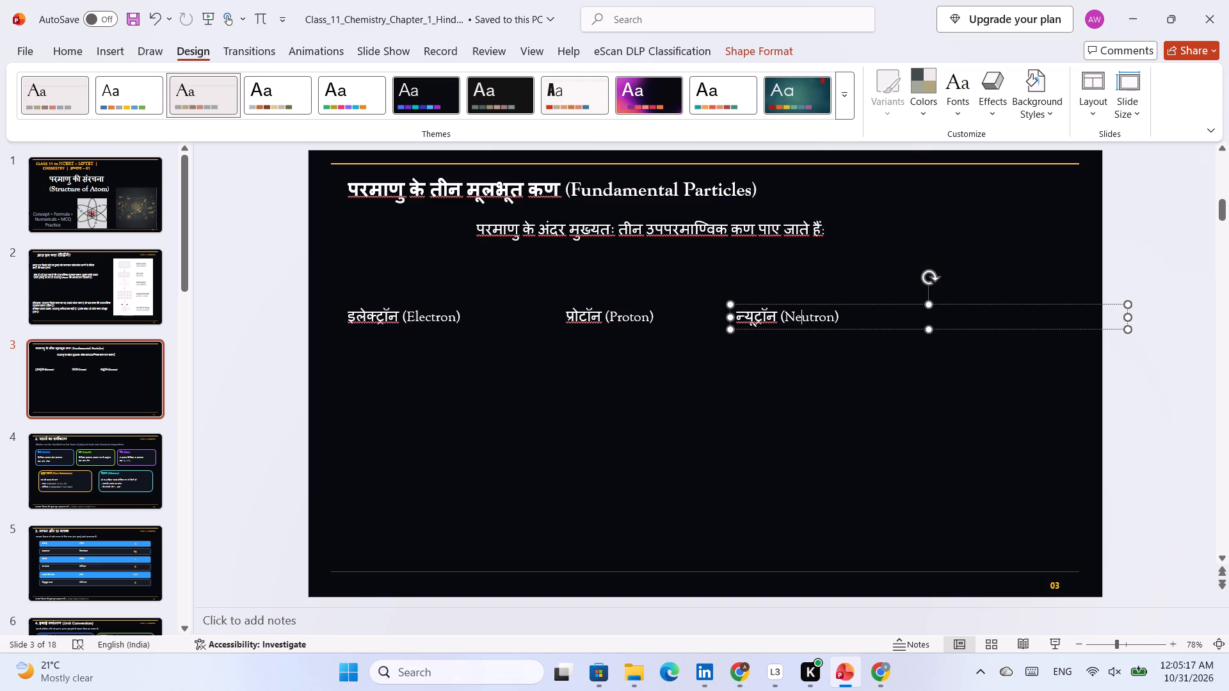
pyautogui.moveTo(842, 329); pyautogui.dragTo(997, 328)
pyautogui.click(670, 448)
pyautogui.click(552, 322)
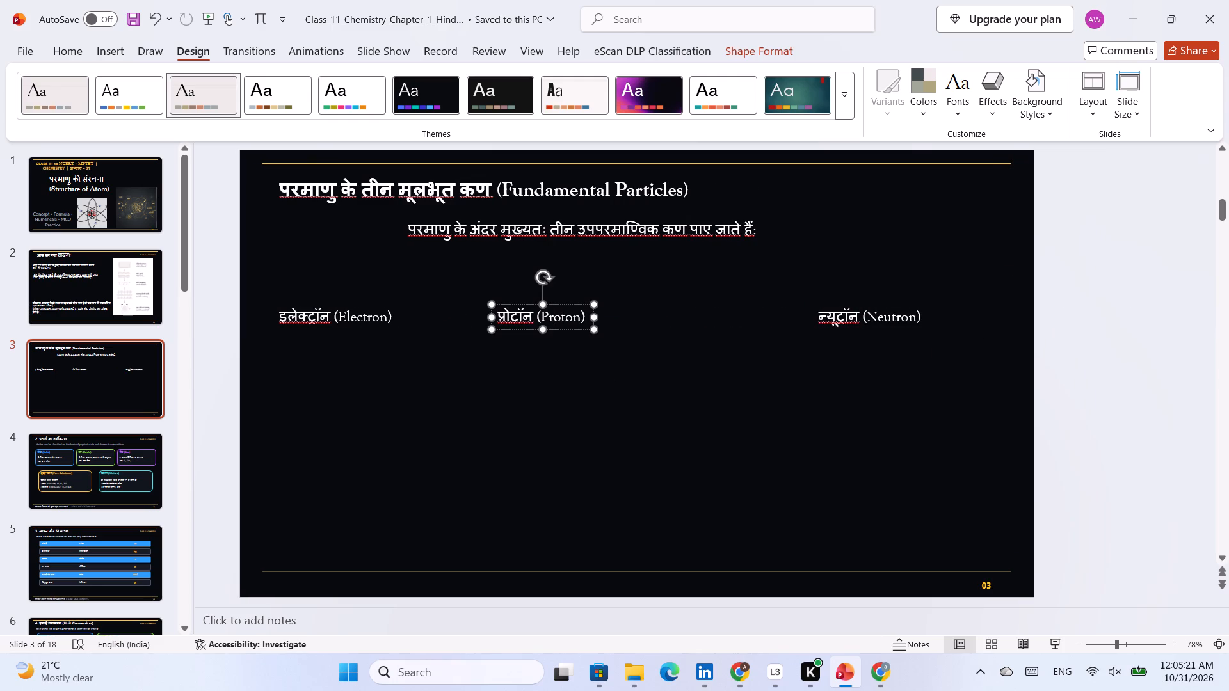
pyautogui.moveTo(585, 329); pyautogui.dragTo(650, 330)
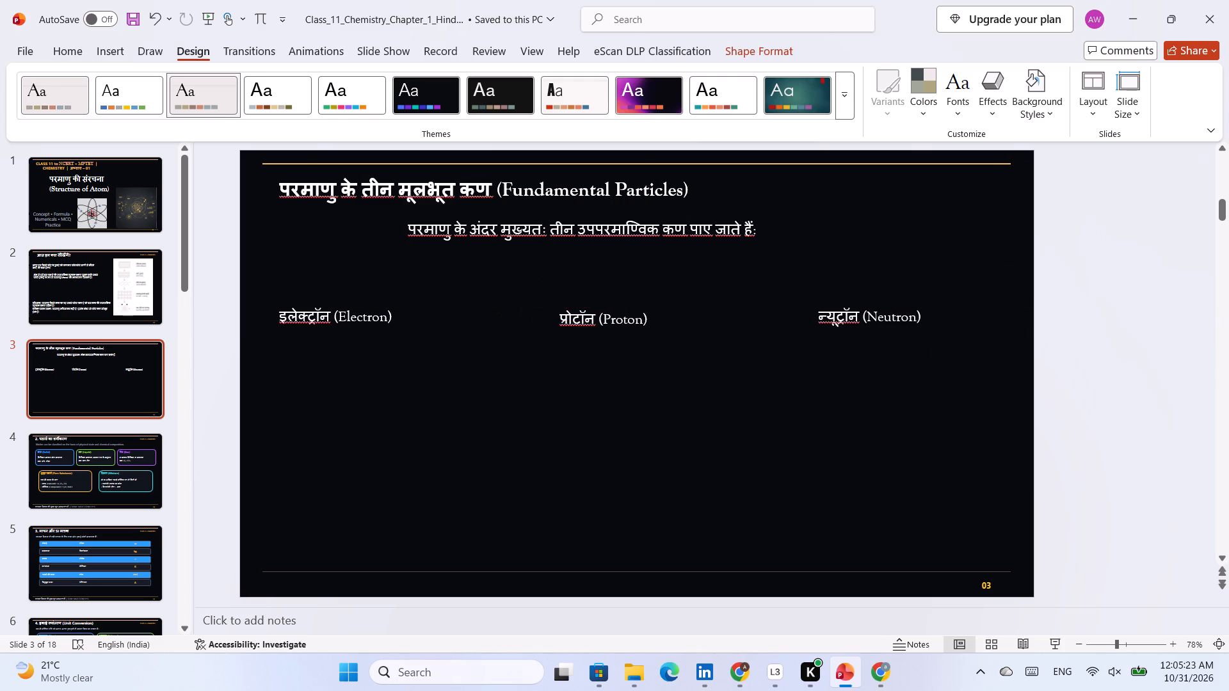
pyautogui.moveTo(650, 330); pyautogui.dragTo(652, 327)
pyautogui.click(584, 397)
pyautogui.click(371, 319)
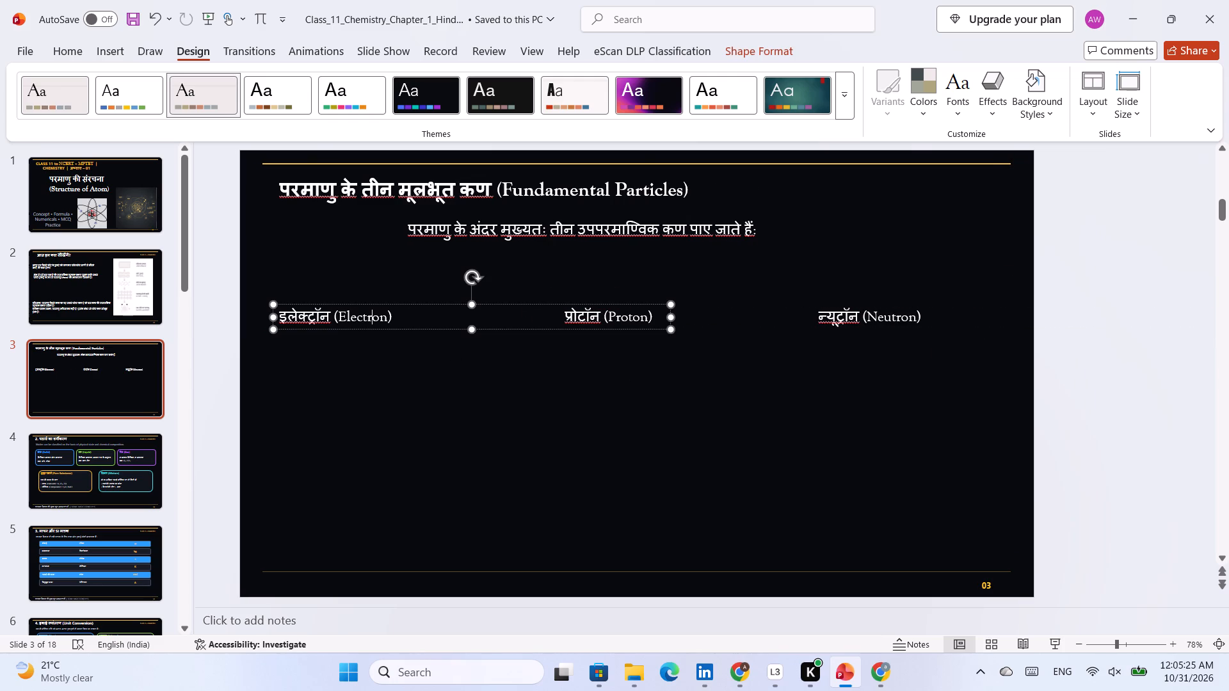
pyautogui.moveTo(406, 322); pyautogui.dragTo(423, 321)
pyautogui.click(513, 406)
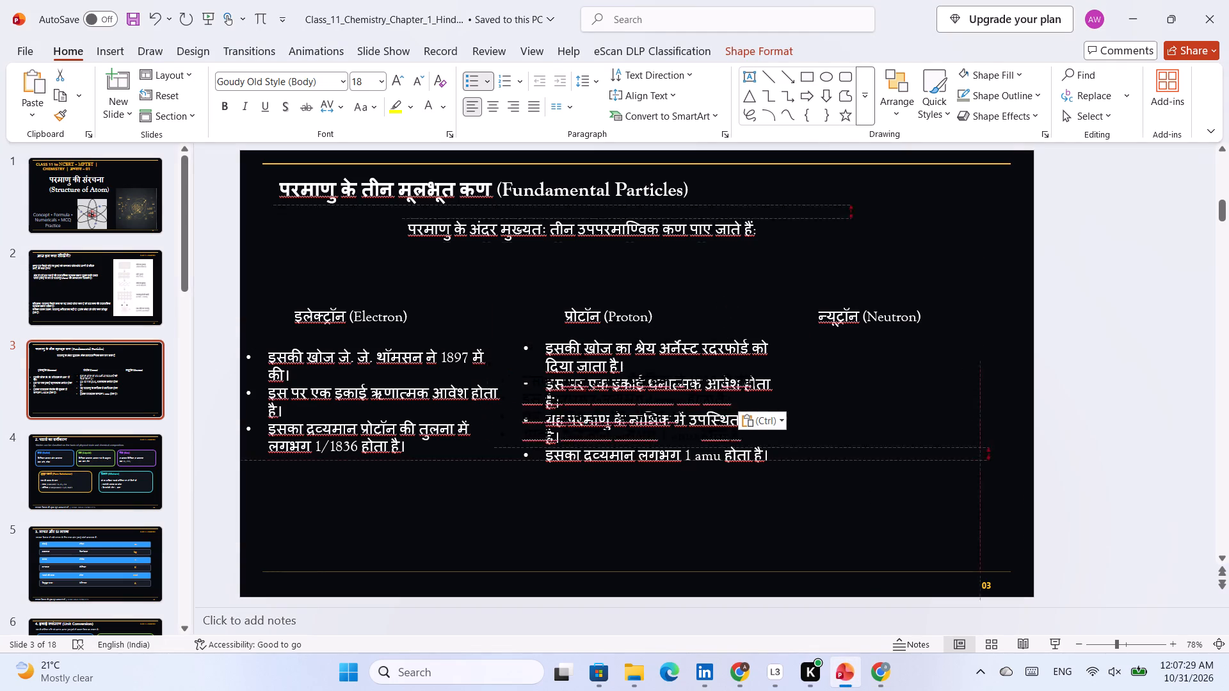
pyautogui.moveTo(853, 460); pyautogui.dragTo(883, 562)
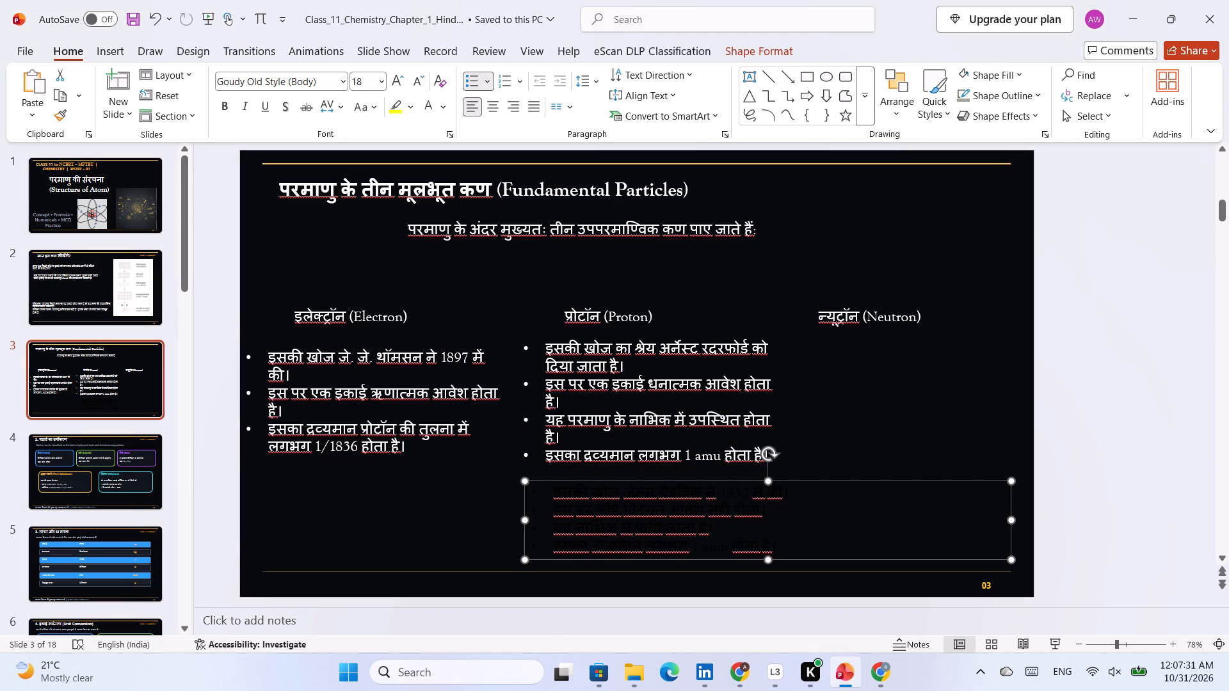
# Change the font colour of all four pasted neutron bullet points on slide 3 to white.
pyautogui.doubleClick(625, 500)
pyautogui.click(625, 500)
pyautogui.click(785, 471)
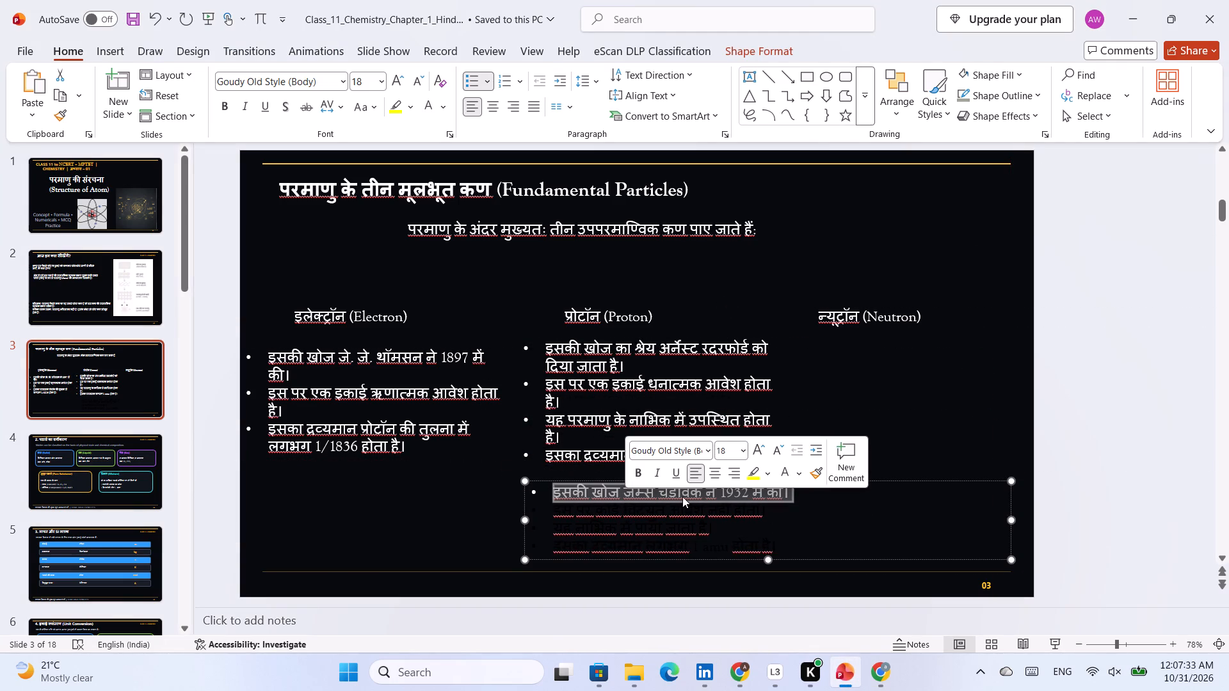
pyautogui.tripleClick(660, 507)
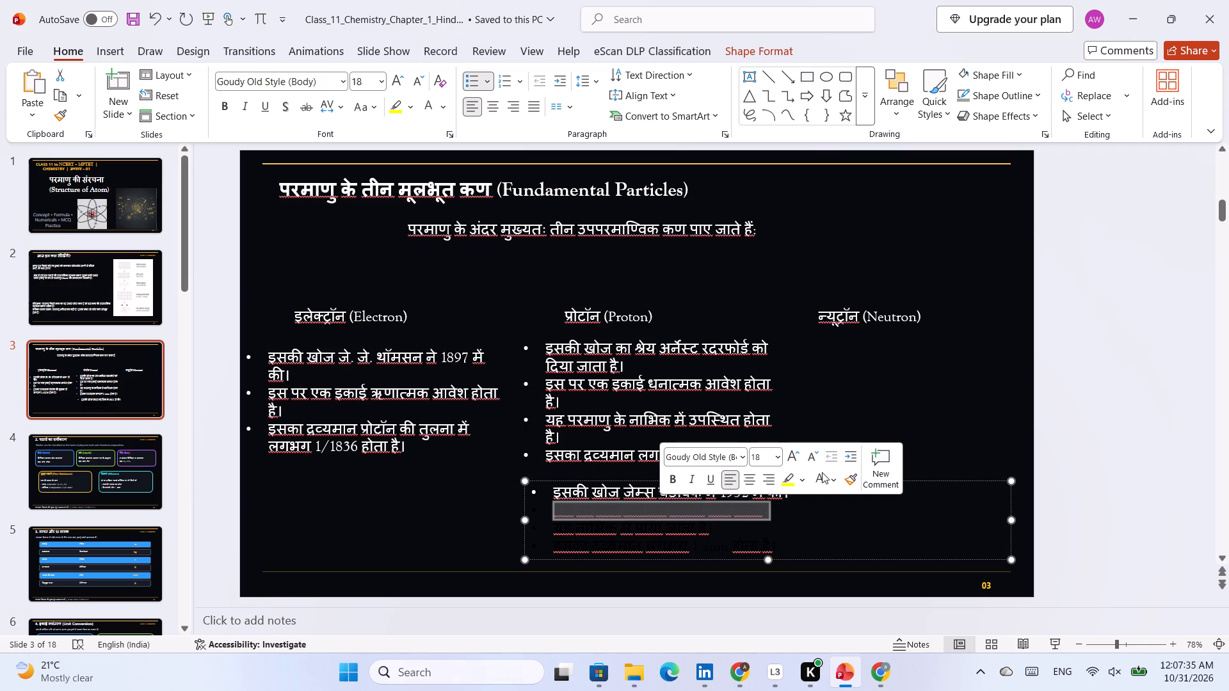
pyautogui.click(822, 472)
pyautogui.tripleClick(662, 525)
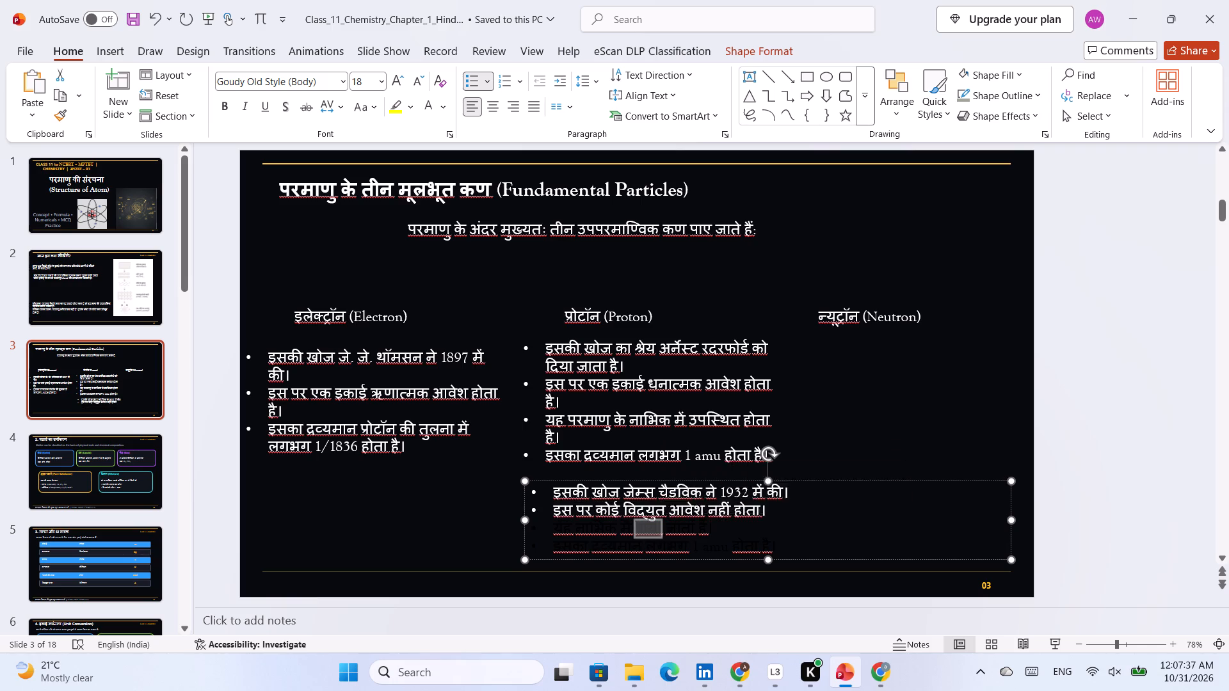
pyautogui.click(828, 494)
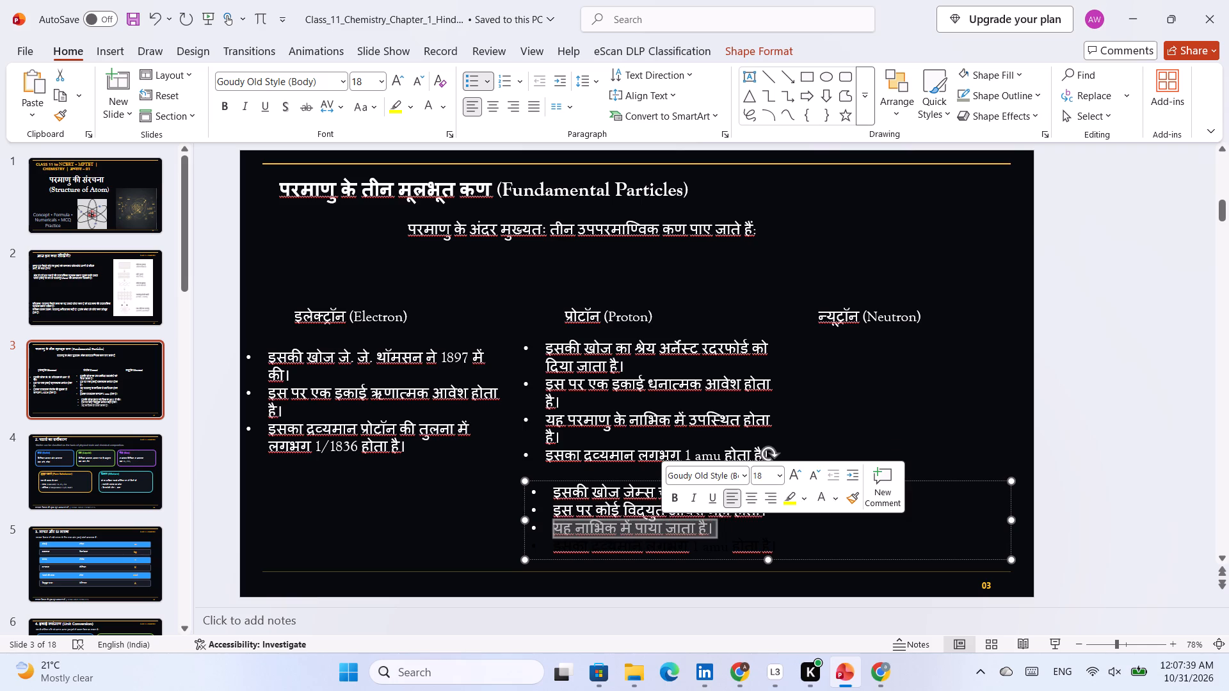
pyautogui.tripleClick(600, 551)
pyautogui.click(762, 522)
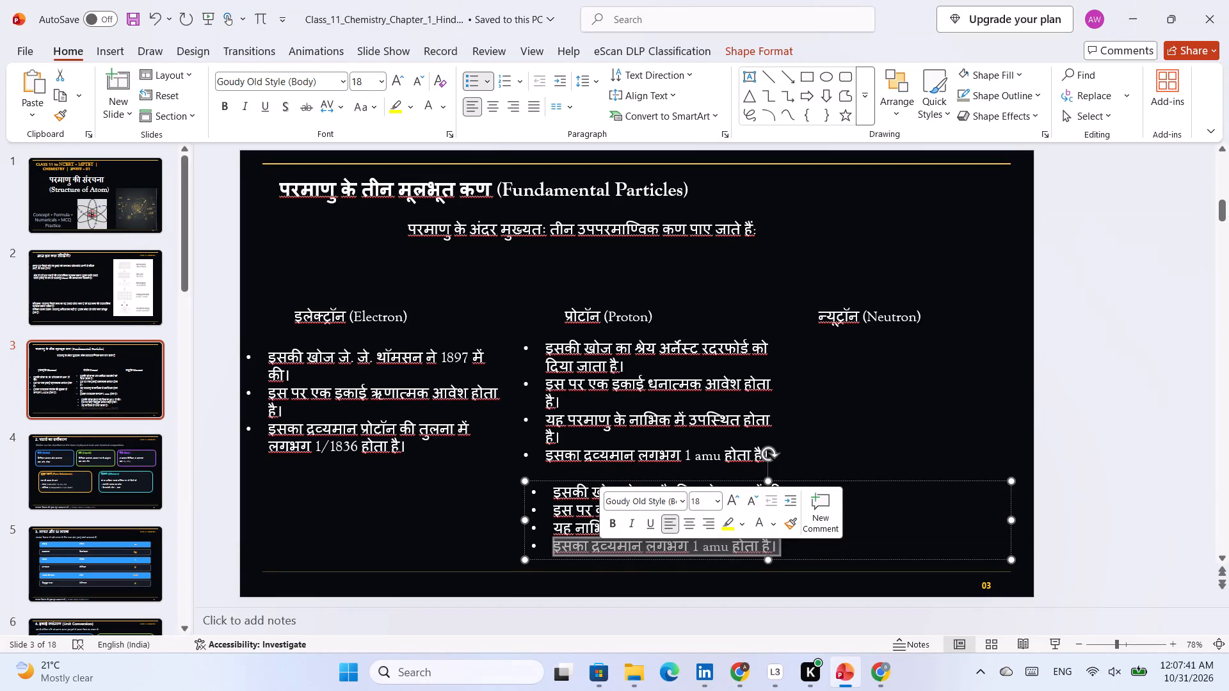
# Narrow the neutron bullet text box until its first bullet wraps, and move it directly beneath the neutron label.
pyautogui.moveTo(1009, 523); pyautogui.dragTo(792, 544)
pyautogui.moveTo(790, 537); pyautogui.dragTo(948, 418)
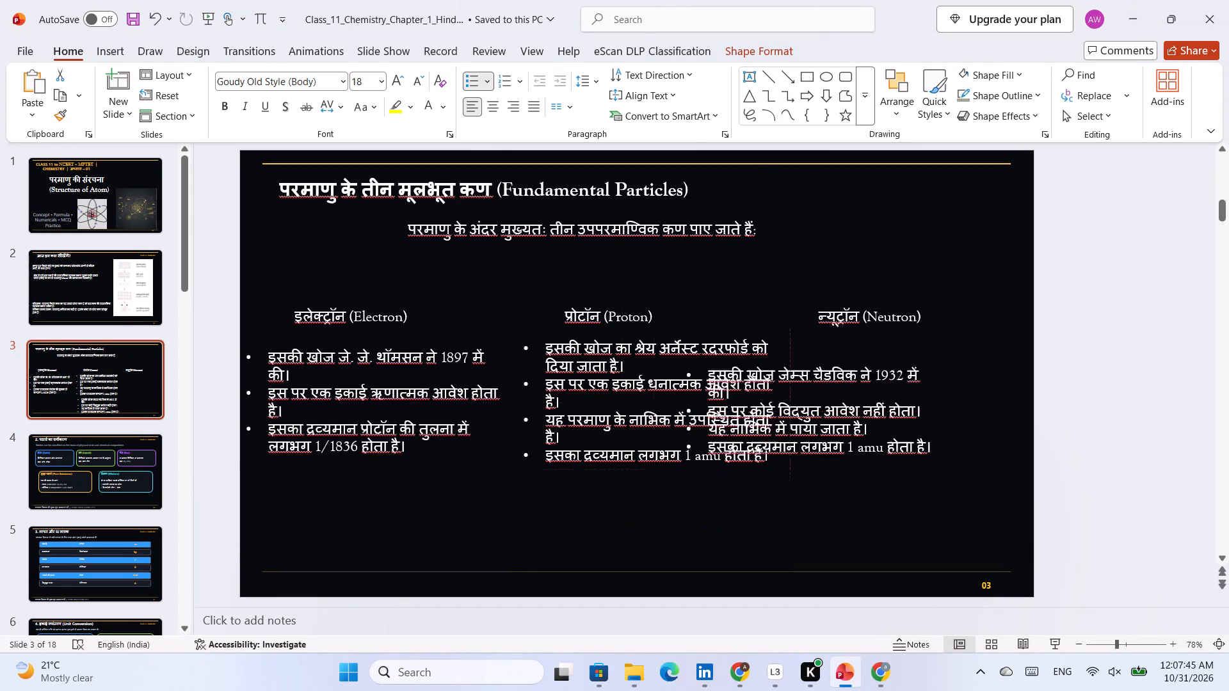
pyautogui.moveTo(948, 418); pyautogui.dragTo(1030, 395)
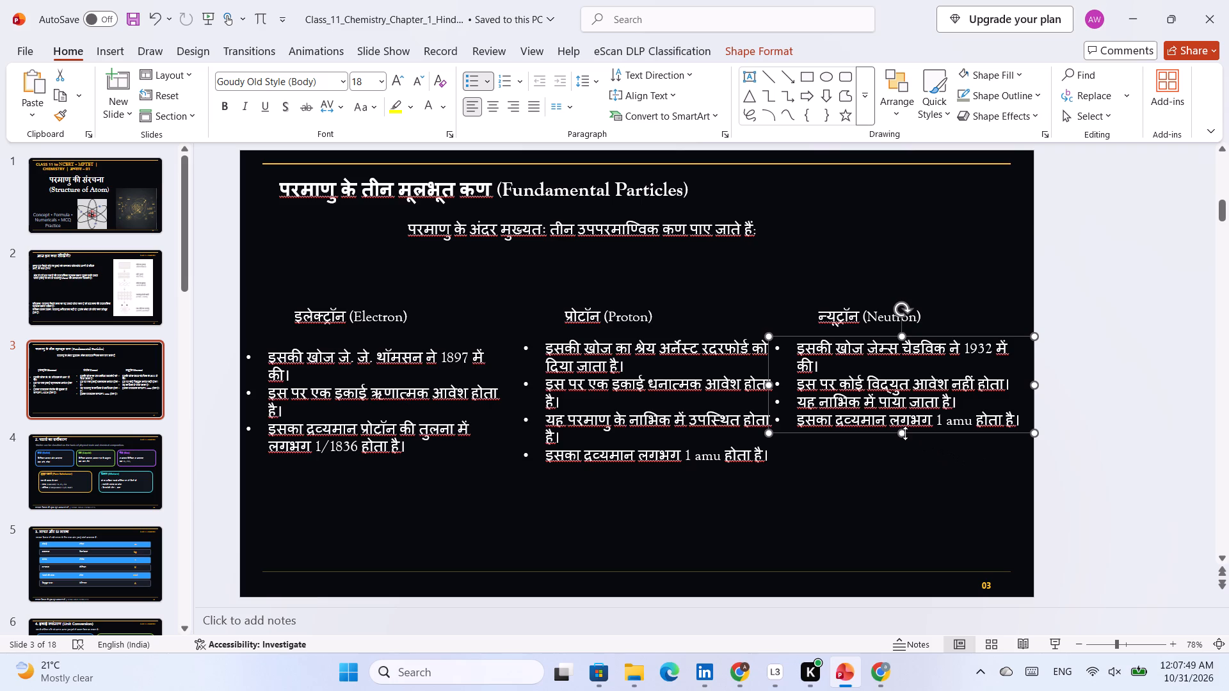
pyautogui.moveTo(901, 435); pyautogui.dragTo(903, 477)
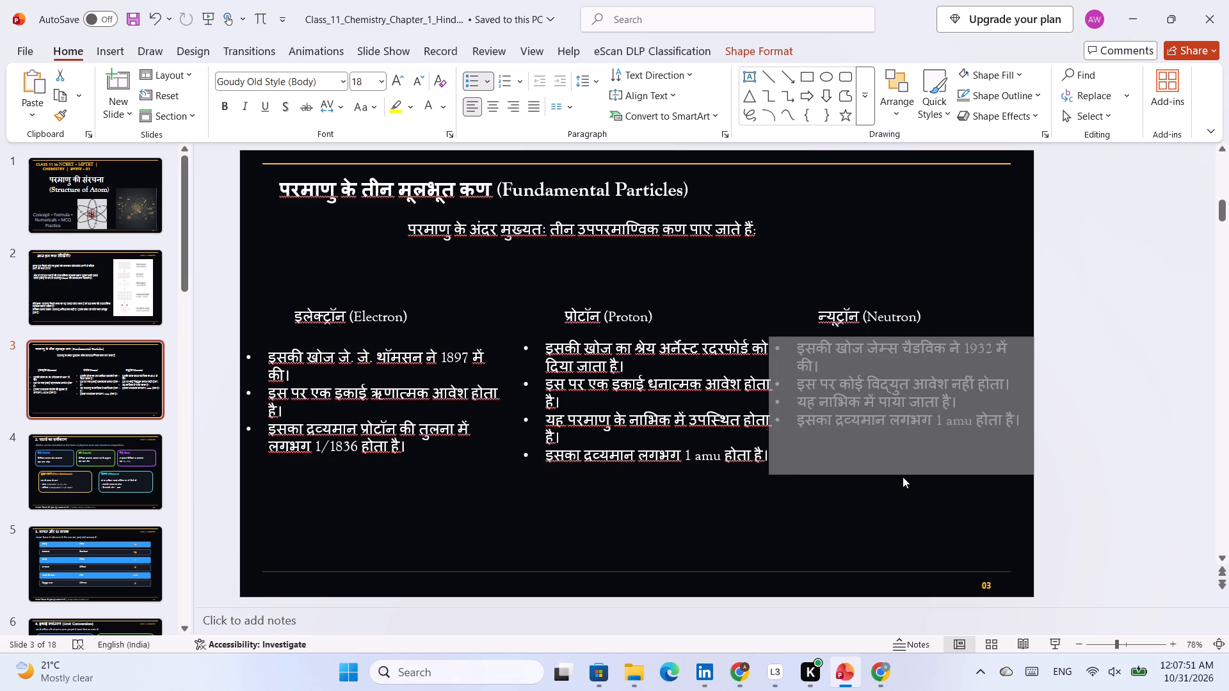
pyautogui.click(906, 496)
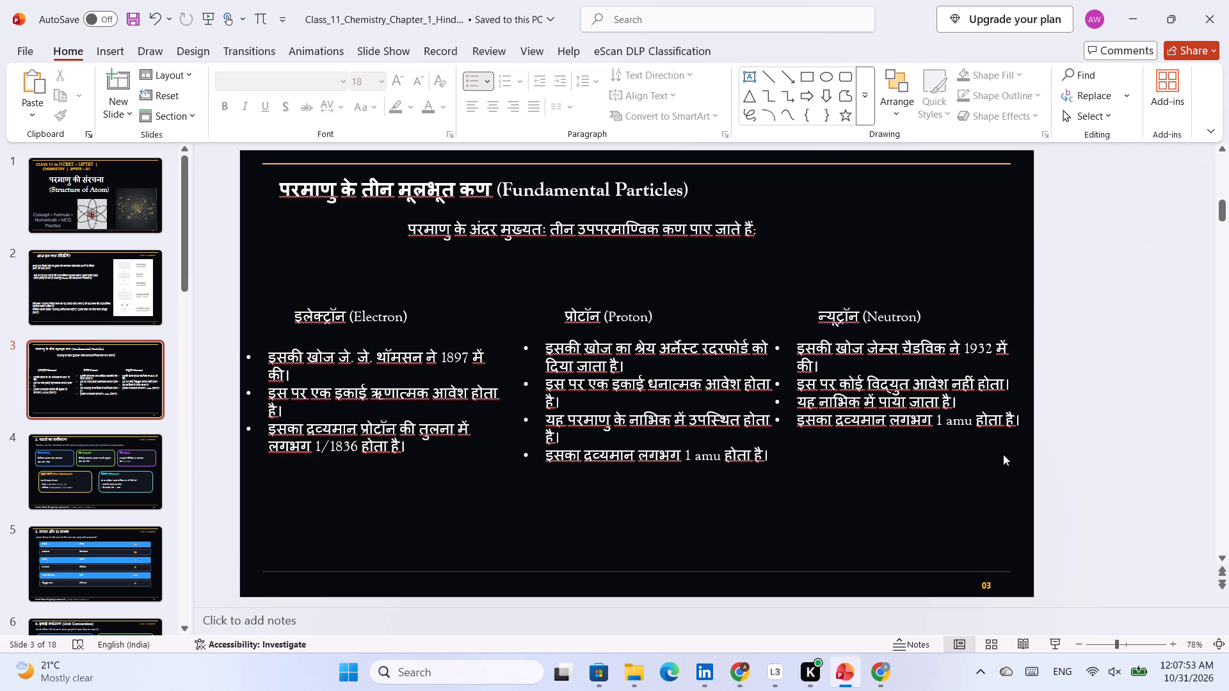
# Narrow the neutron text box until its second and fourth bullets also wrap, and nudge it slightly right, away from the proton bullets.
pyautogui.click(1022, 378)
pyautogui.moveTo(1037, 382); pyautogui.dragTo(1026, 388)
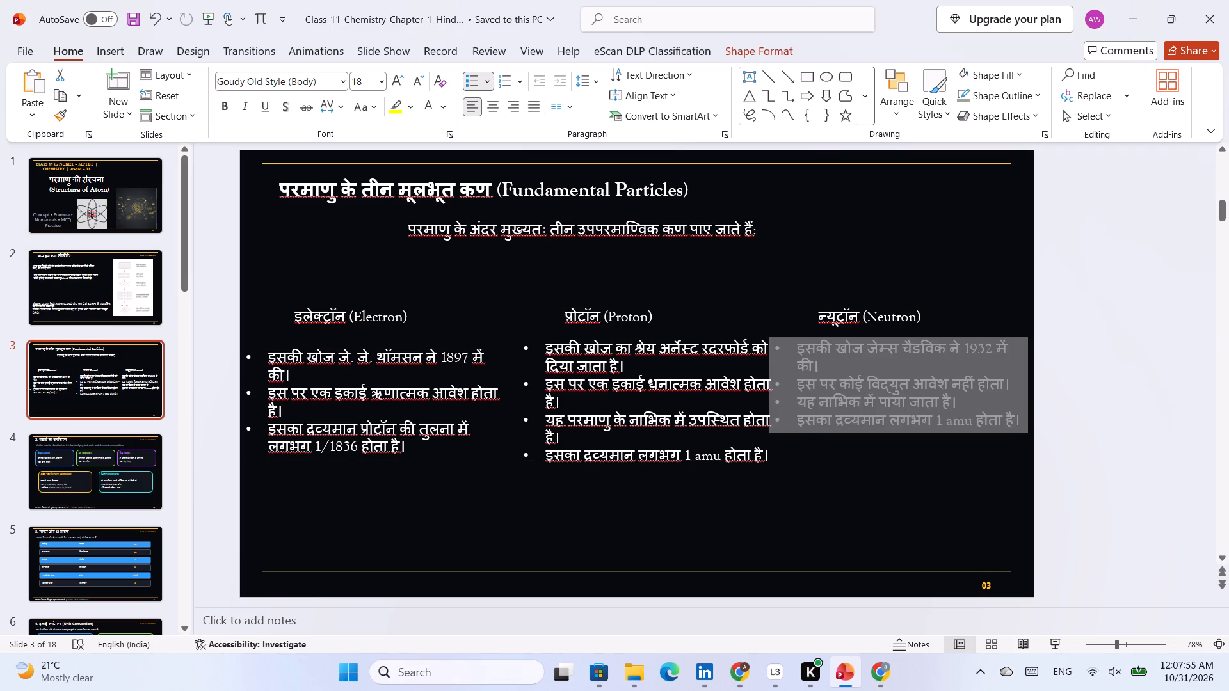
pyautogui.moveTo(1026, 388); pyautogui.dragTo(1012, 403)
pyautogui.click(938, 530)
pyautogui.click(987, 452)
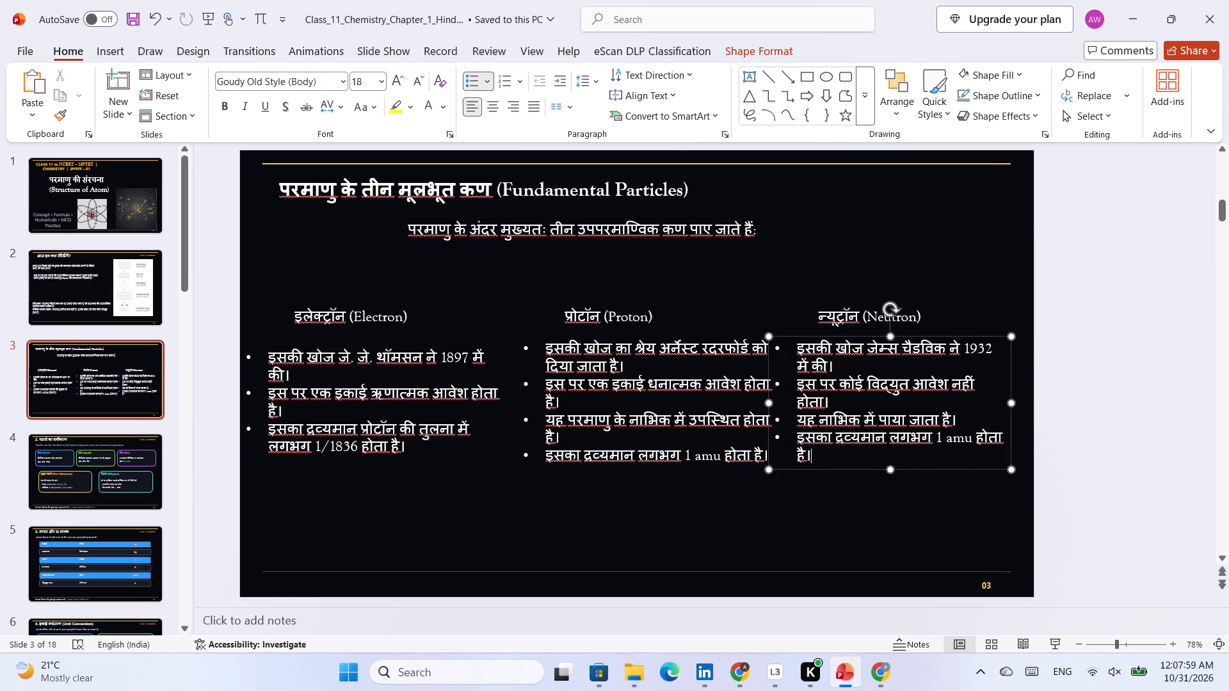
pyautogui.moveTo(985, 469); pyautogui.dragTo(997, 467)
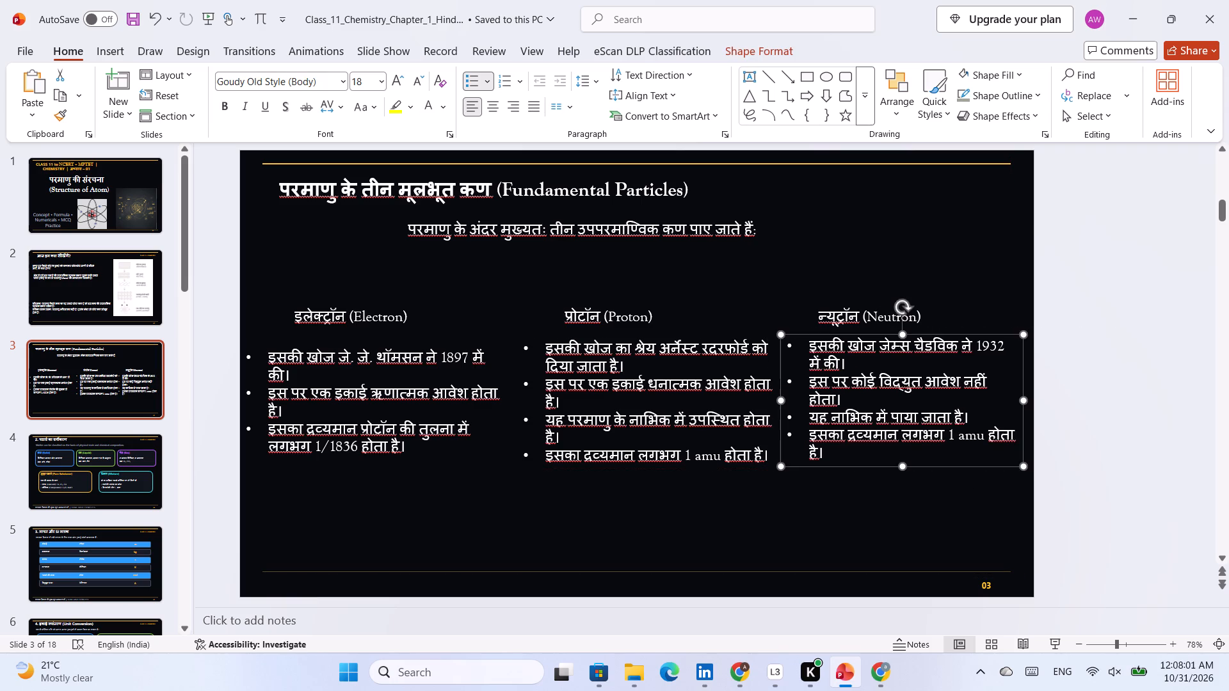
pyautogui.click(927, 525)
# Shrink the neutron and electron label text boxes on slide 3 to fit closely around their text.
pyautogui.click(614, 310)
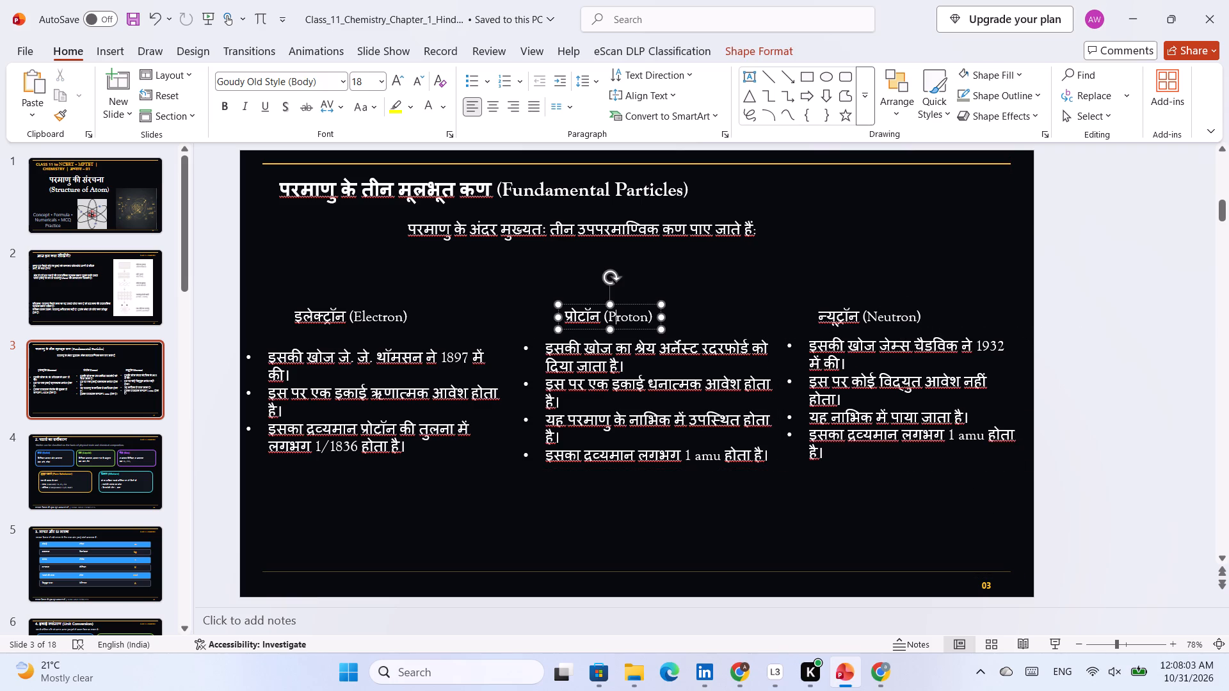
pyautogui.click(411, 328)
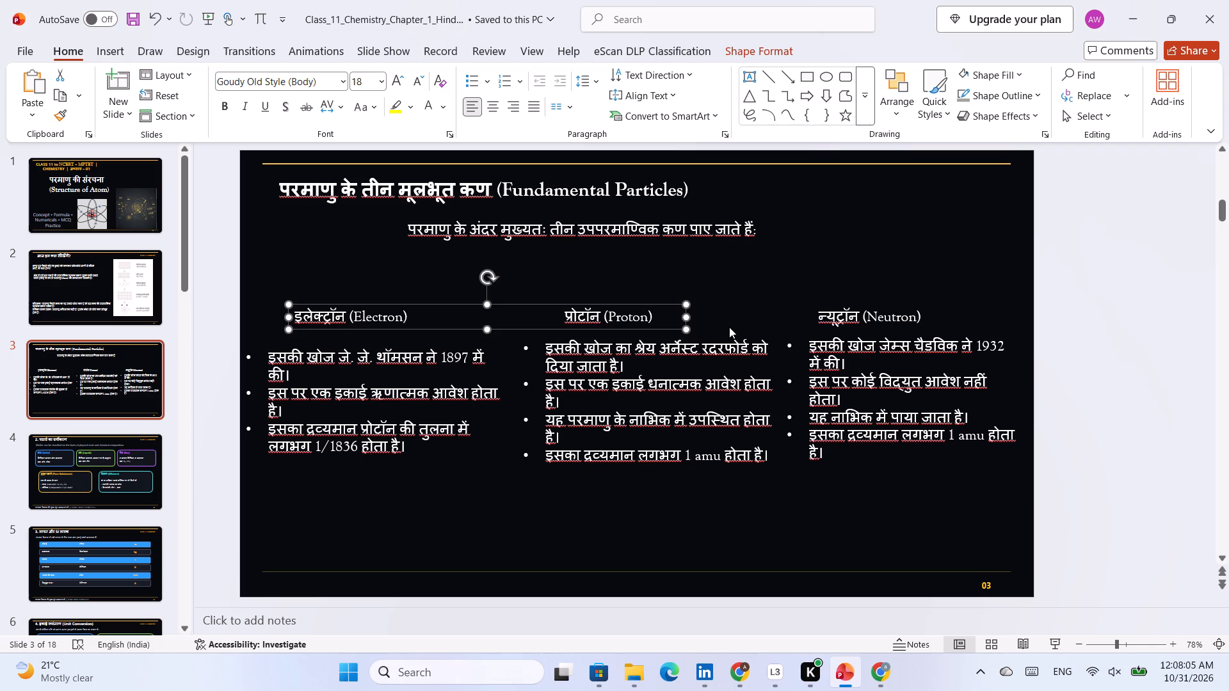
pyautogui.click(729, 327)
pyautogui.click(656, 319)
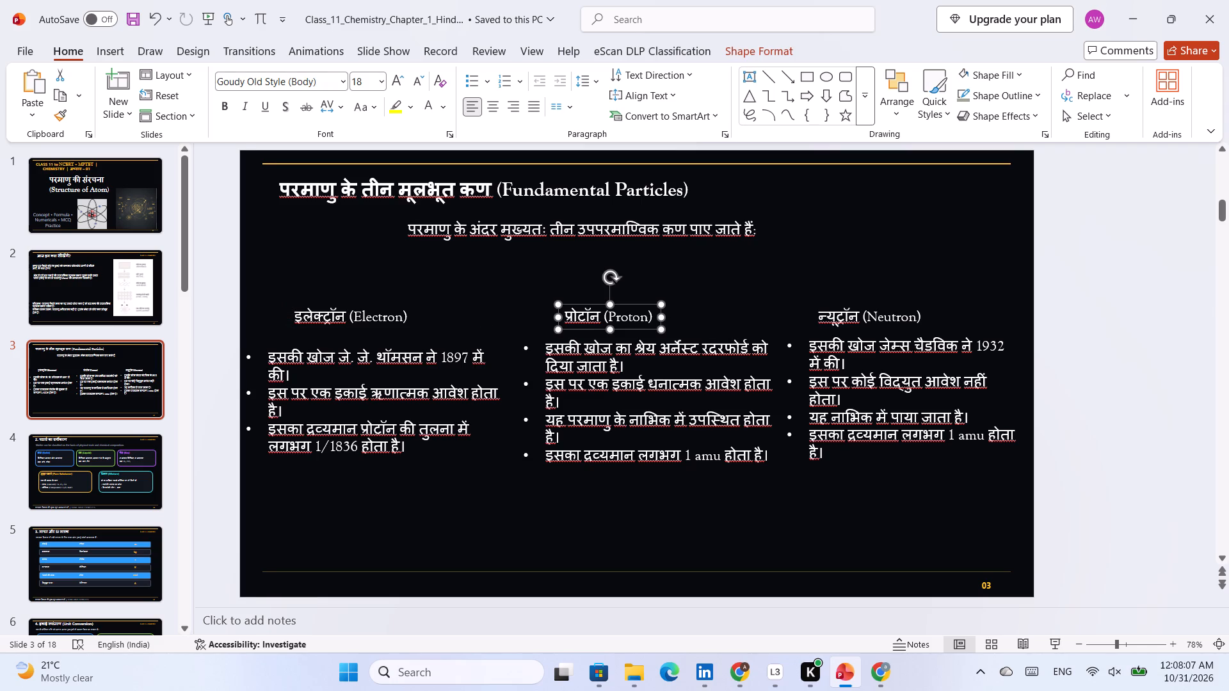
pyautogui.click(890, 312)
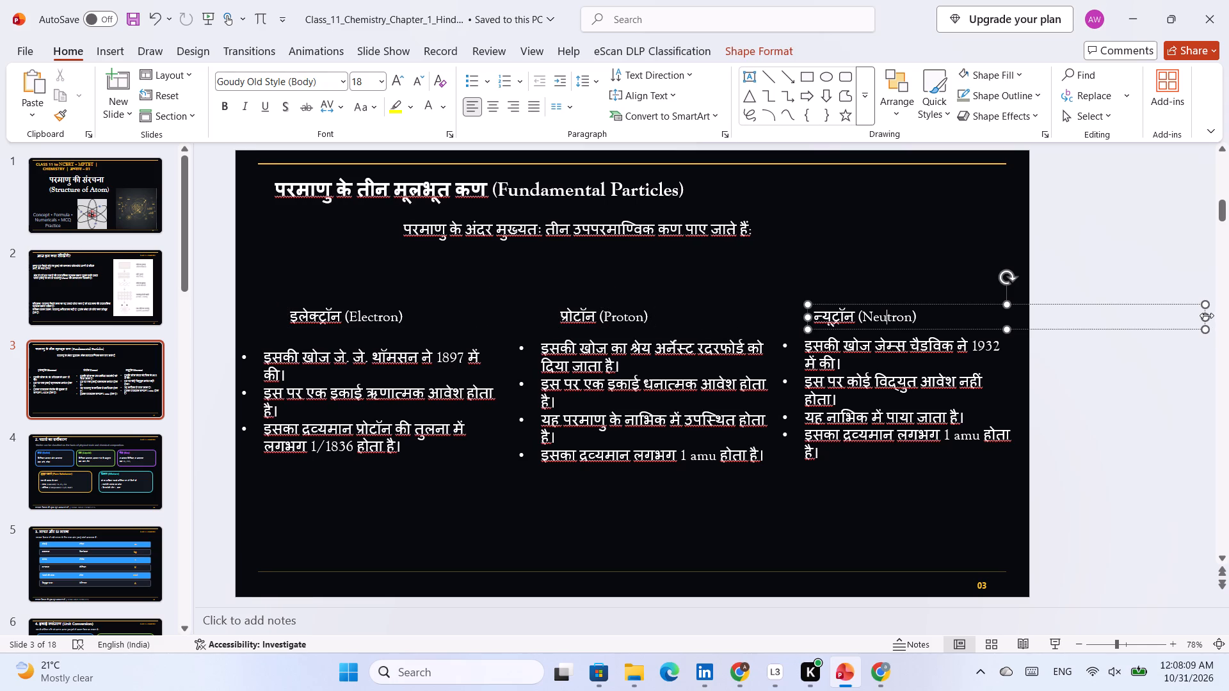
pyautogui.moveTo(1207, 315); pyautogui.dragTo(948, 326)
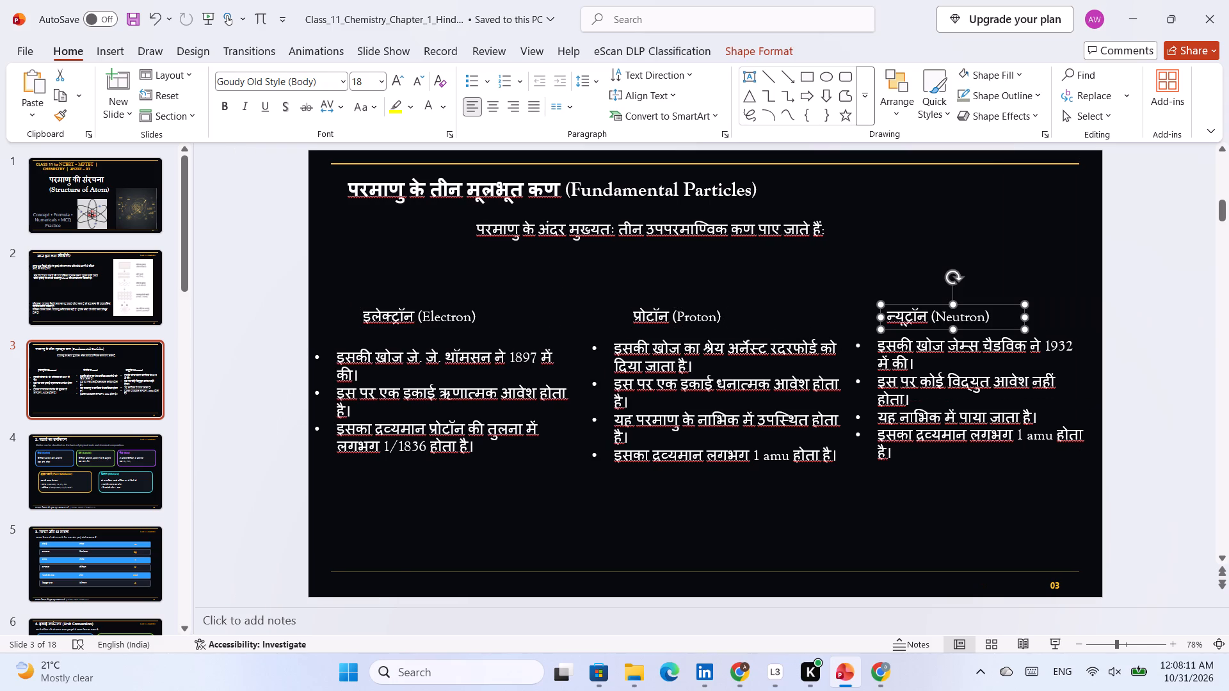
pyautogui.click(458, 303)
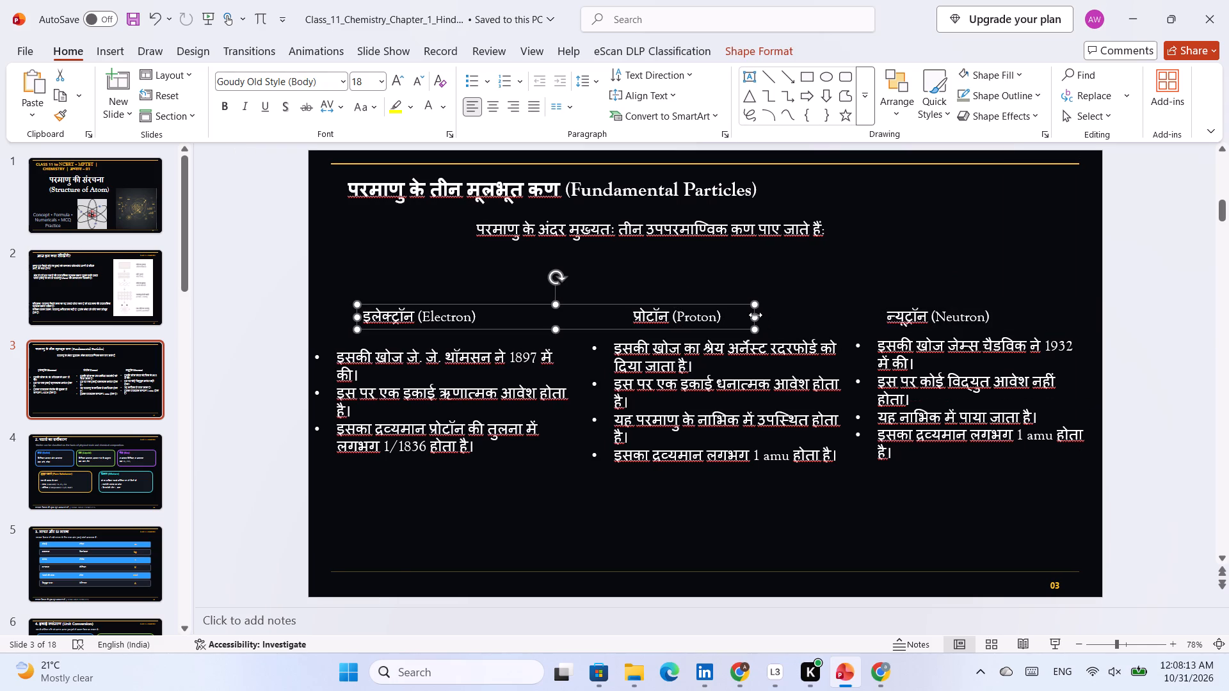
pyautogui.moveTo(755, 315); pyautogui.dragTo(485, 321)
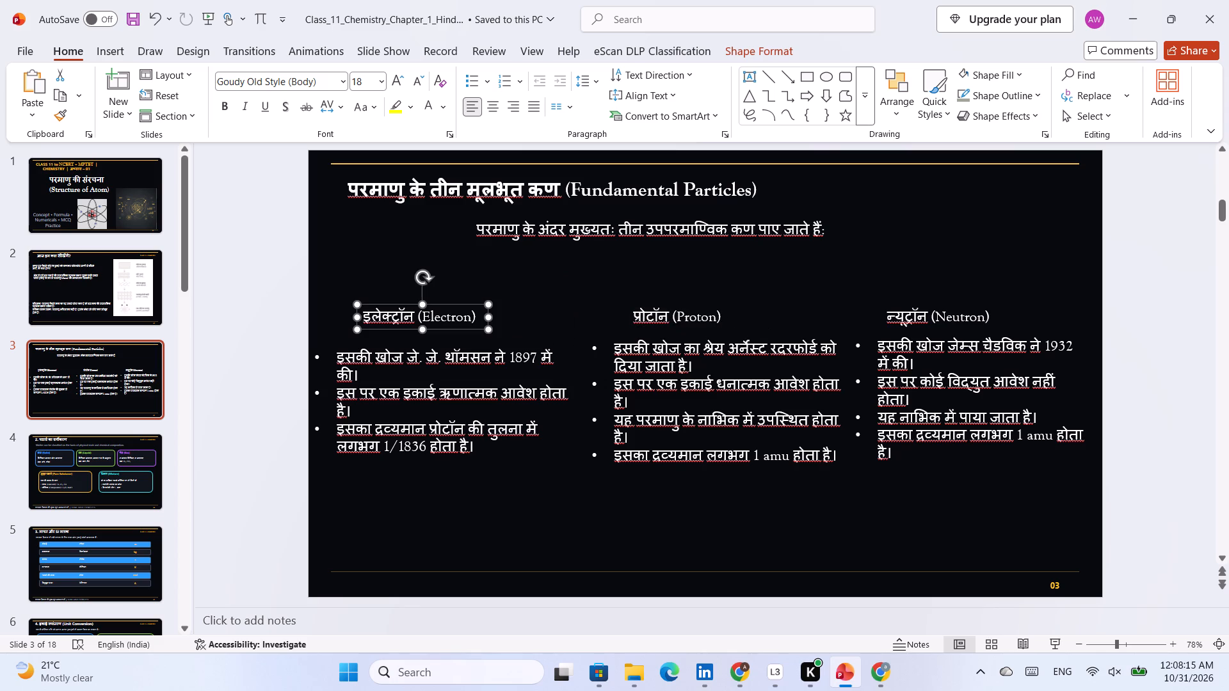
# Move the introductory sentence's text box on slide 3 slightly down and right, beneath the slide title.
pyautogui.click(956, 236)
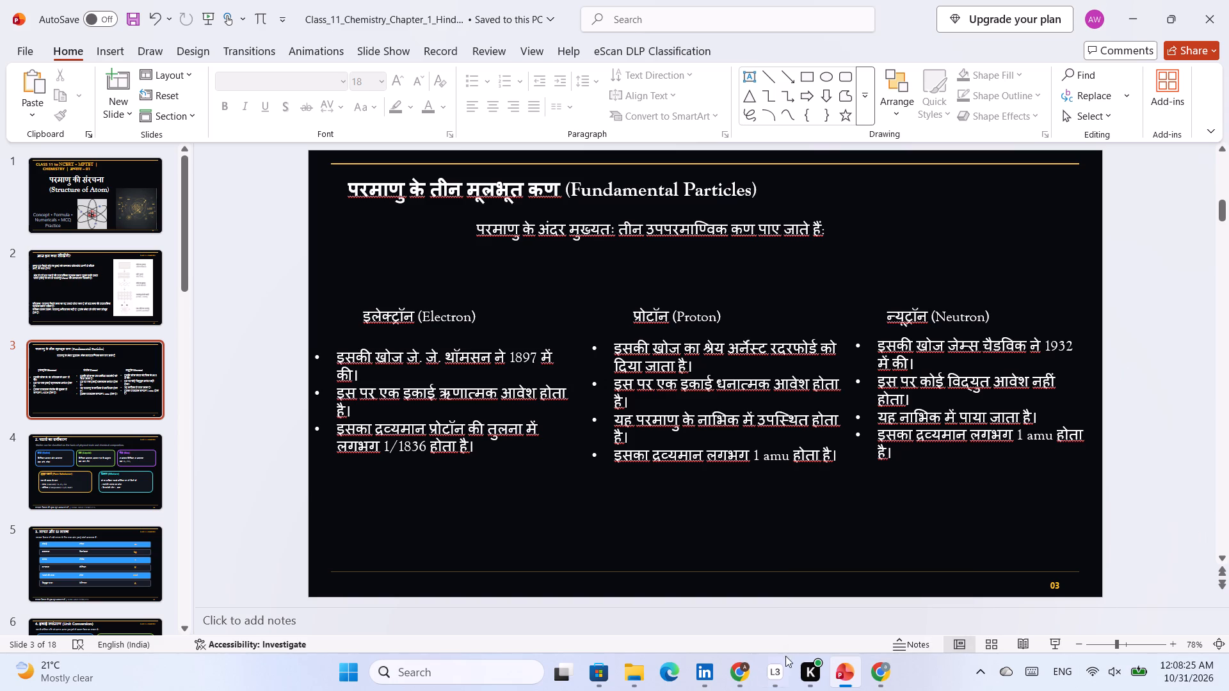
pyautogui.click(645, 238)
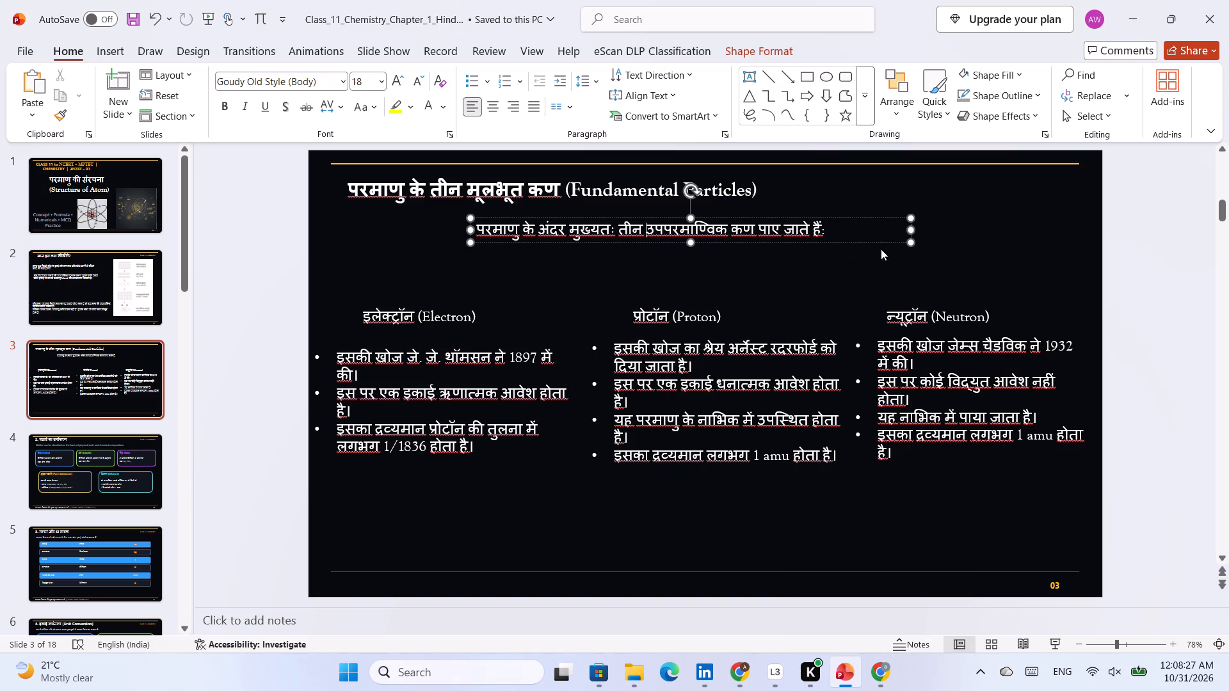
pyautogui.moveTo(902, 242); pyautogui.dragTo(956, 258)
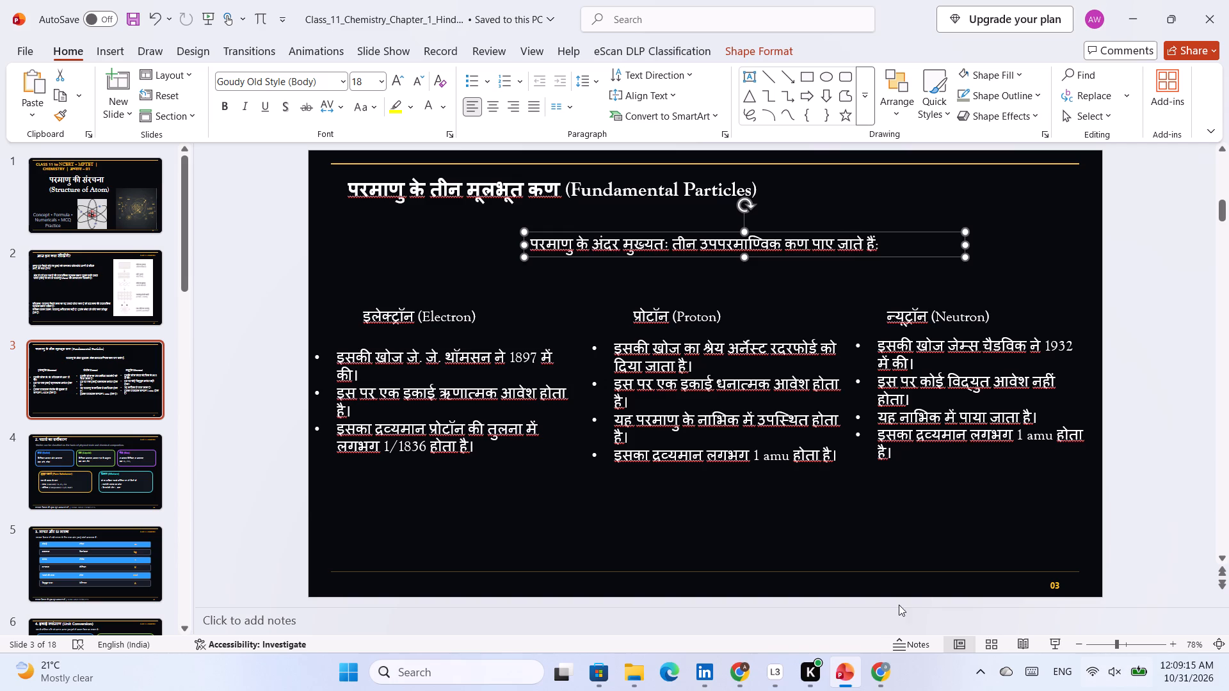
pyautogui.click(885, 681)
pyautogui.click(843, 419)
pyautogui.scroll(4, 810, 655)
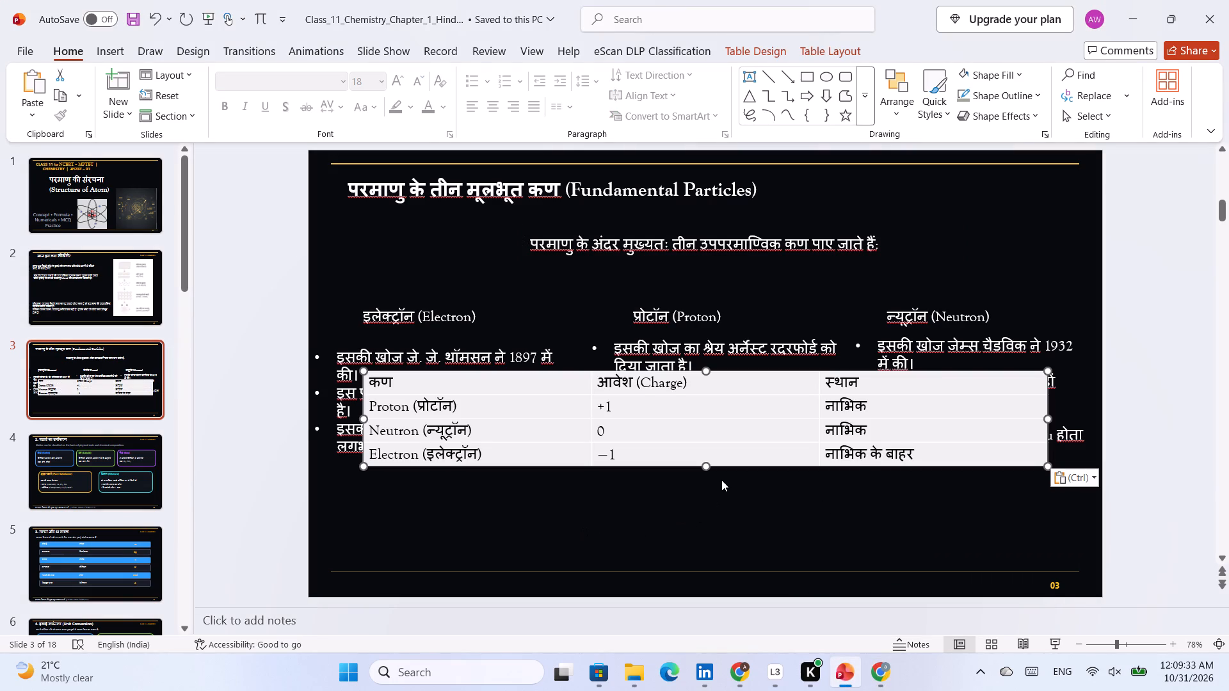
# Move the pasted table below the three columns of bullets, near the bottom edge of slide 3.
pyautogui.moveTo(727, 466); pyautogui.dragTo(705, 589)
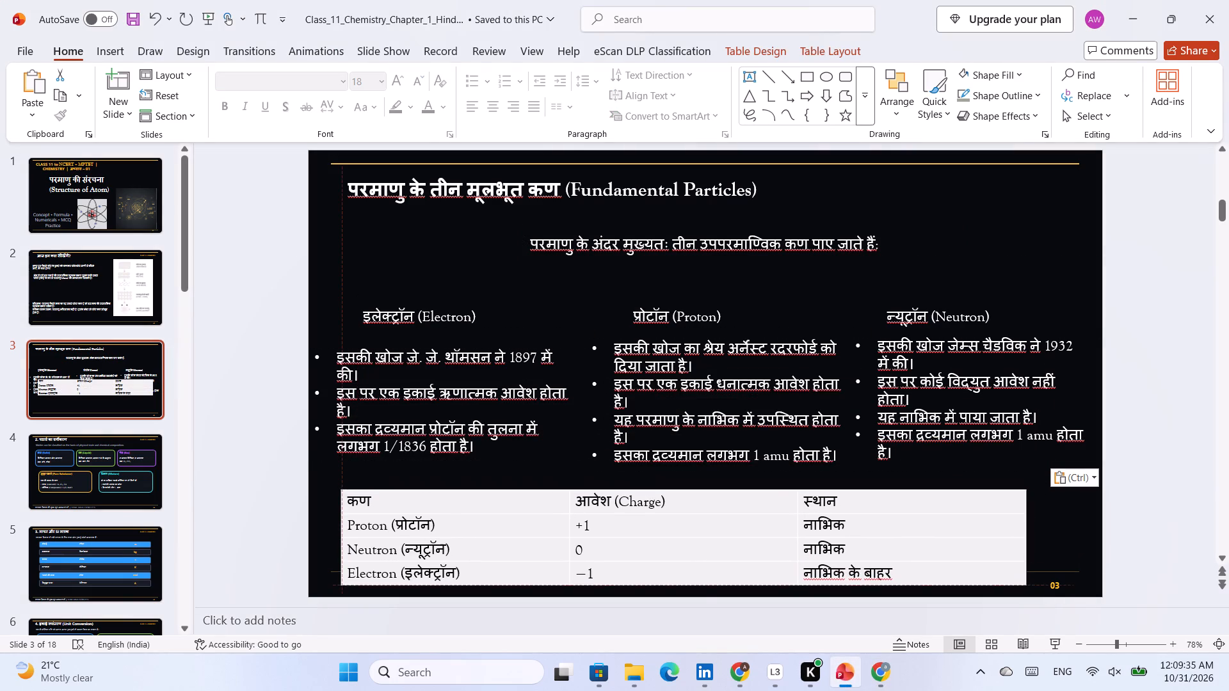
pyautogui.moveTo(705, 589); pyautogui.dragTo(726, 582)
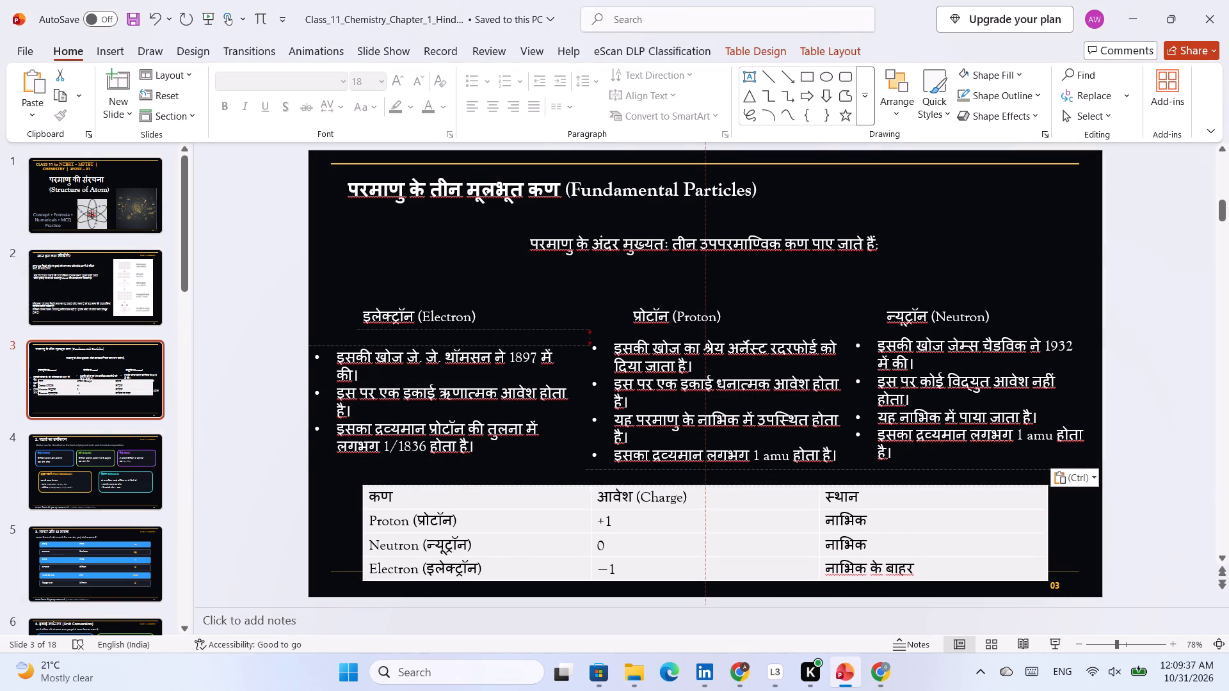
pyautogui.moveTo(726, 582); pyautogui.dragTo(724, 578)
pyautogui.click(1127, 320)
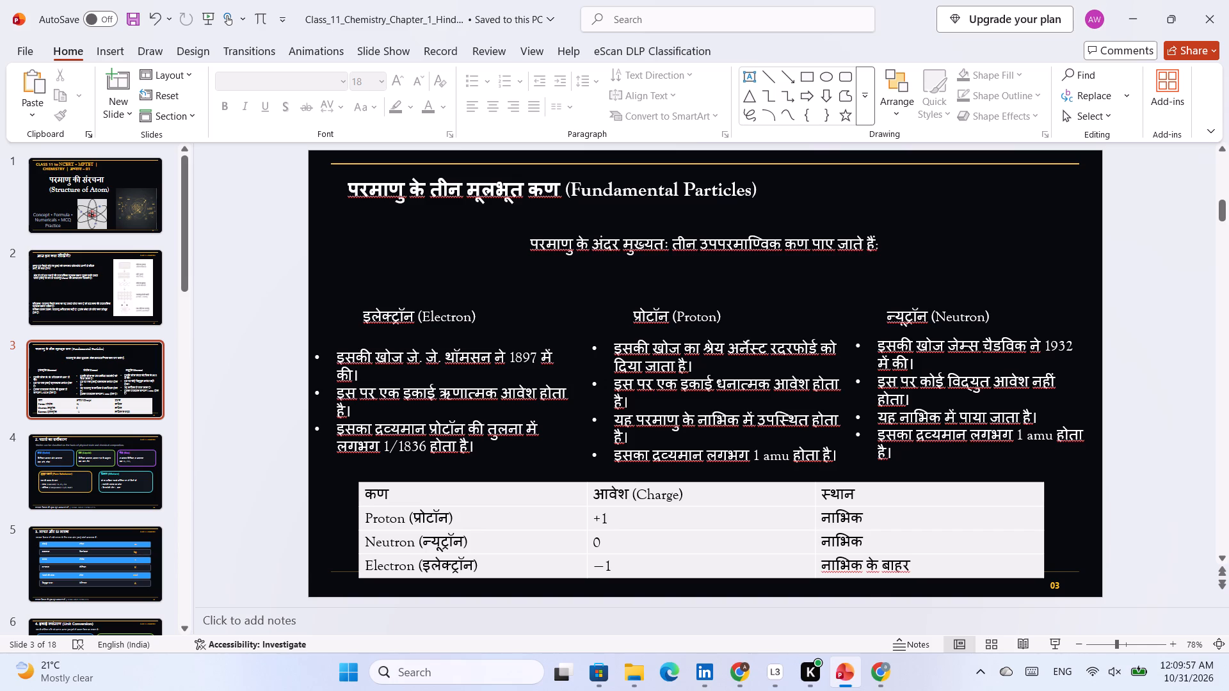
pyautogui.click(1158, 261)
pyautogui.click(746, 282)
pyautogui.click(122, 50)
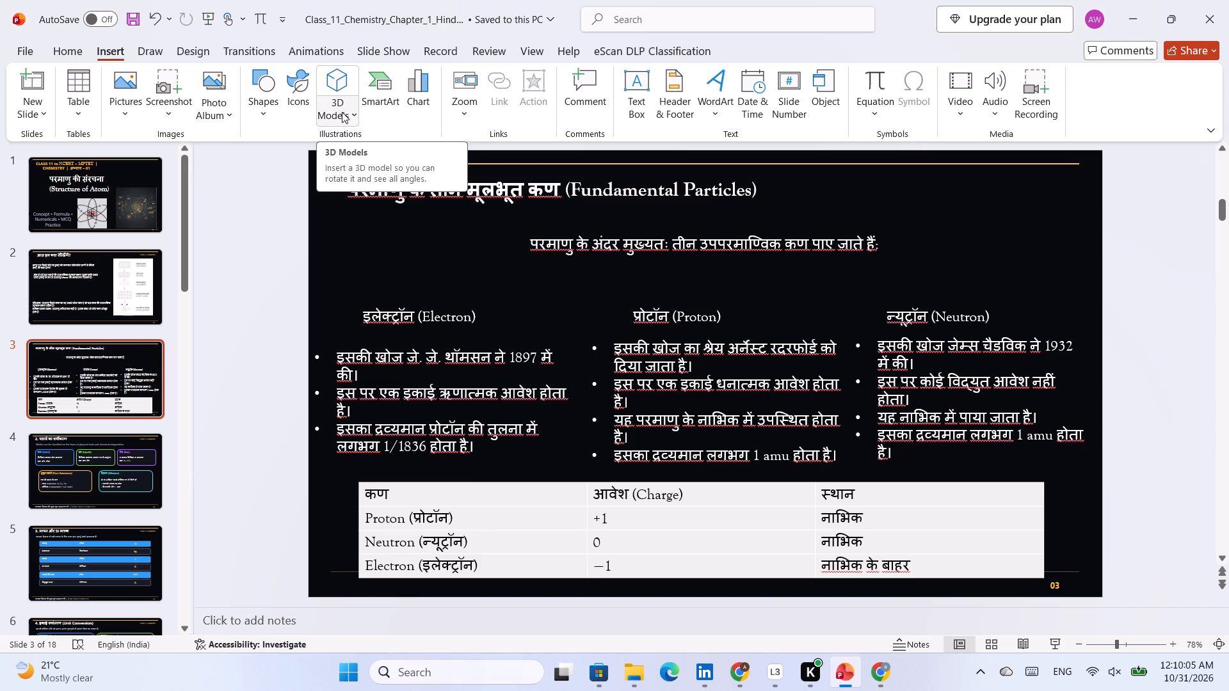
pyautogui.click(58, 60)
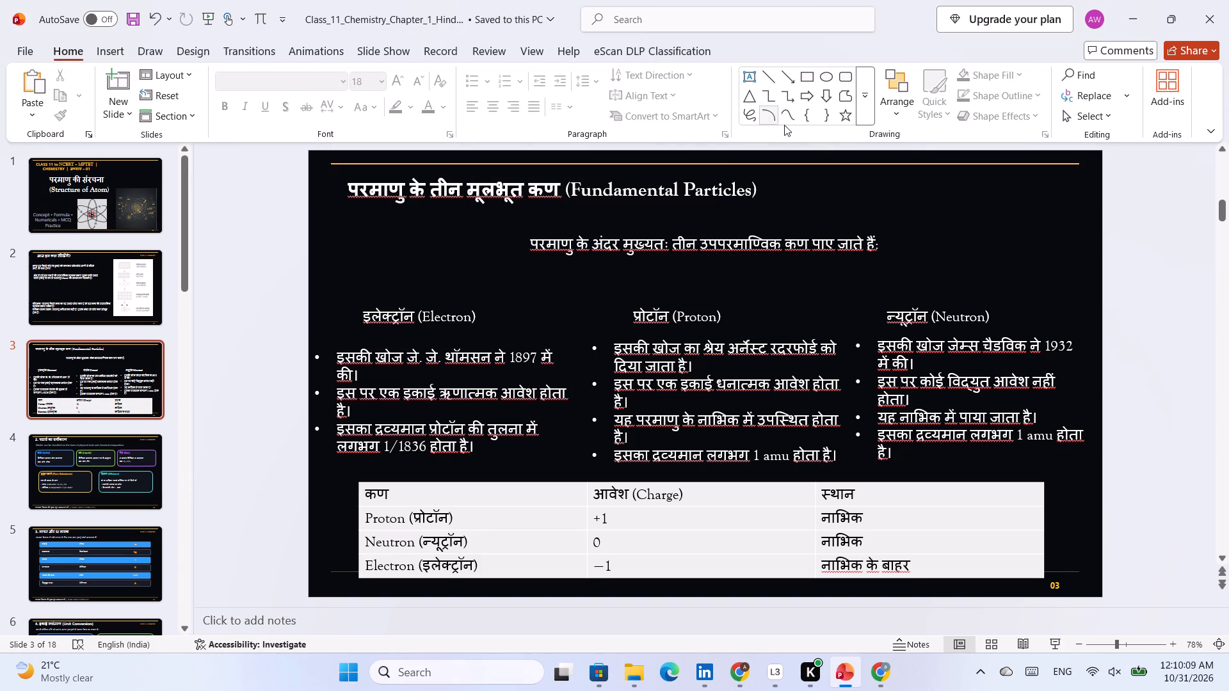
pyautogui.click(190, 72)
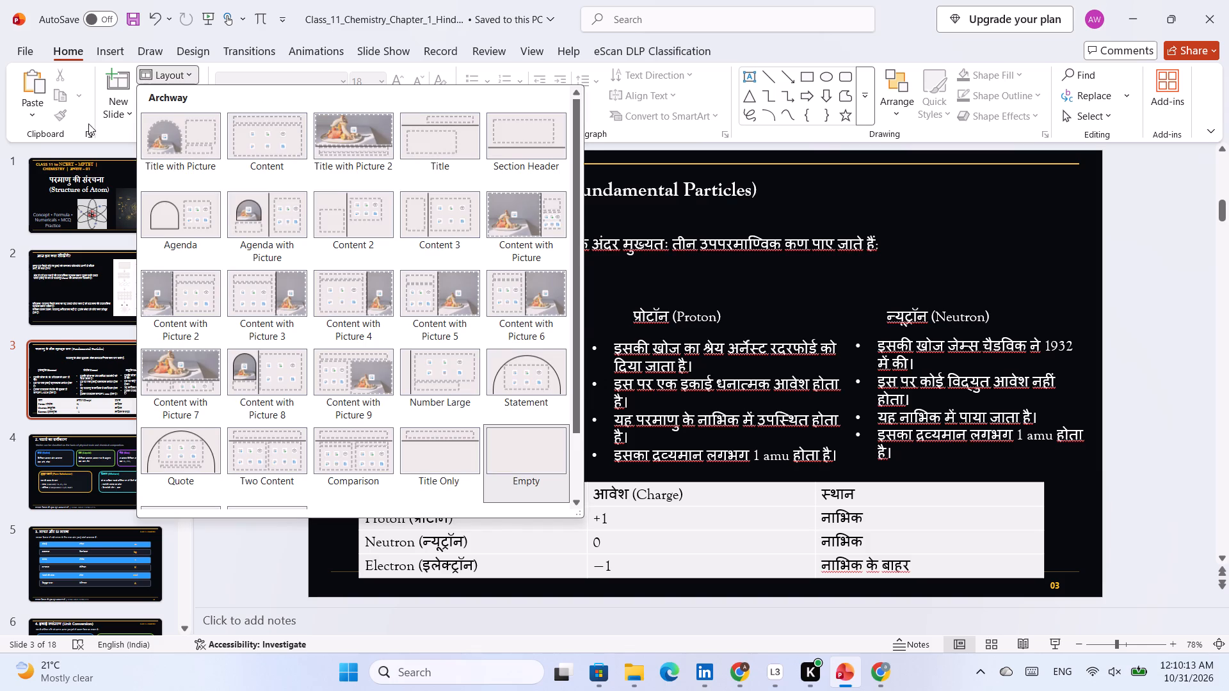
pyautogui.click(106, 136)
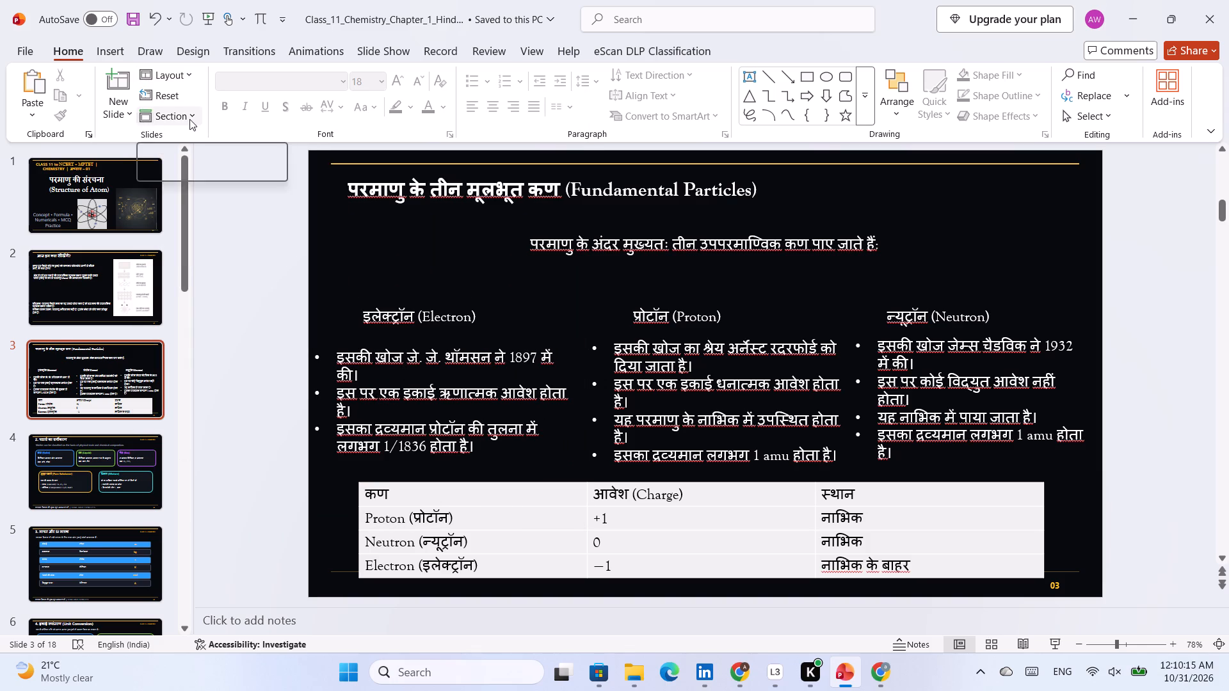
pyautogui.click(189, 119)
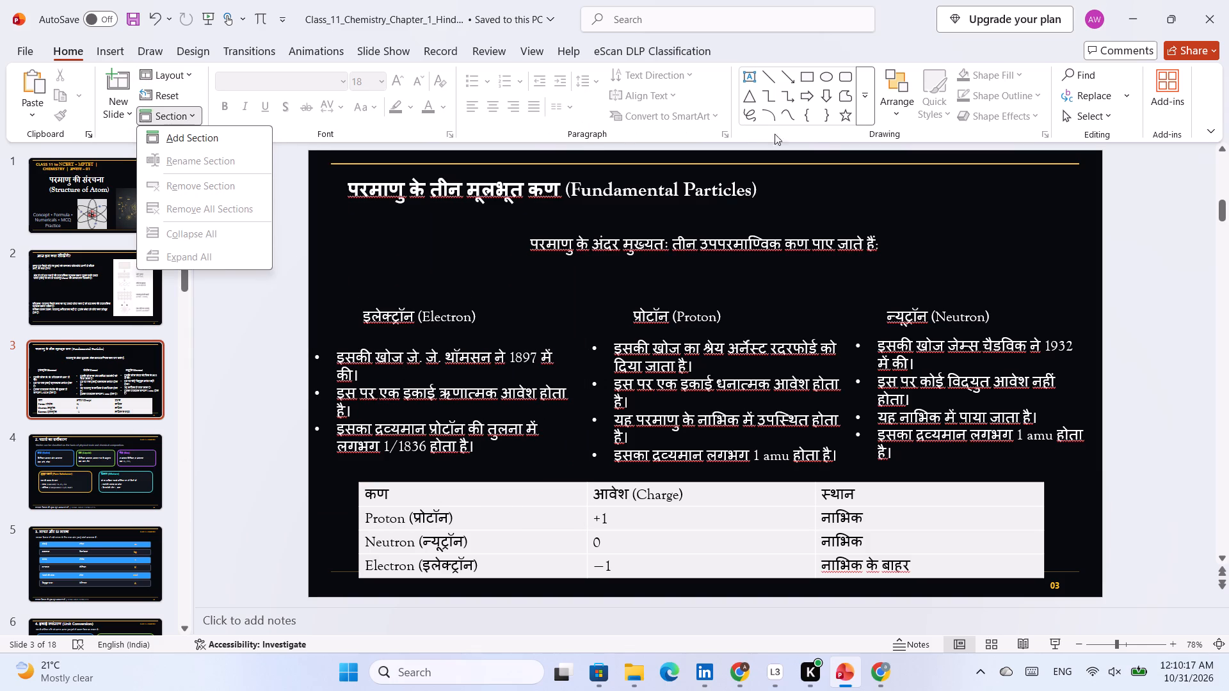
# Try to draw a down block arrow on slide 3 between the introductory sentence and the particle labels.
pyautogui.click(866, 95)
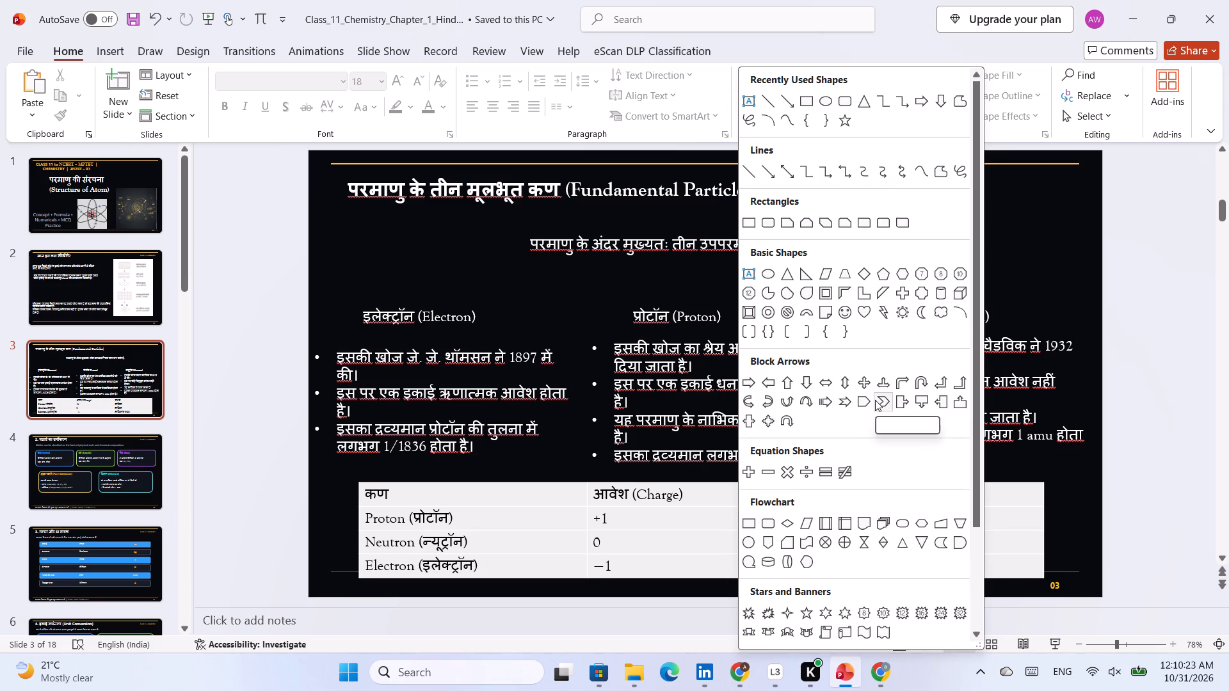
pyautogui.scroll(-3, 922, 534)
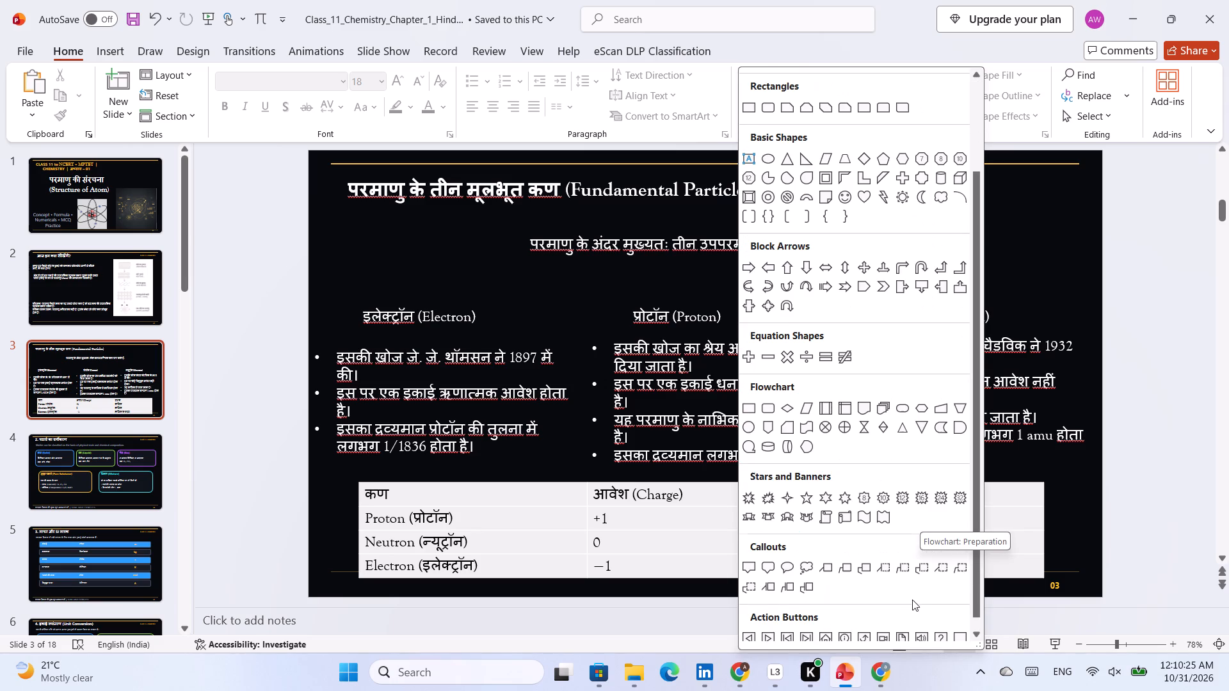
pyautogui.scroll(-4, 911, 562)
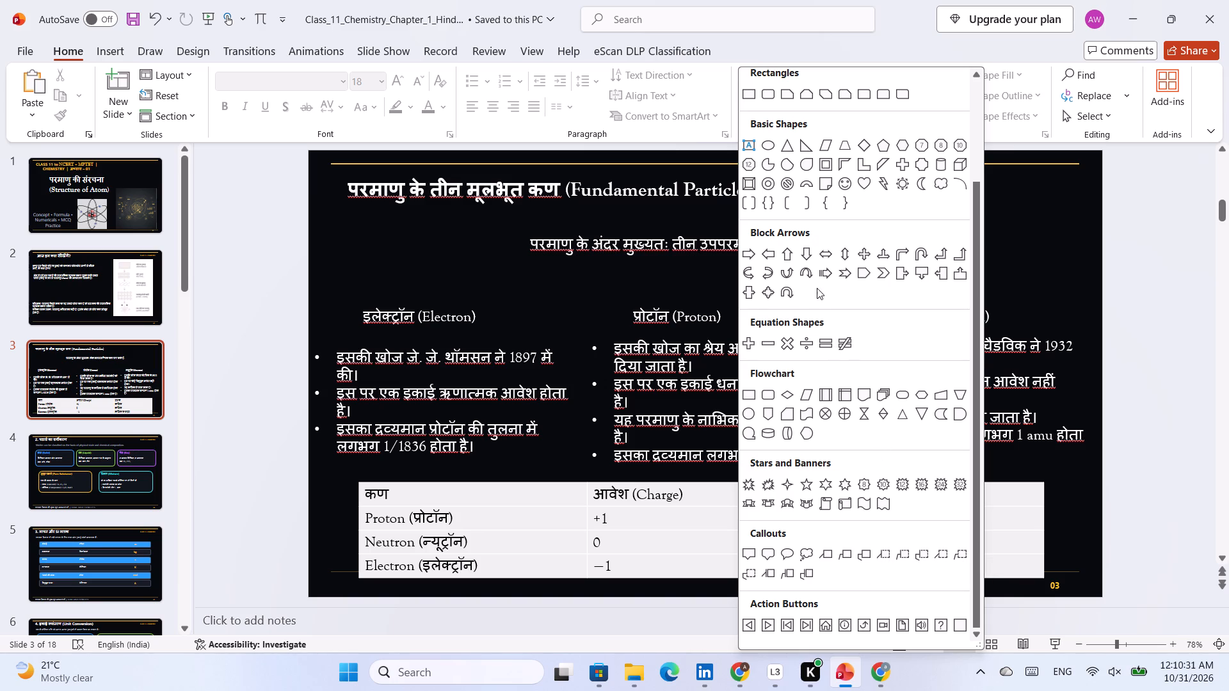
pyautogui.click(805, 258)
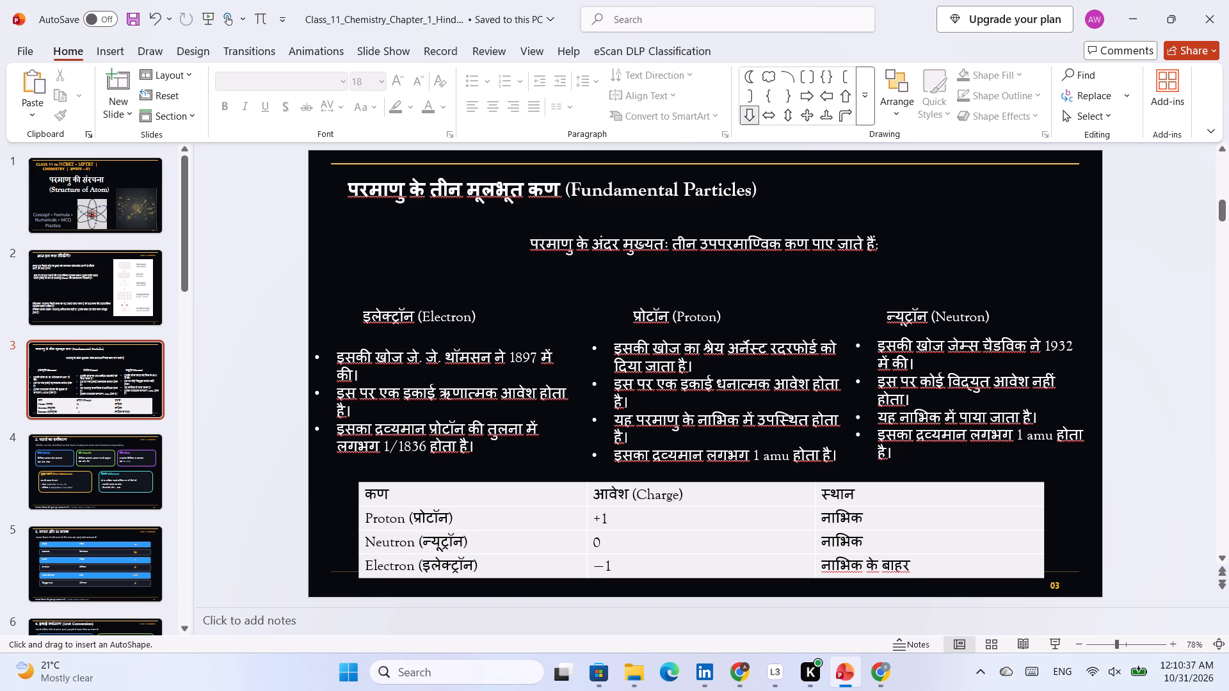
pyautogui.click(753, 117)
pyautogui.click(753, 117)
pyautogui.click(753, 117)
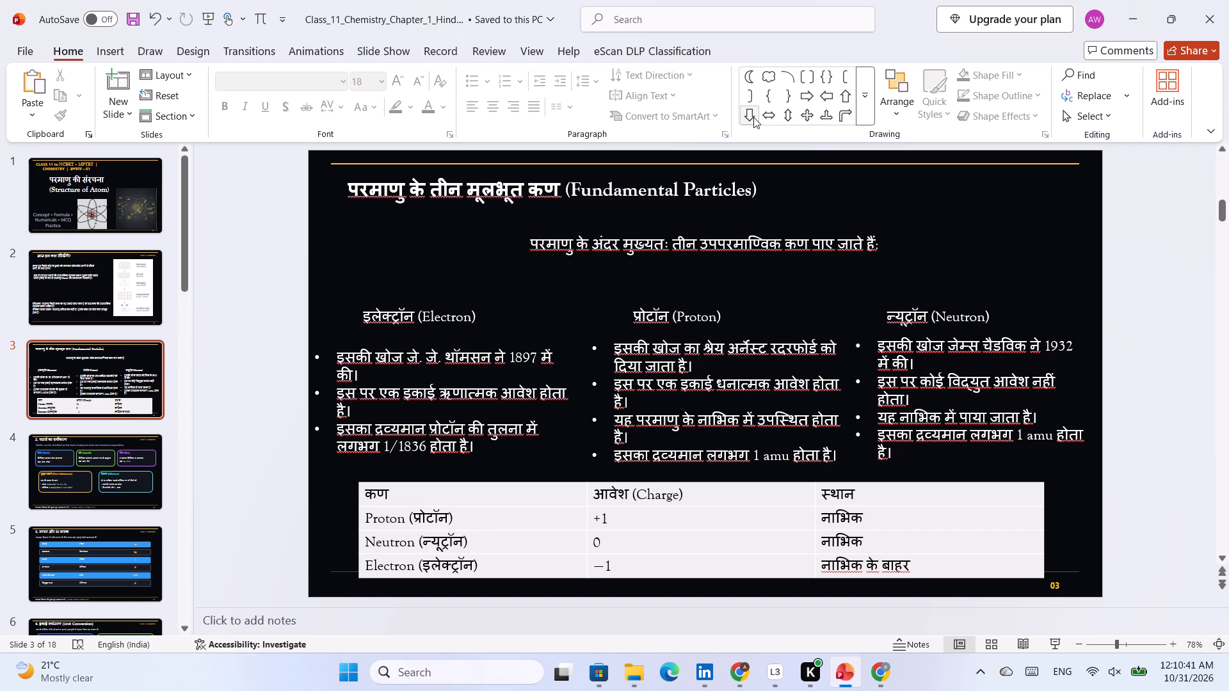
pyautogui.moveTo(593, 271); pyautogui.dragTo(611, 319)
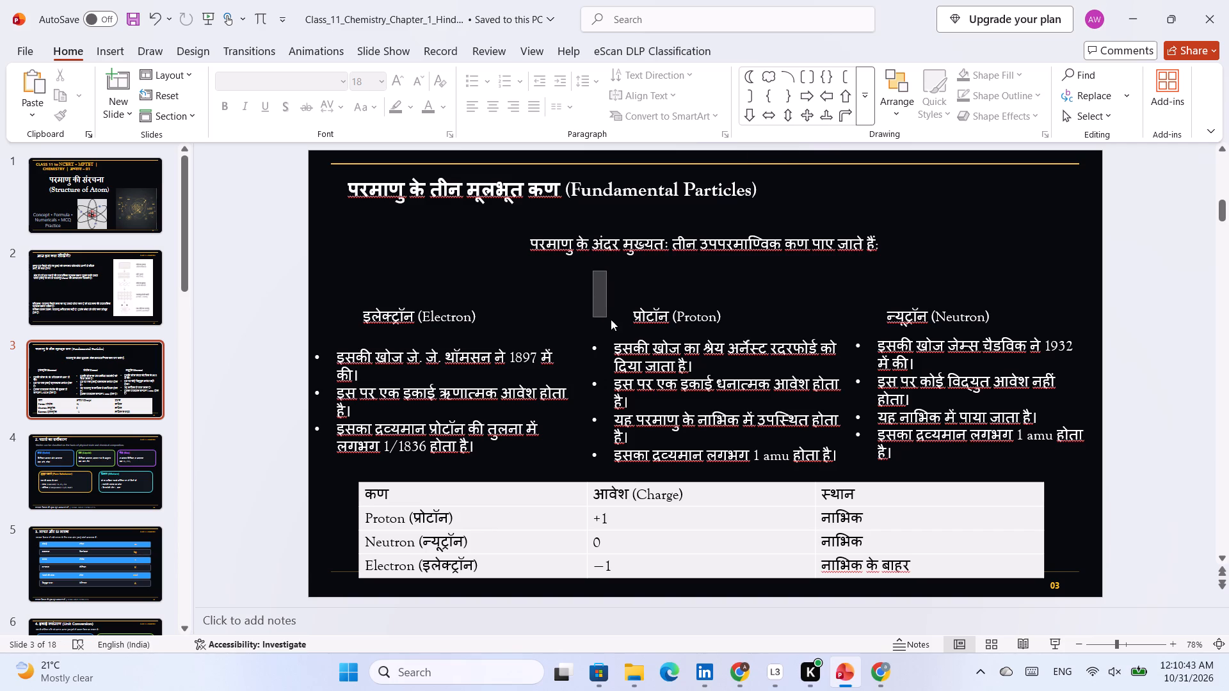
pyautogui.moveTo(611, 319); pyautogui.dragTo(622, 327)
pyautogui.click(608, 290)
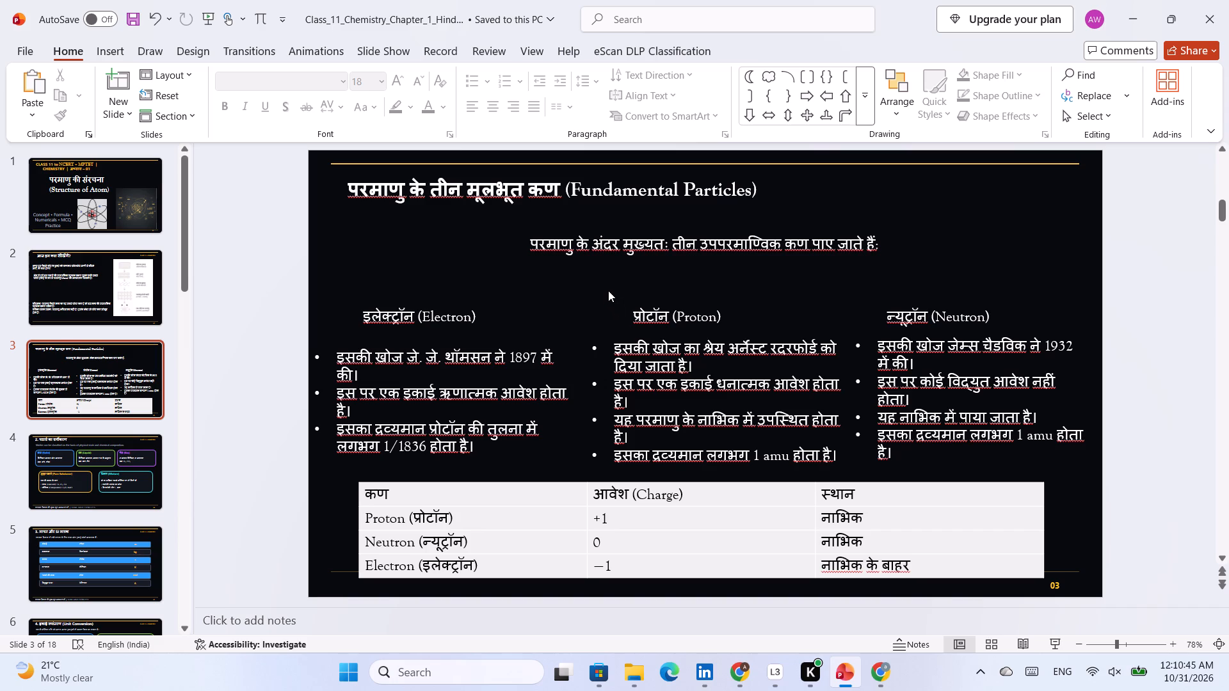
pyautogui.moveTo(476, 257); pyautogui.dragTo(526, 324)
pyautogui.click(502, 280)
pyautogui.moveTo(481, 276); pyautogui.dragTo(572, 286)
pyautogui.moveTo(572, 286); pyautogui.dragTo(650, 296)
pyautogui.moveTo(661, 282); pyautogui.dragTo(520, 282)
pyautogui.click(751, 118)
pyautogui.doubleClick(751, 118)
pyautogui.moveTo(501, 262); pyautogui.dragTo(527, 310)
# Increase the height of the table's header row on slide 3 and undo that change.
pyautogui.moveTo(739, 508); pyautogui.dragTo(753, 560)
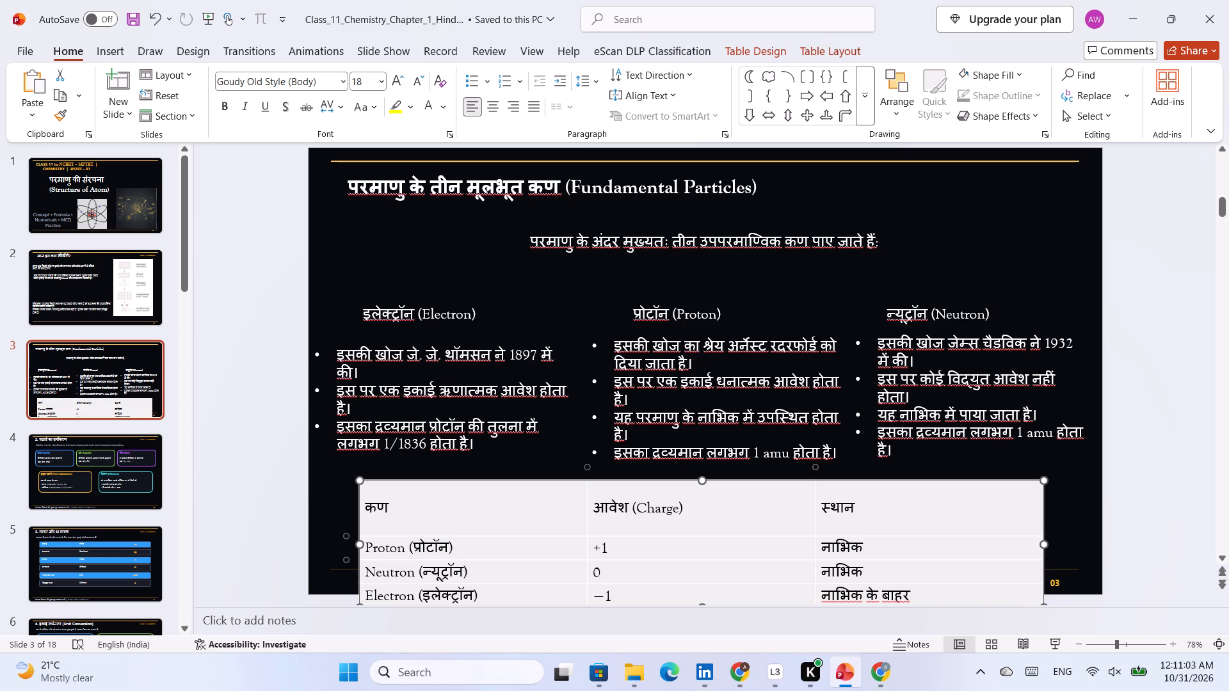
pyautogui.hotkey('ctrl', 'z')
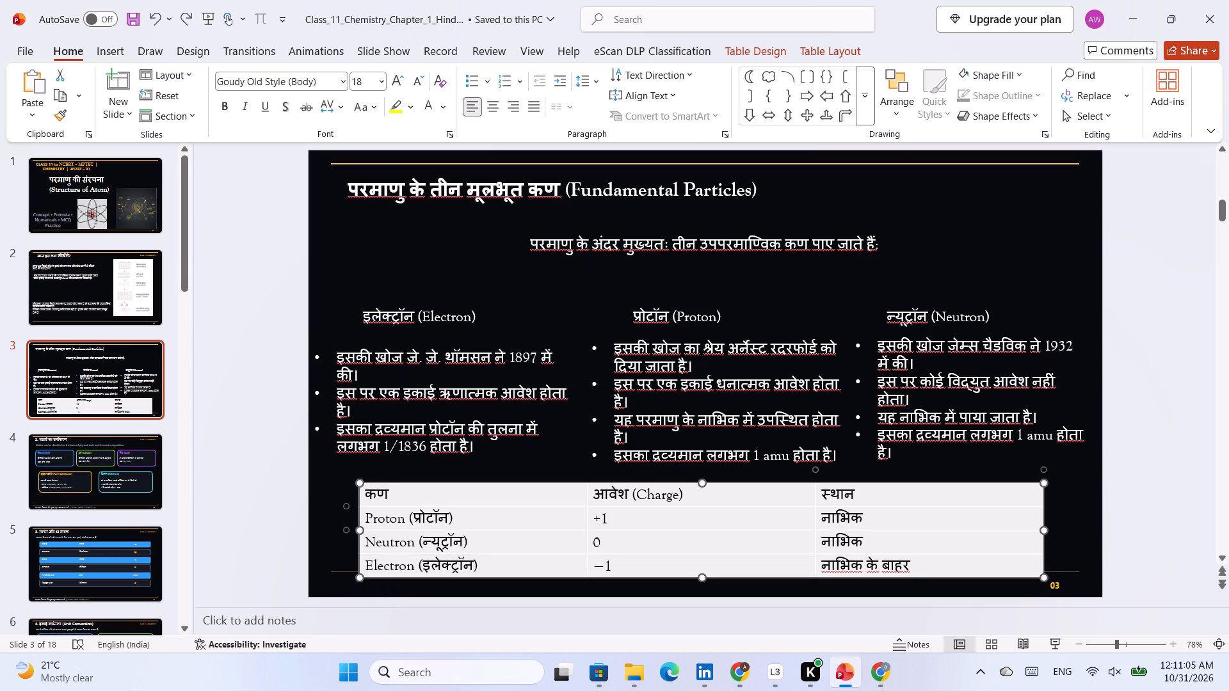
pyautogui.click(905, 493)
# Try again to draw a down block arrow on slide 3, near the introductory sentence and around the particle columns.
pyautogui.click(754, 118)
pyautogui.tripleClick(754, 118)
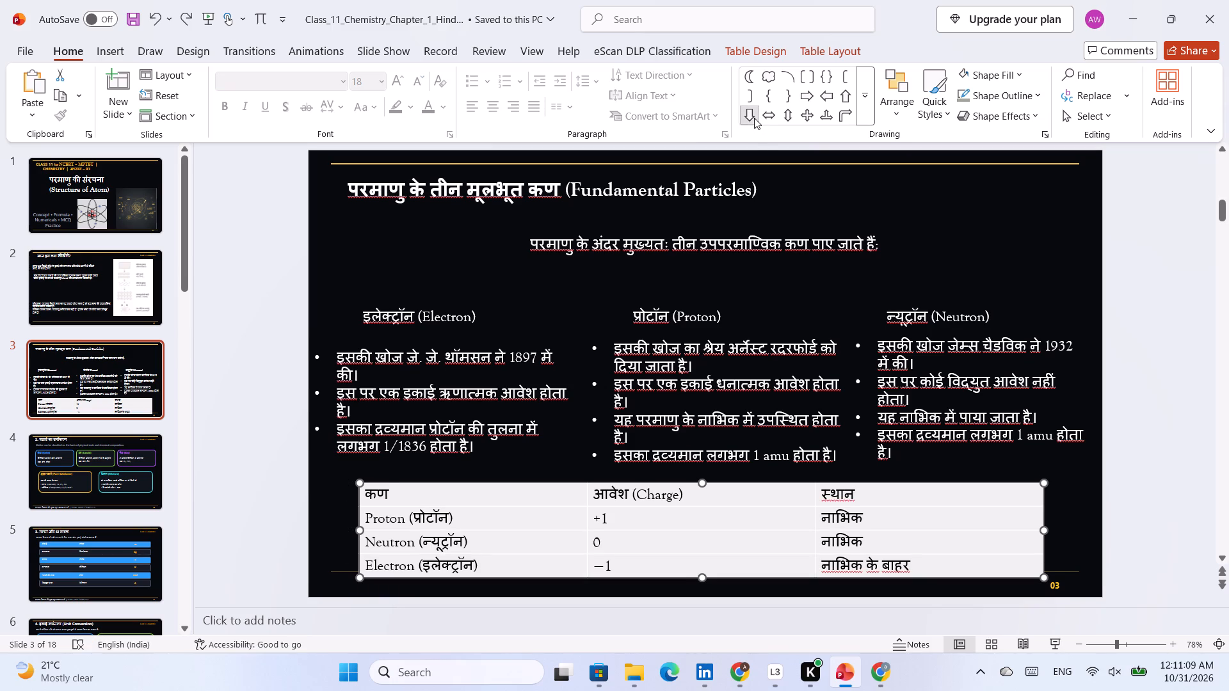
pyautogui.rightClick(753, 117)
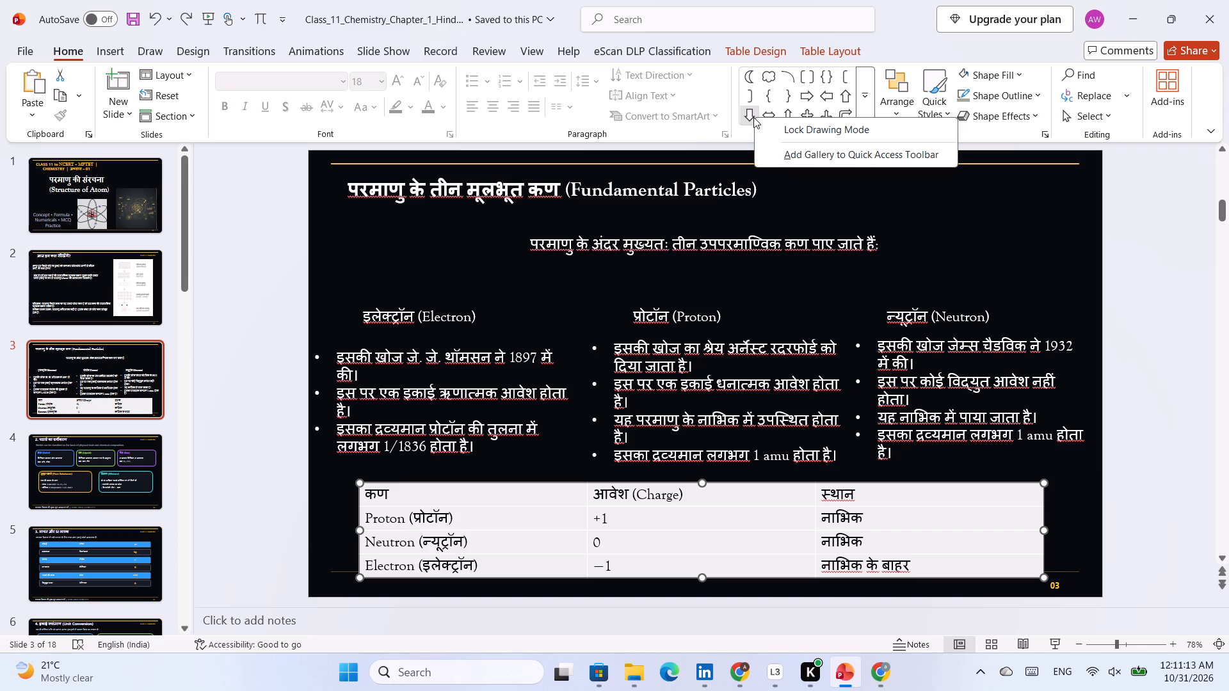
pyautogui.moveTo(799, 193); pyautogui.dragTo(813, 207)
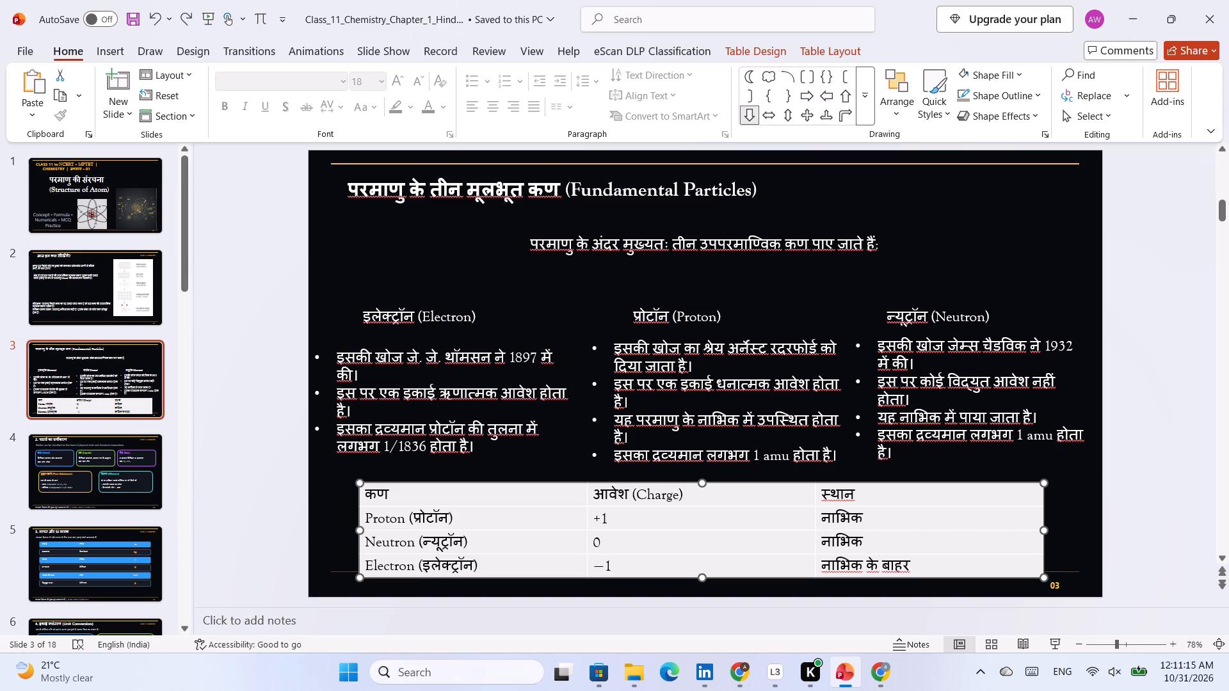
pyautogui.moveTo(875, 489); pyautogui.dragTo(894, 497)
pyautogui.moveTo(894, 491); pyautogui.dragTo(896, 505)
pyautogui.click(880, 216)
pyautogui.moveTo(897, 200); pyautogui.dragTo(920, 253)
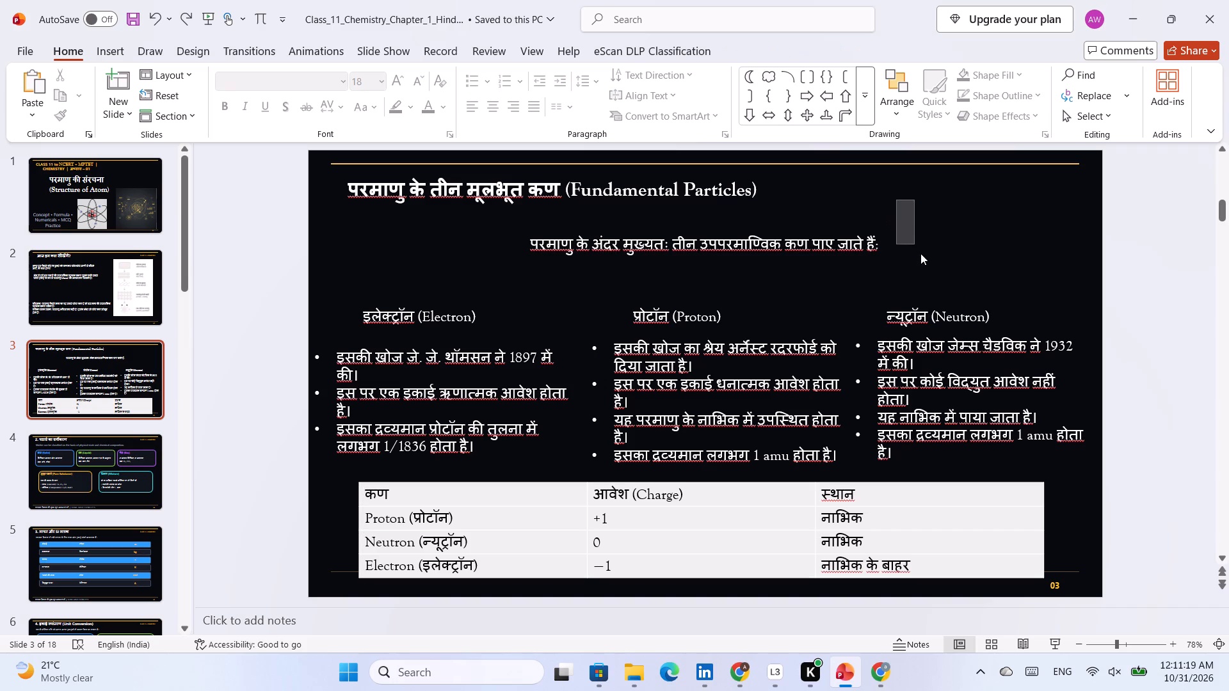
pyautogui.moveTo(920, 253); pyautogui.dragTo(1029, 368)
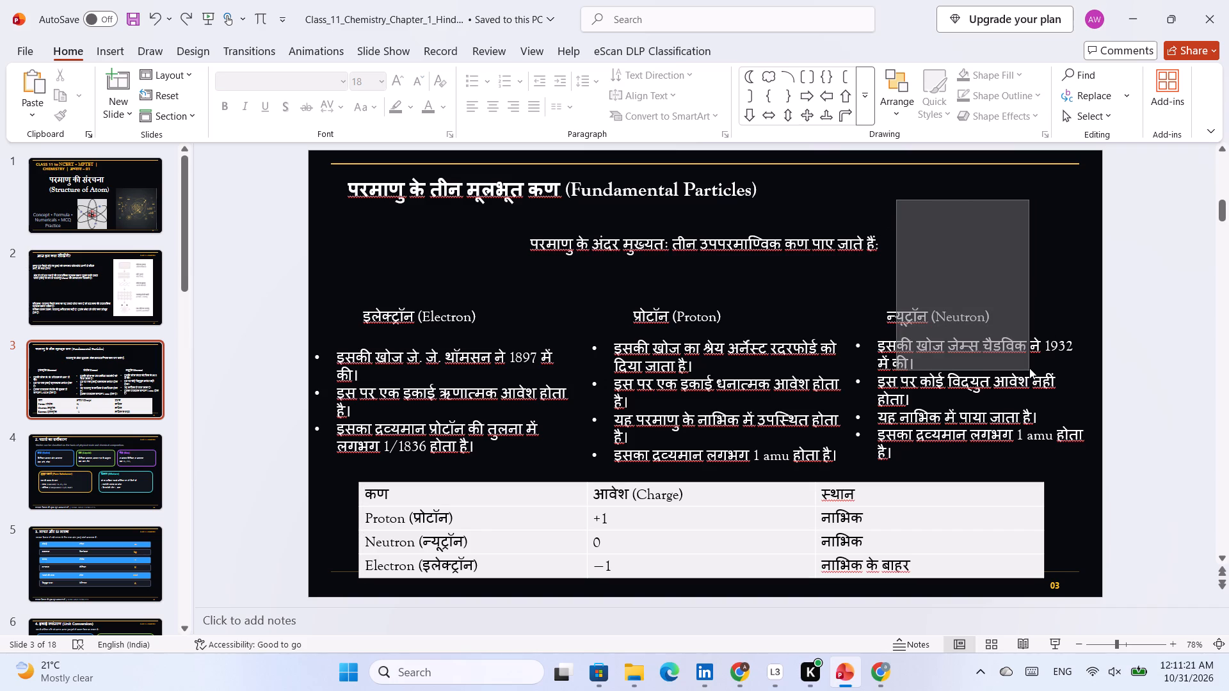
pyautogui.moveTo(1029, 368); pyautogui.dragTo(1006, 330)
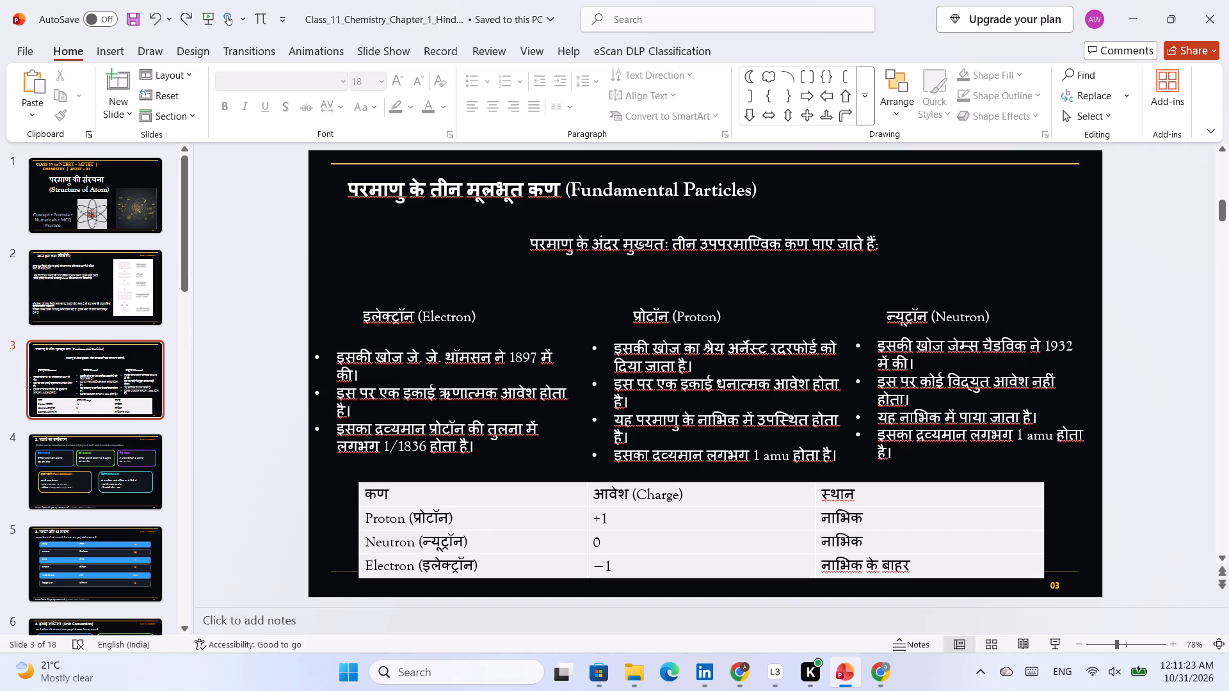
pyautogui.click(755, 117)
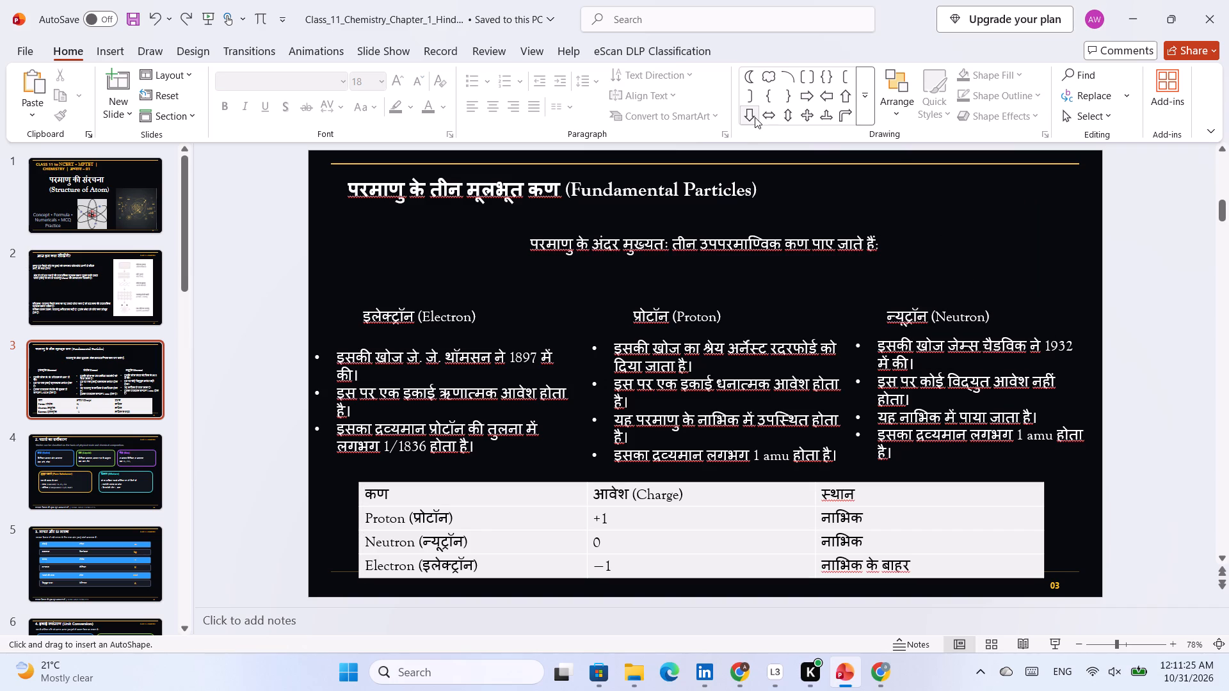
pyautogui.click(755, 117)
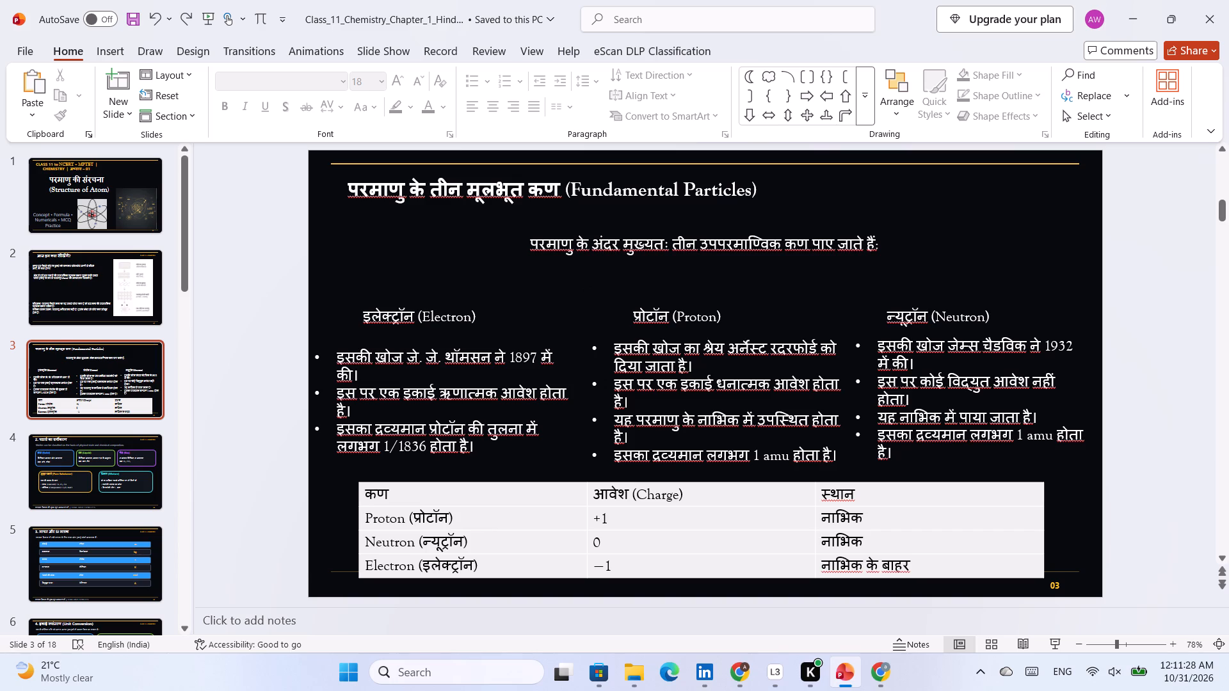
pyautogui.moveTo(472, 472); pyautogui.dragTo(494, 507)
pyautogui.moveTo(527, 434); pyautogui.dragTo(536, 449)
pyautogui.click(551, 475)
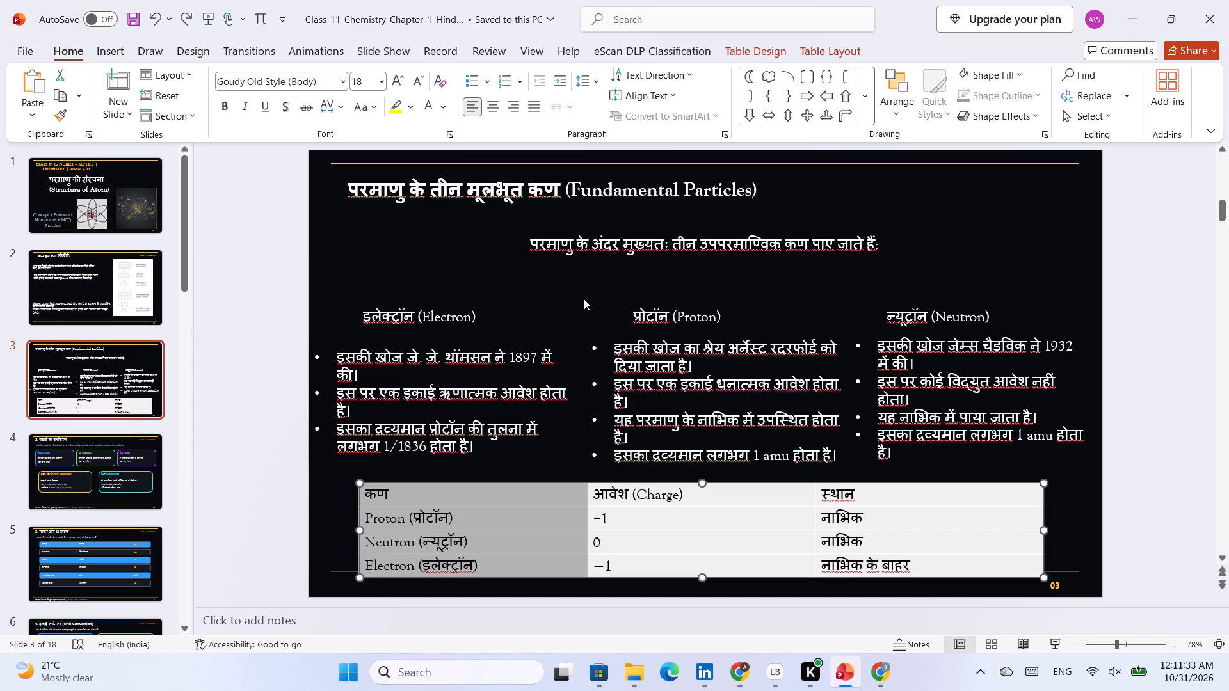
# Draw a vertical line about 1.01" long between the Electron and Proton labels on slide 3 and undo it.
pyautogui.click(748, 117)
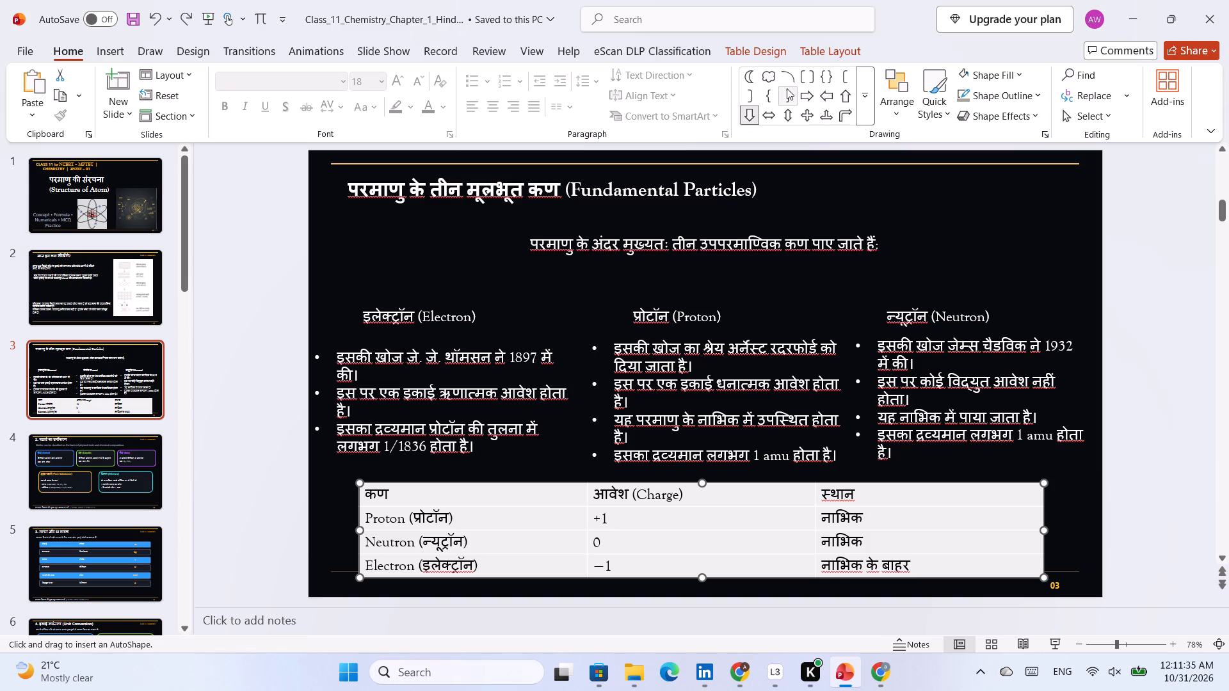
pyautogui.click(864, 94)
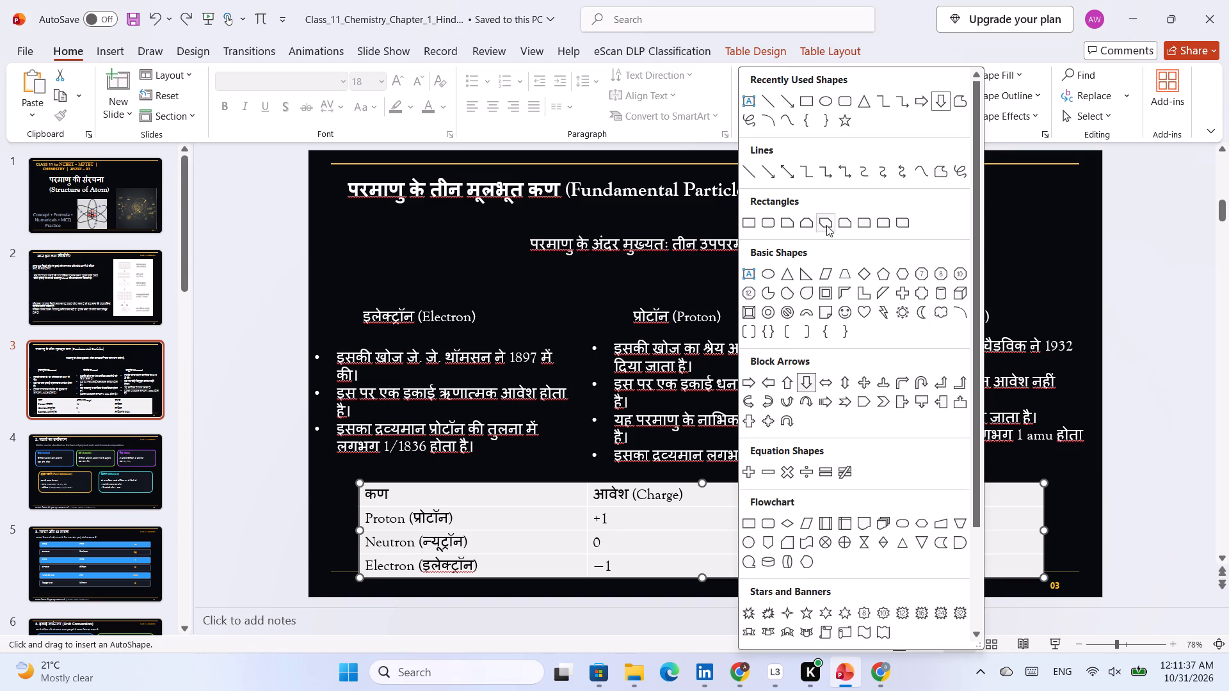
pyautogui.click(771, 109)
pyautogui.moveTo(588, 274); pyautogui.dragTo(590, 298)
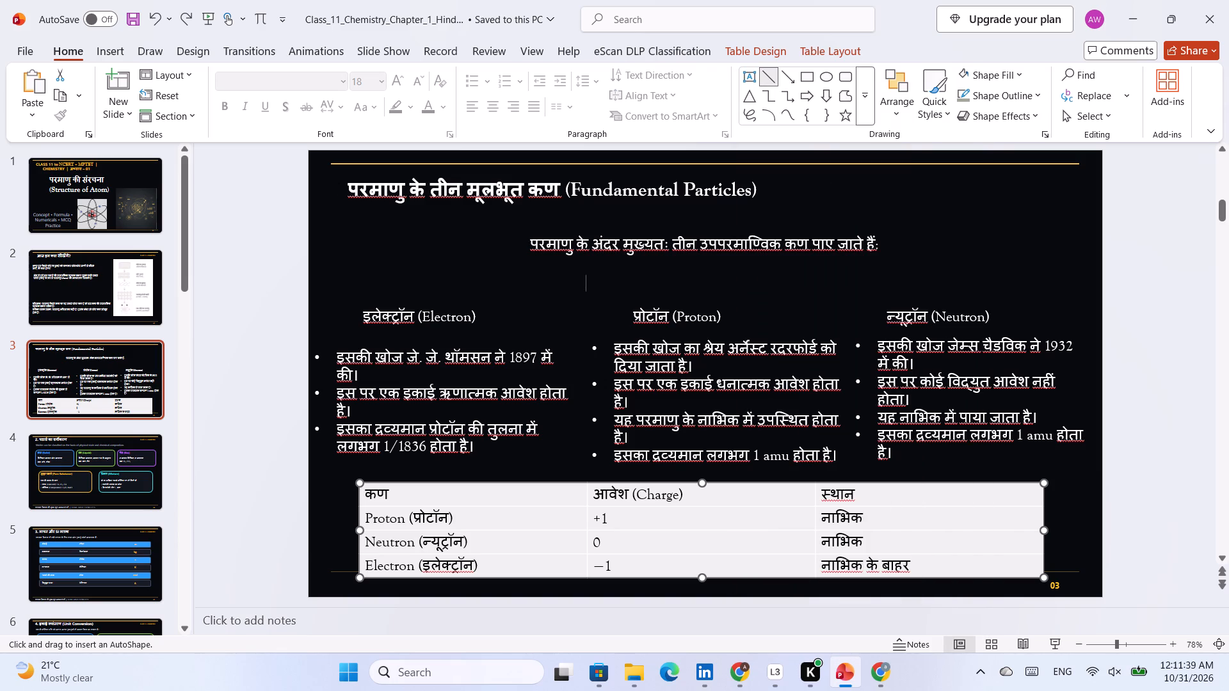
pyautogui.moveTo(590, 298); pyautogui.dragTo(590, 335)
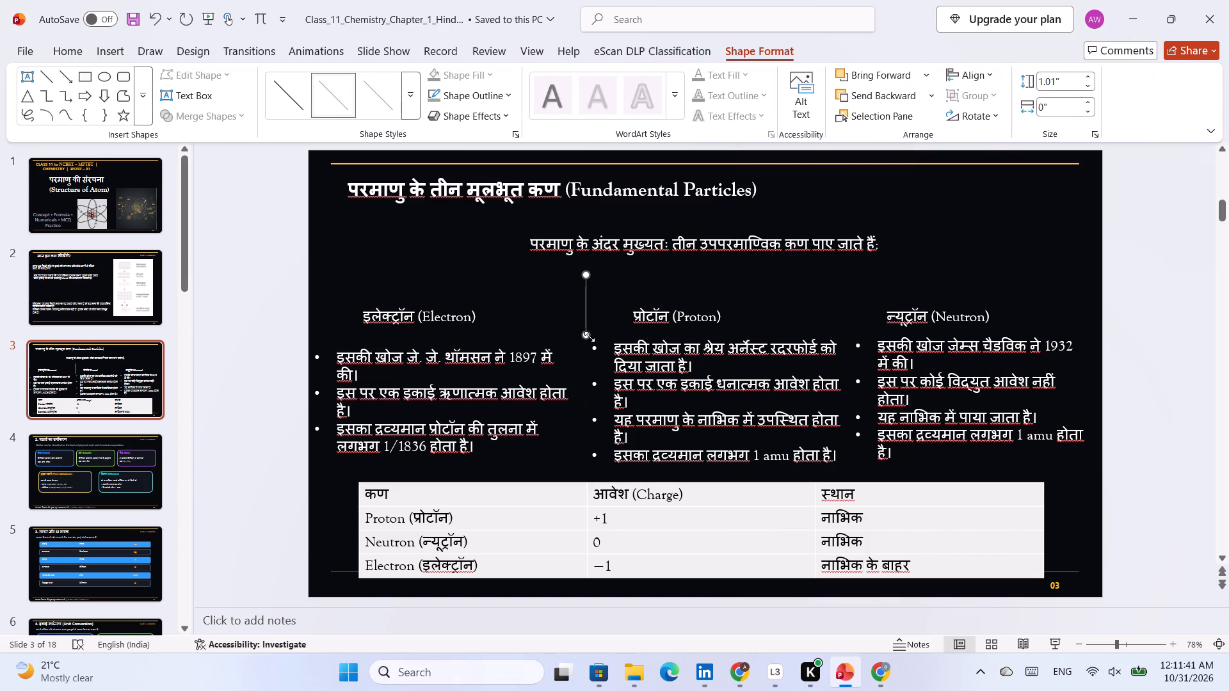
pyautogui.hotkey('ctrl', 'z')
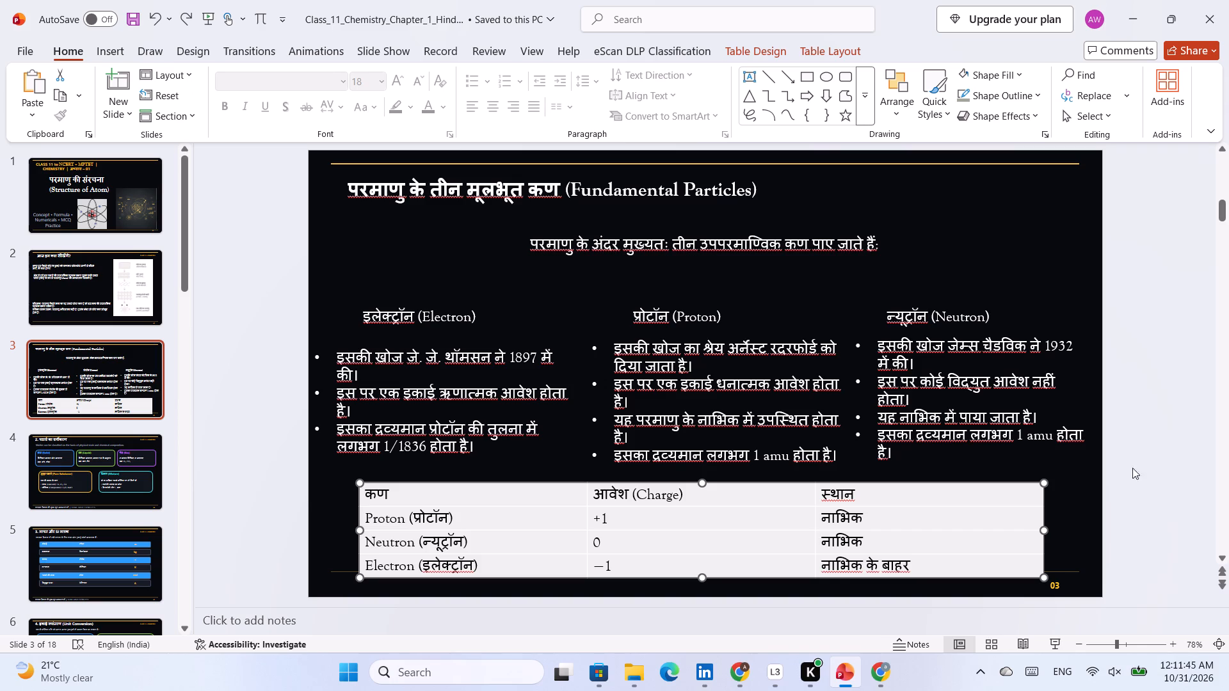
# Draw a down block arrow about 1.43" high and 0.69" wide on slide 3 and move it above the Electron label.
pyautogui.click(1185, 500)
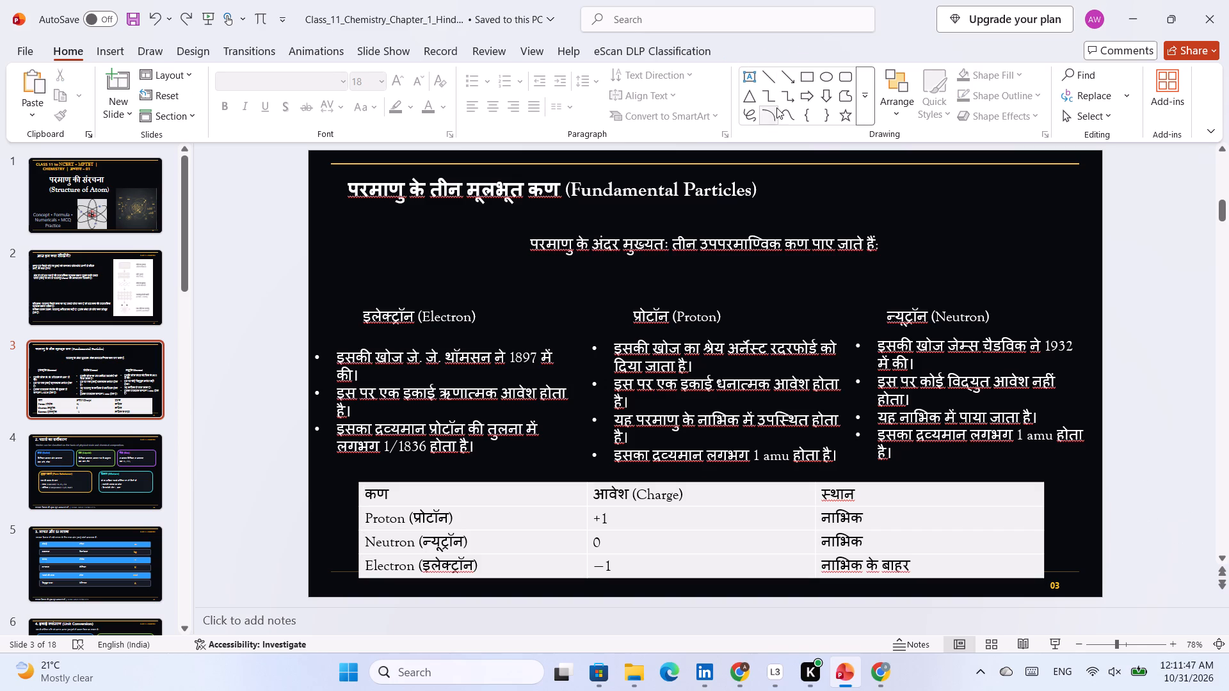
pyautogui.click(830, 100)
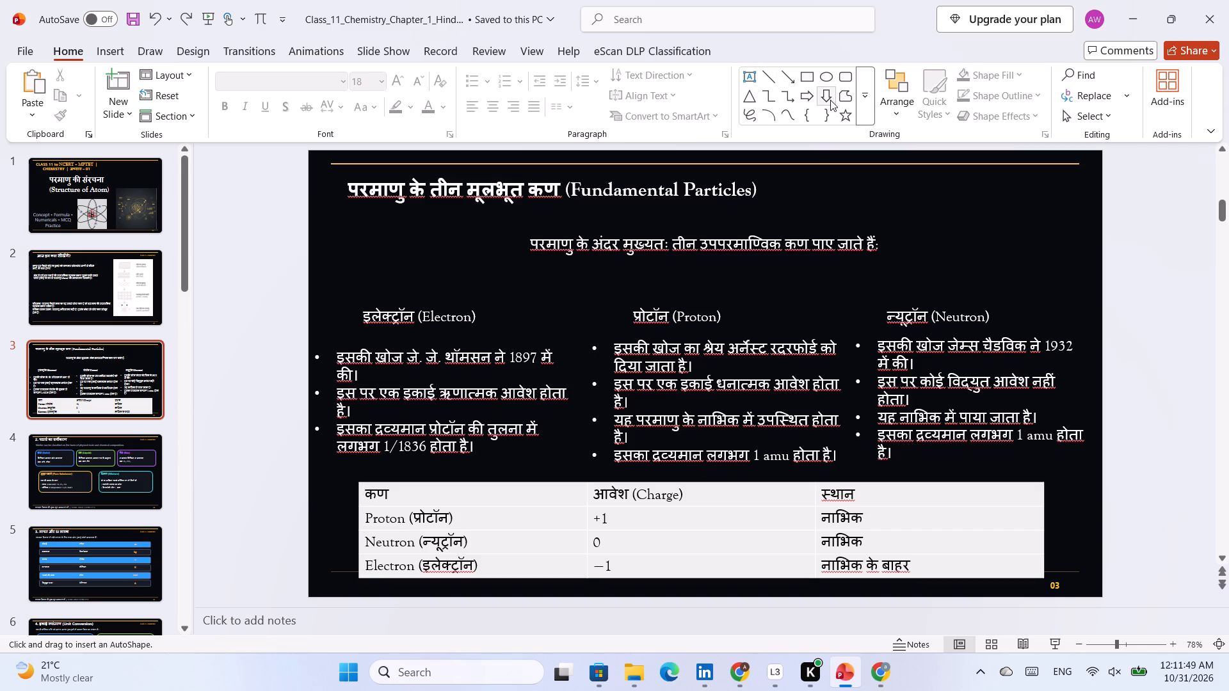
pyautogui.moveTo(932, 184); pyautogui.dragTo(973, 272)
pyautogui.moveTo(957, 249); pyautogui.dragTo(523, 290)
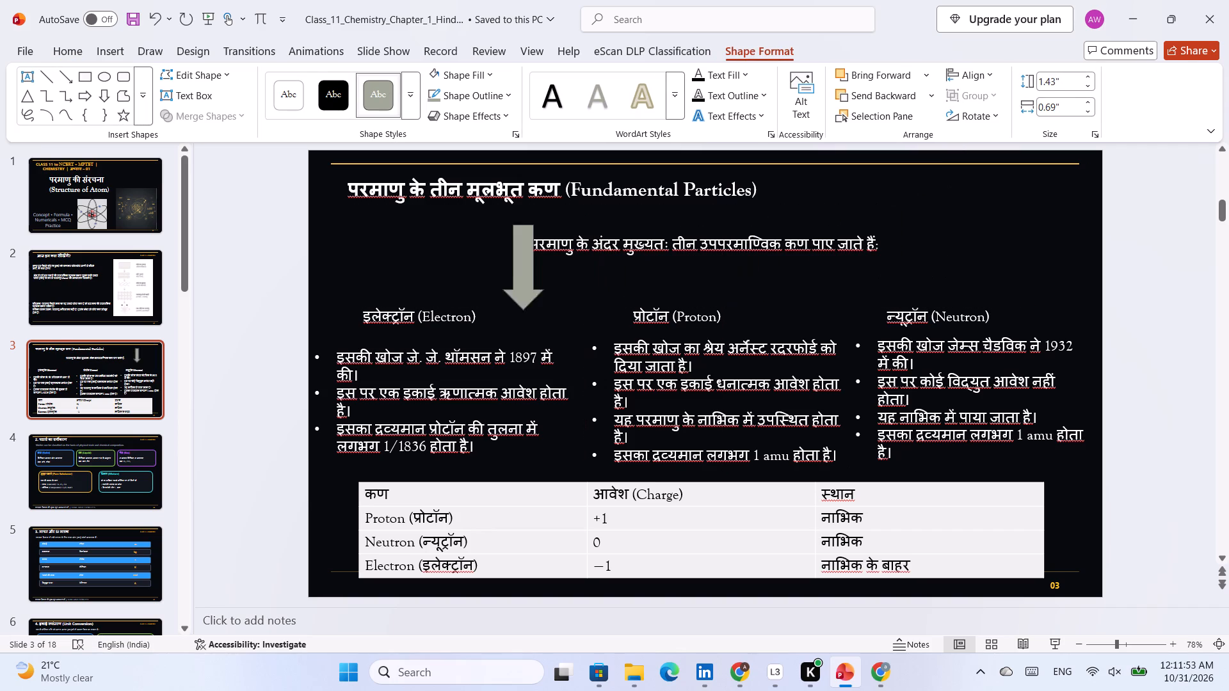
pyautogui.moveTo(523, 290); pyautogui.dragTo(444, 278)
# Shrink the down arrow to about 0.78" high and 0.48" wide and position it just above the Electron label.
pyautogui.moveTo(458, 216); pyautogui.dragTo(454, 254)
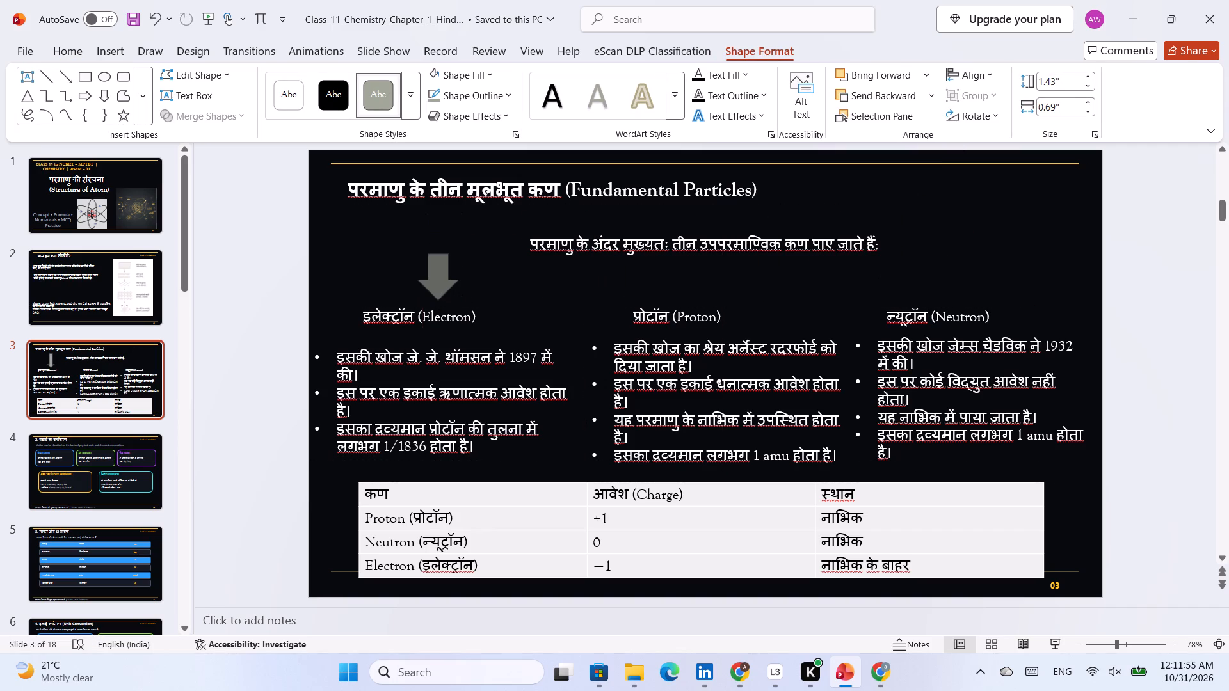
pyautogui.moveTo(454, 254); pyautogui.dragTo(459, 237)
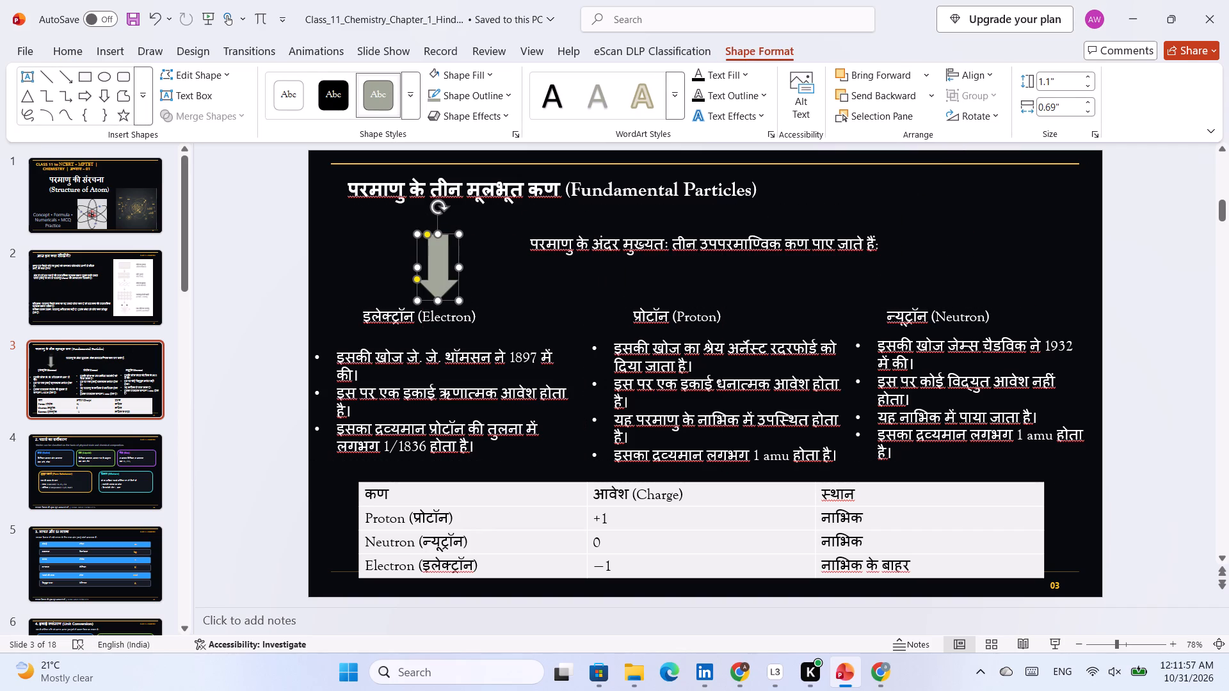
pyautogui.moveTo(462, 265); pyautogui.dragTo(448, 270)
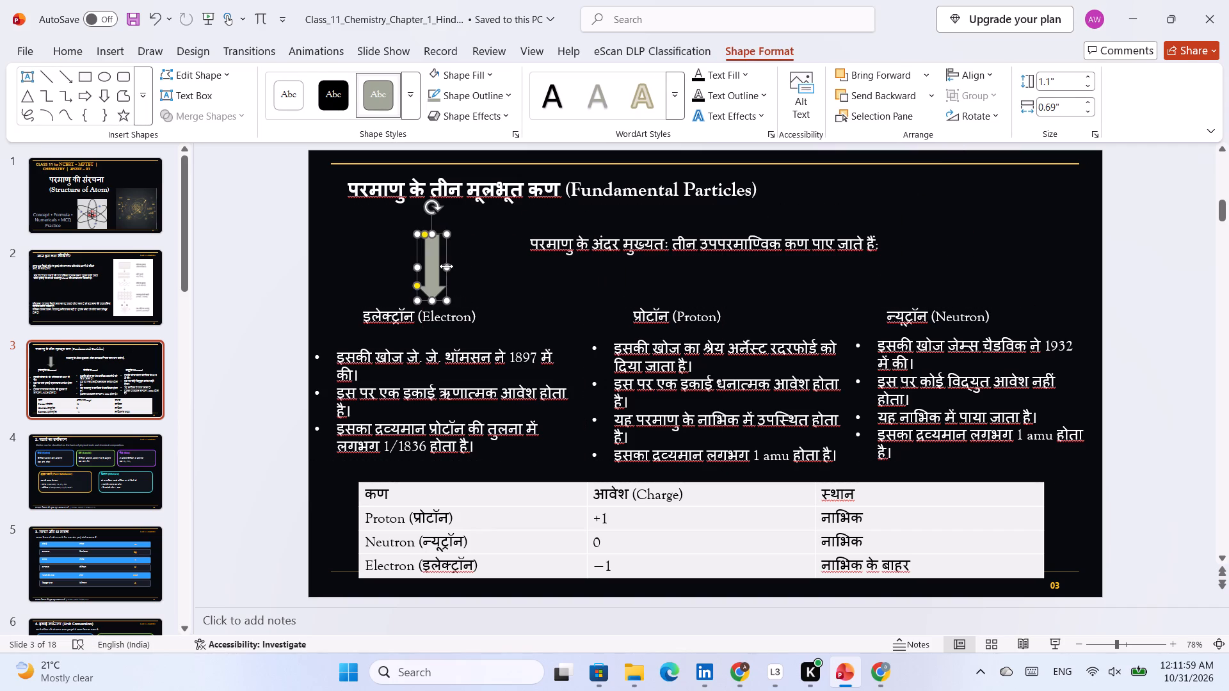
pyautogui.moveTo(432, 234); pyautogui.dragTo(433, 253)
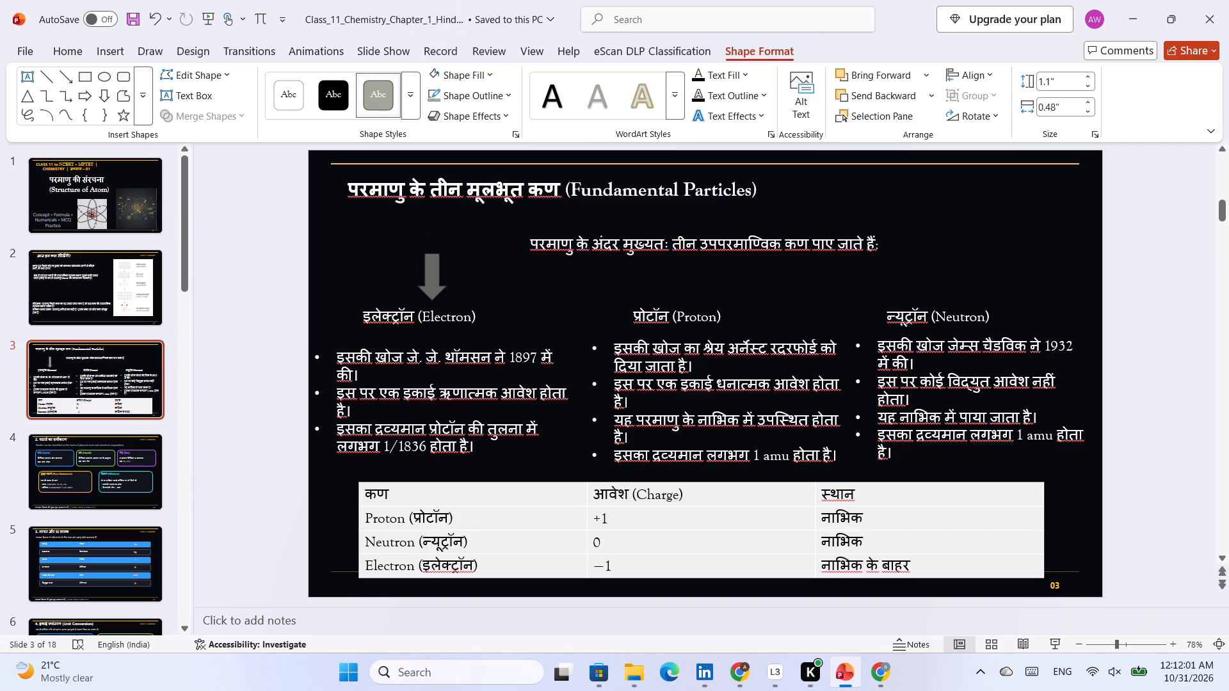
pyautogui.moveTo(433, 253); pyautogui.dragTo(433, 255)
pyautogui.moveTo(437, 273); pyautogui.dragTo(431, 274)
pyautogui.moveTo(431, 274); pyautogui.dragTo(422, 276)
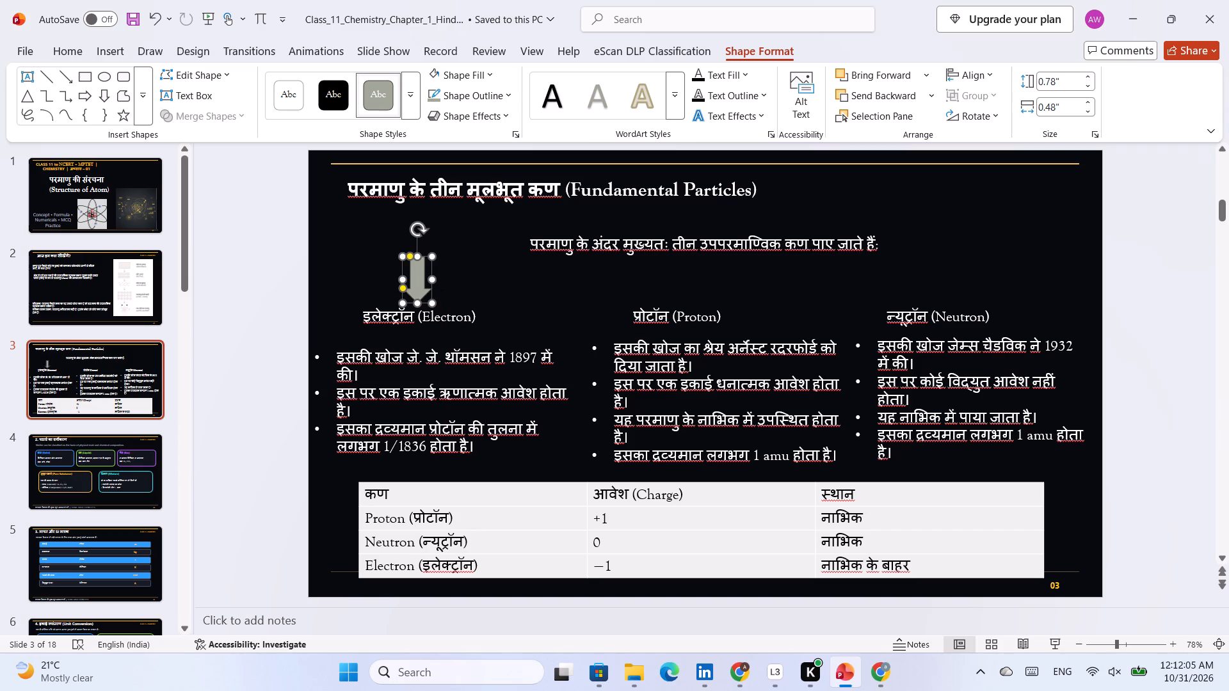
pyautogui.click(419, 270)
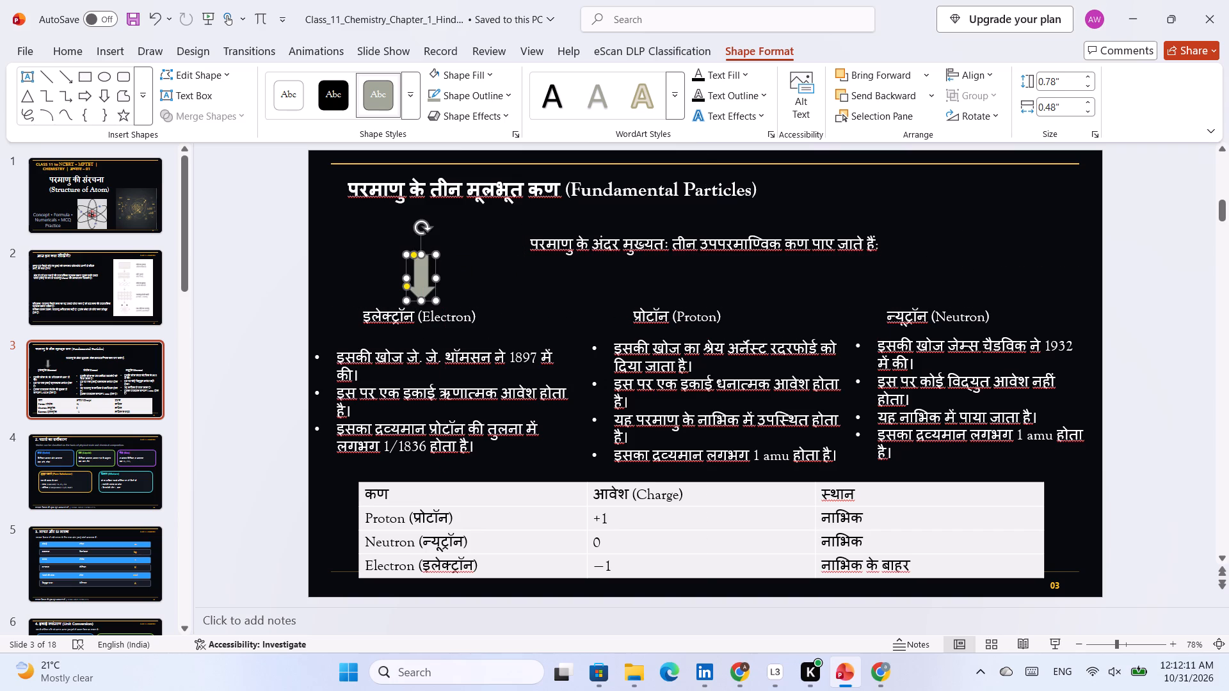
pyautogui.keyDown('ctrl'); pyautogui.moveTo(422, 275); pyautogui.dragTo(417, 276); pyautogui.keyUp('ctrl')
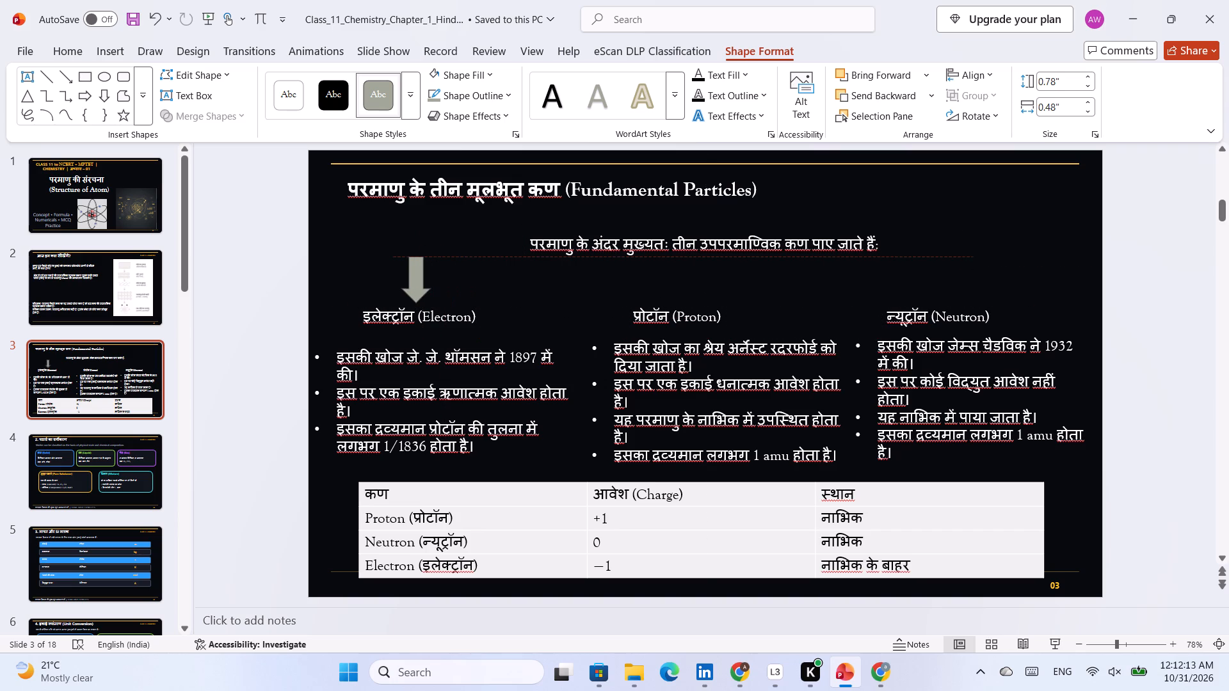
pyautogui.keyDown('ctrl'); pyautogui.moveTo(417, 276); pyautogui.dragTo(417, 276); pyautogui.keyUp('ctrl')
# Copy the down arrow and place the duplicate above the Proton label, level with the arrow over Electron.
pyautogui.click(417, 276)
pyautogui.rightClick(417, 276)
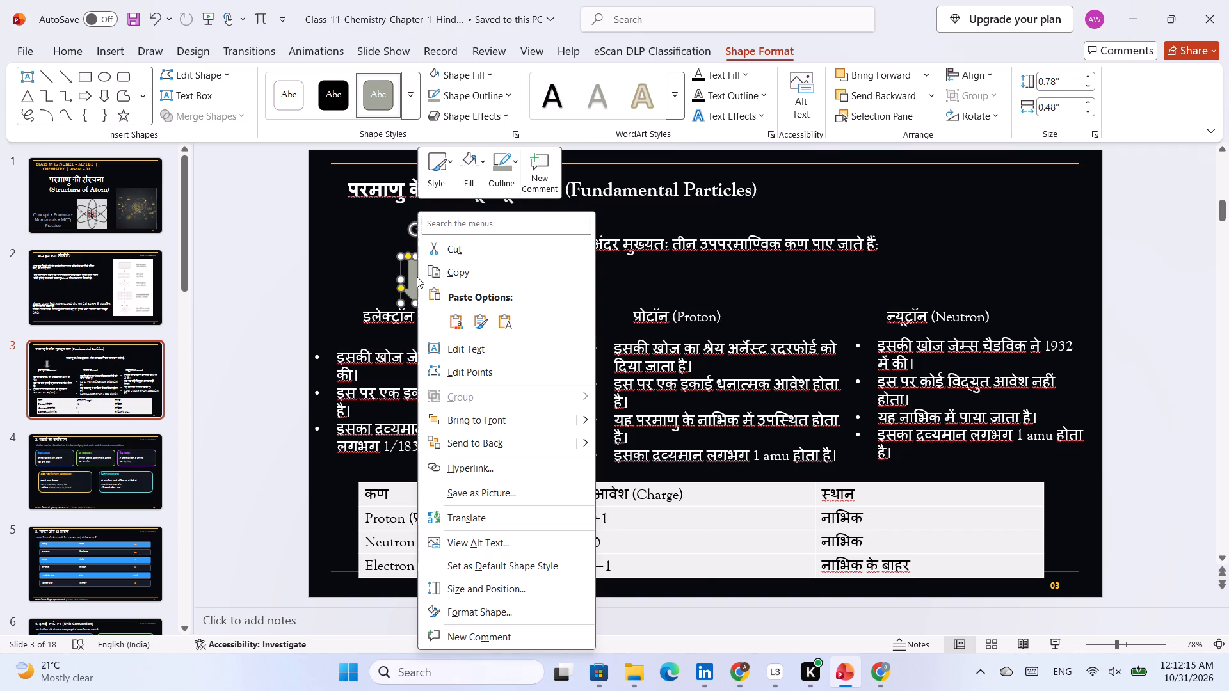
pyautogui.click(469, 277)
pyautogui.click(424, 288)
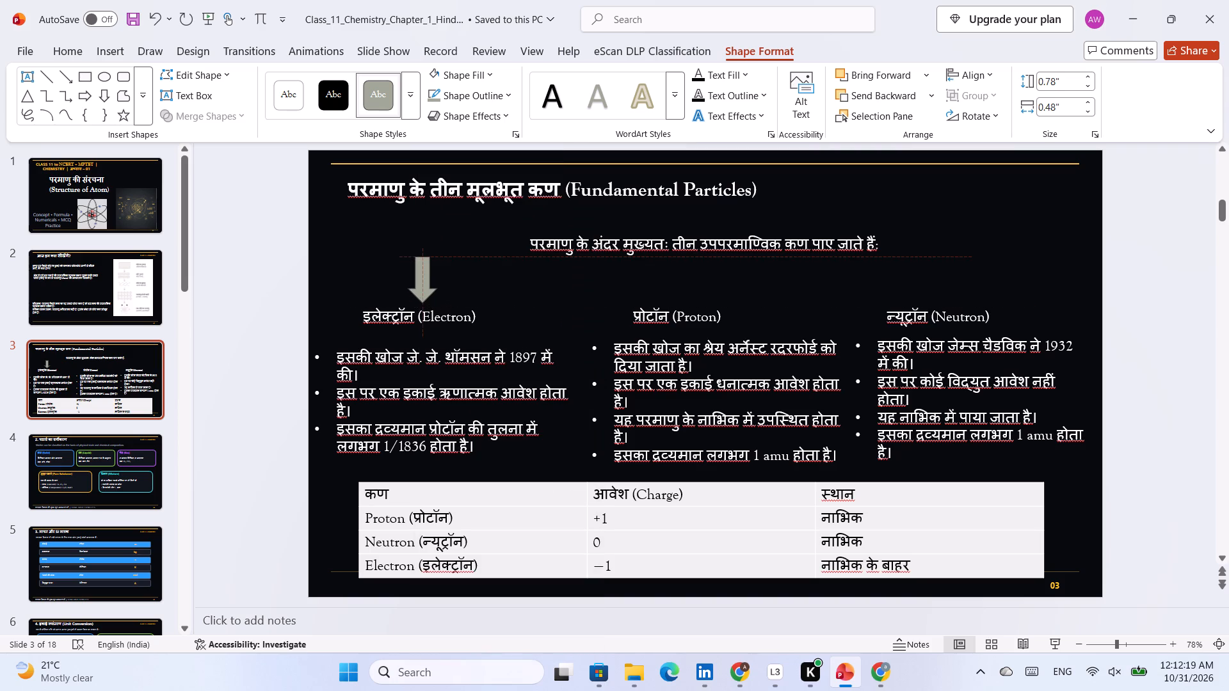
pyautogui.click(566, 294)
pyautogui.hotkey('ctrl', 'v')
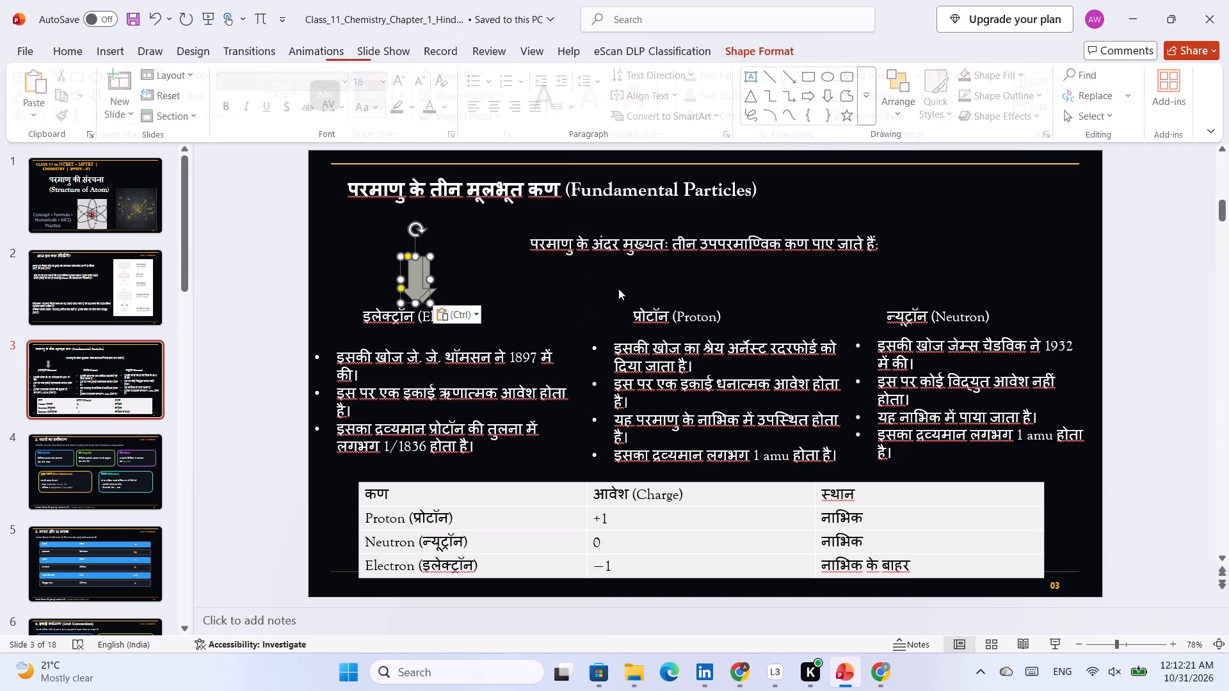
pyautogui.moveTo(417, 287); pyautogui.dragTo(623, 293)
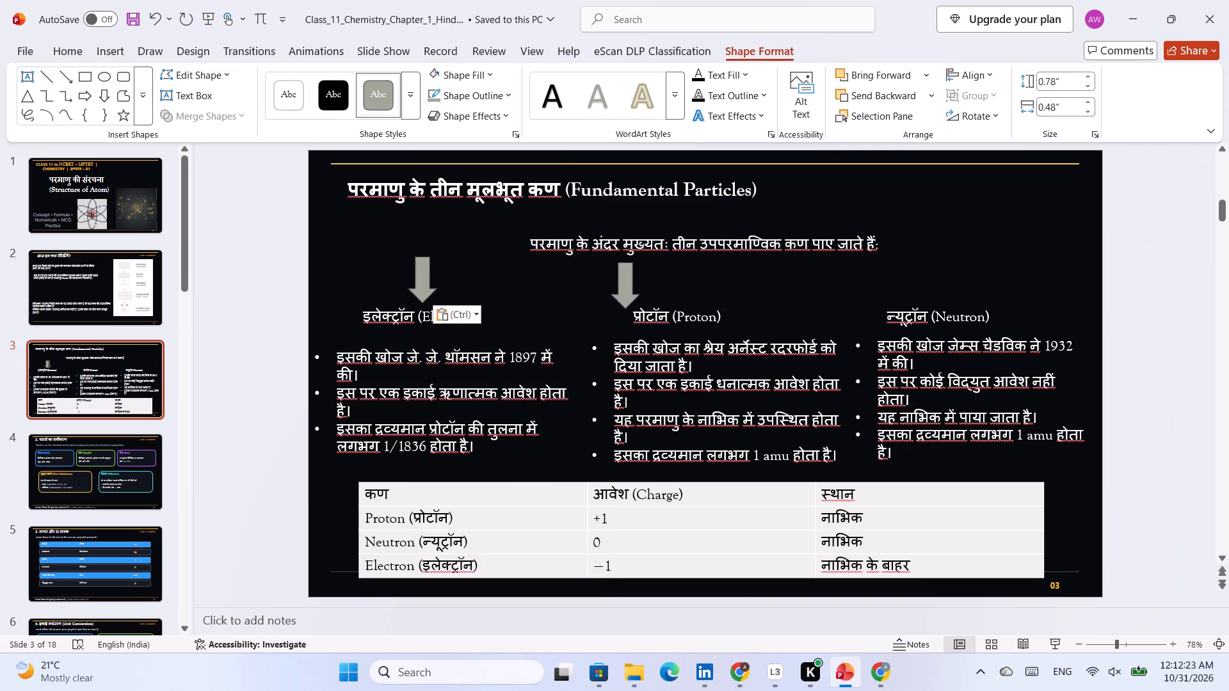
pyautogui.moveTo(623, 293); pyautogui.dragTo(671, 287)
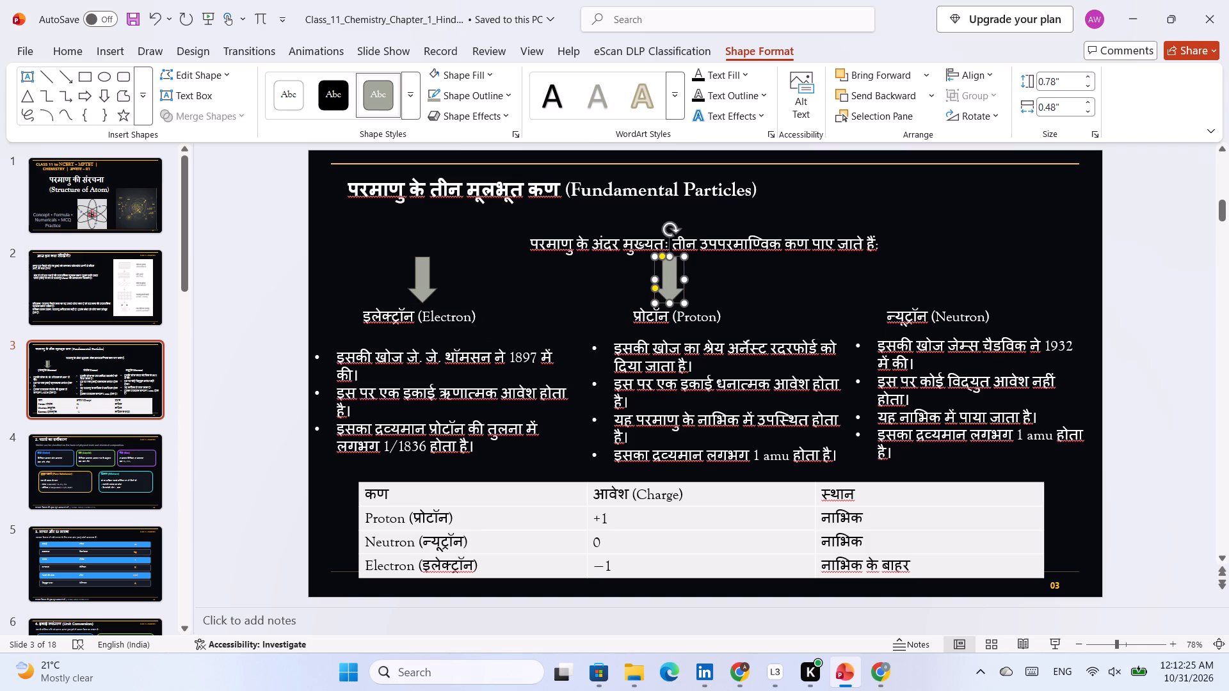
# Paste another copy of the down arrow and place it above the Neutron label, level with the other two arrows.
pyautogui.click(897, 268)
pyautogui.hotkey('ctrl', 'v')
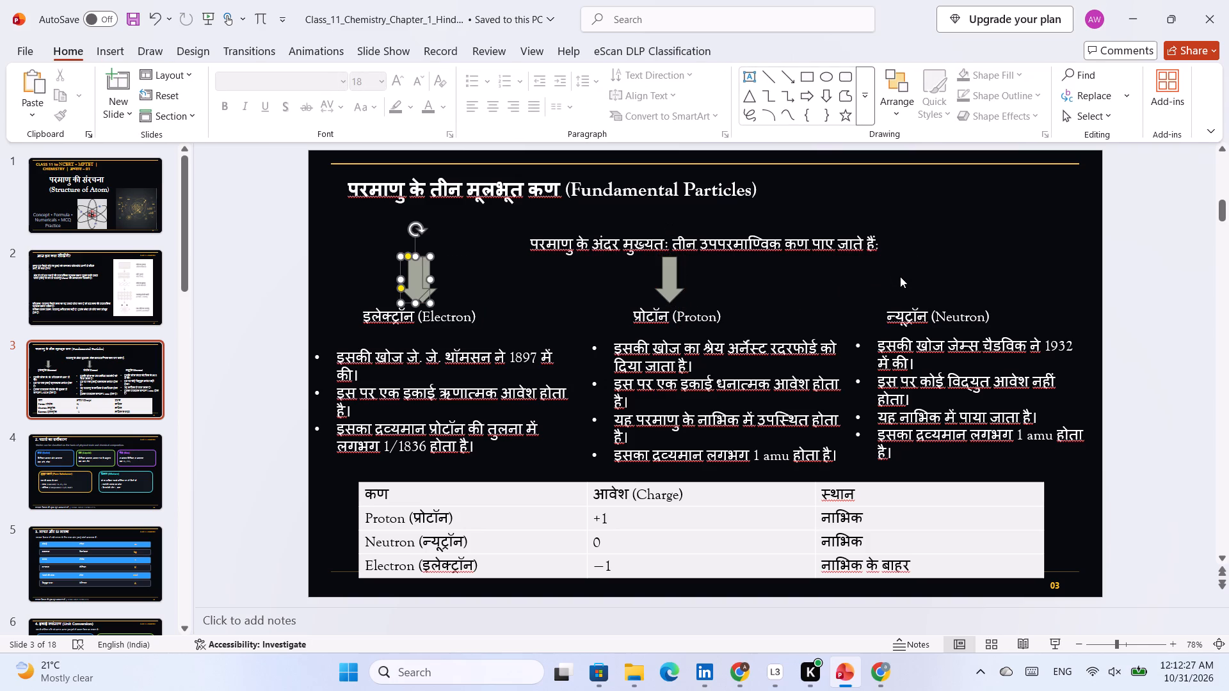
pyautogui.moveTo(416, 290); pyautogui.dragTo(761, 299)
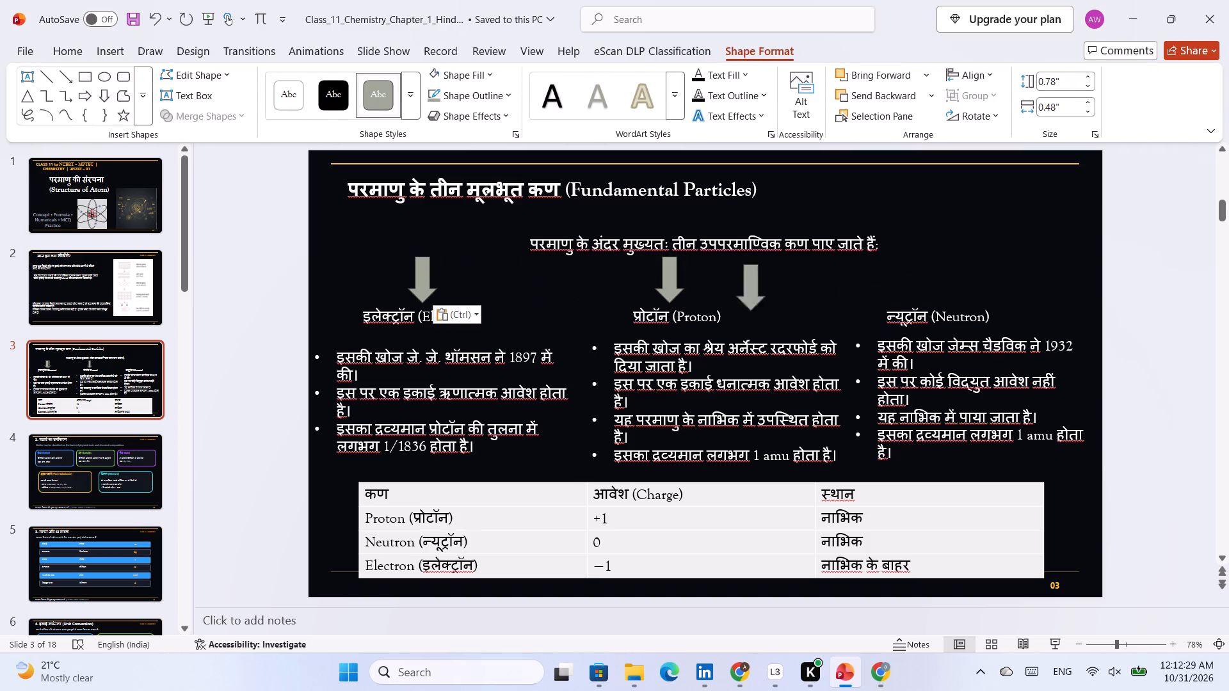
pyautogui.moveTo(761, 299); pyautogui.dragTo(929, 292)
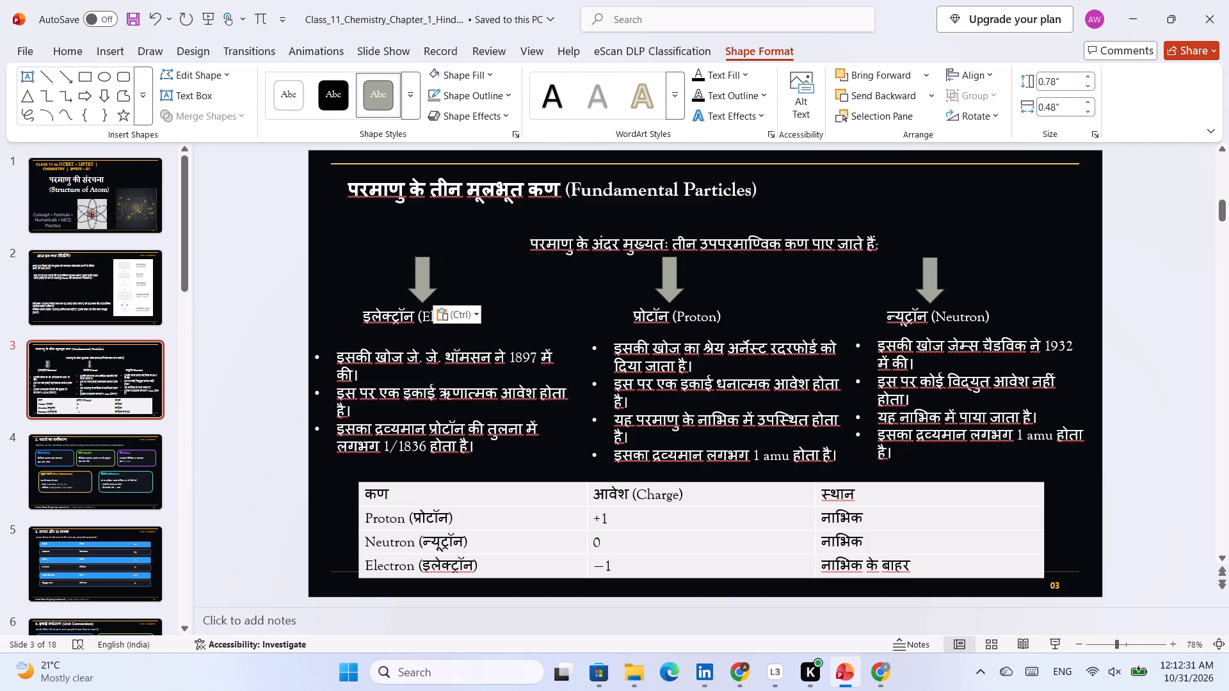
# Nudge the down arrow above the Neutron label slightly down and inward on slide 3.
pyautogui.moveTo(929, 292); pyautogui.dragTo(928, 293)
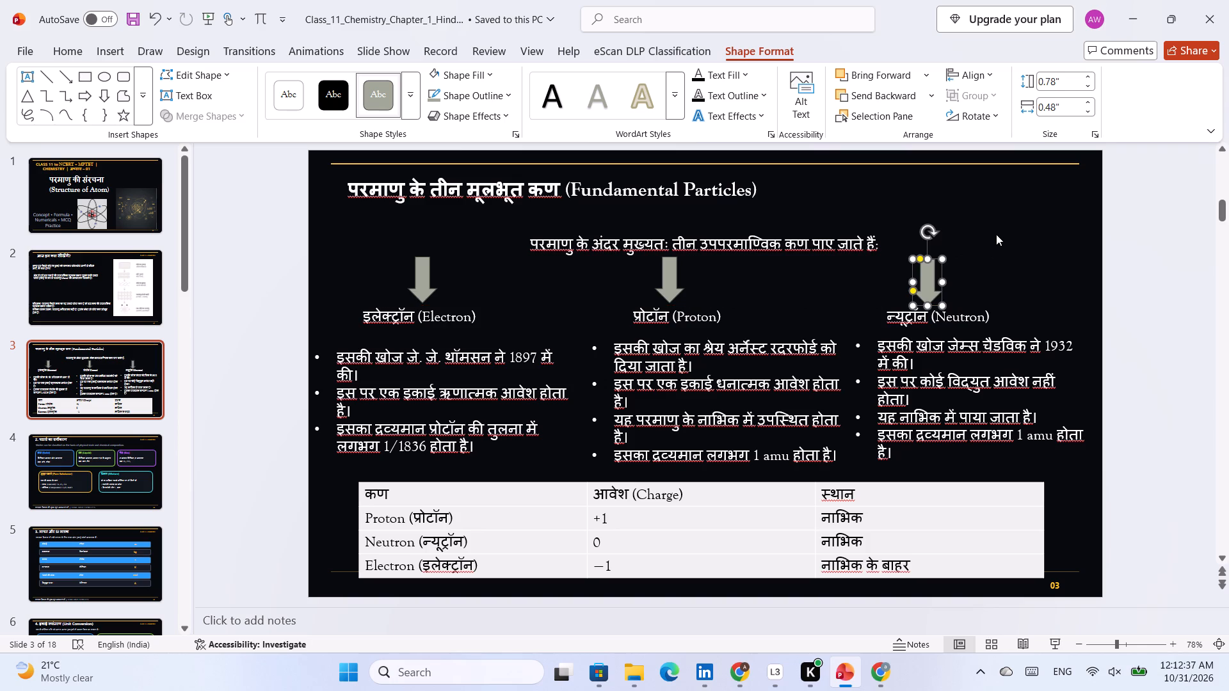
pyautogui.click(999, 230)
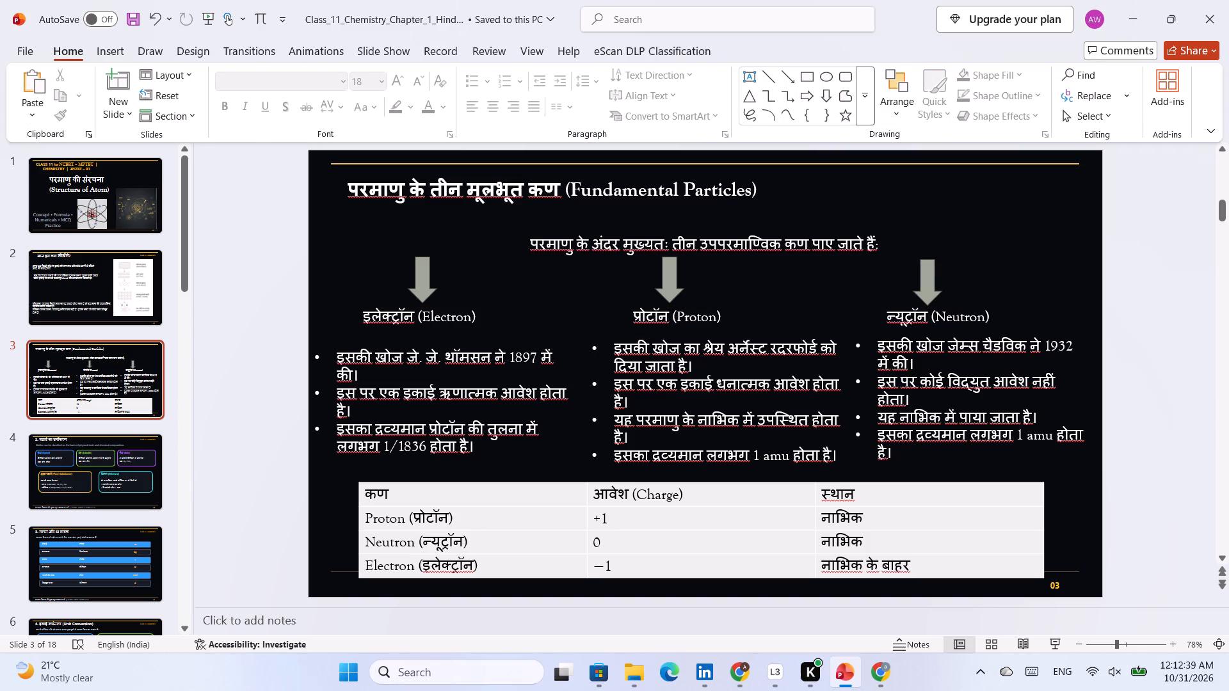
# Move the introductory sentence about the three subatomic particles up, closer to the slide 3 title and clear of the arrows.
pyautogui.click(745, 240)
pyautogui.moveTo(759, 255); pyautogui.dragTo(741, 242)
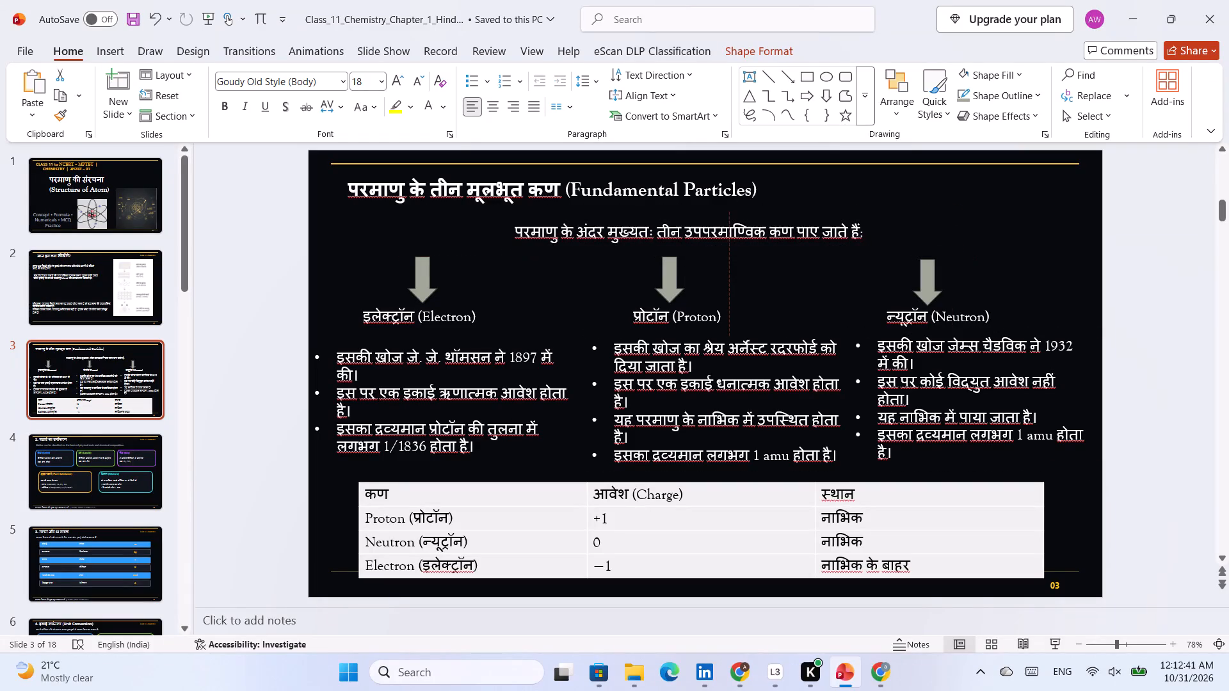
pyautogui.moveTo(741, 242); pyautogui.dragTo(740, 241)
pyautogui.click(1048, 236)
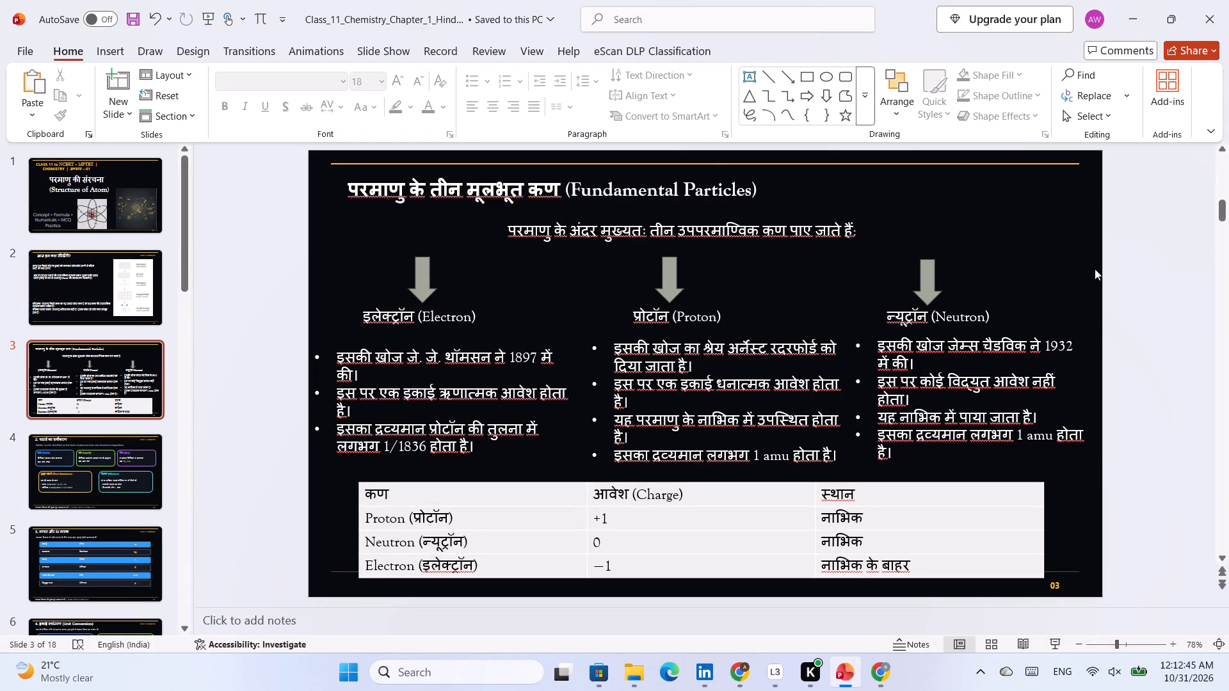
pyautogui.click(1164, 332)
# Clear slide 4 by deleting its title, subtitle, class label, five matter-classification boxes and footer text, keeping the gold lines and slide number.
pyautogui.scroll(-1, 1164, 333)
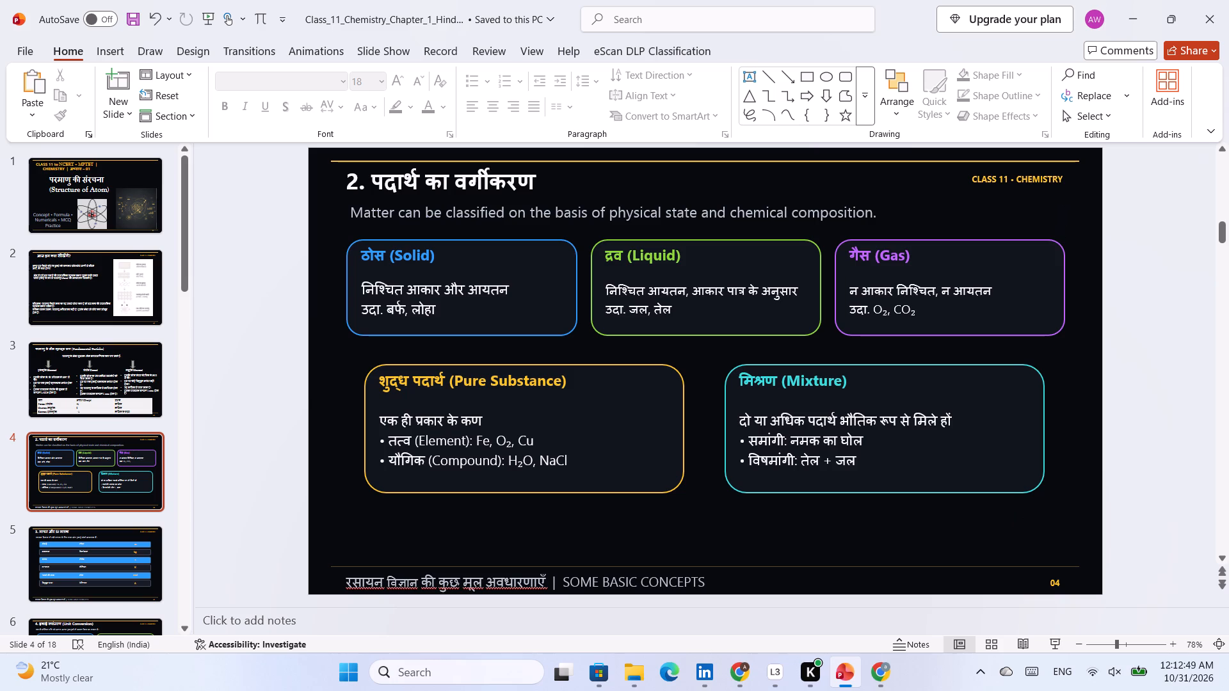
pyautogui.moveTo(1072, 176); pyautogui.dragTo(1038, 198)
pyautogui.moveTo(1073, 174); pyautogui.dragTo(261, 538)
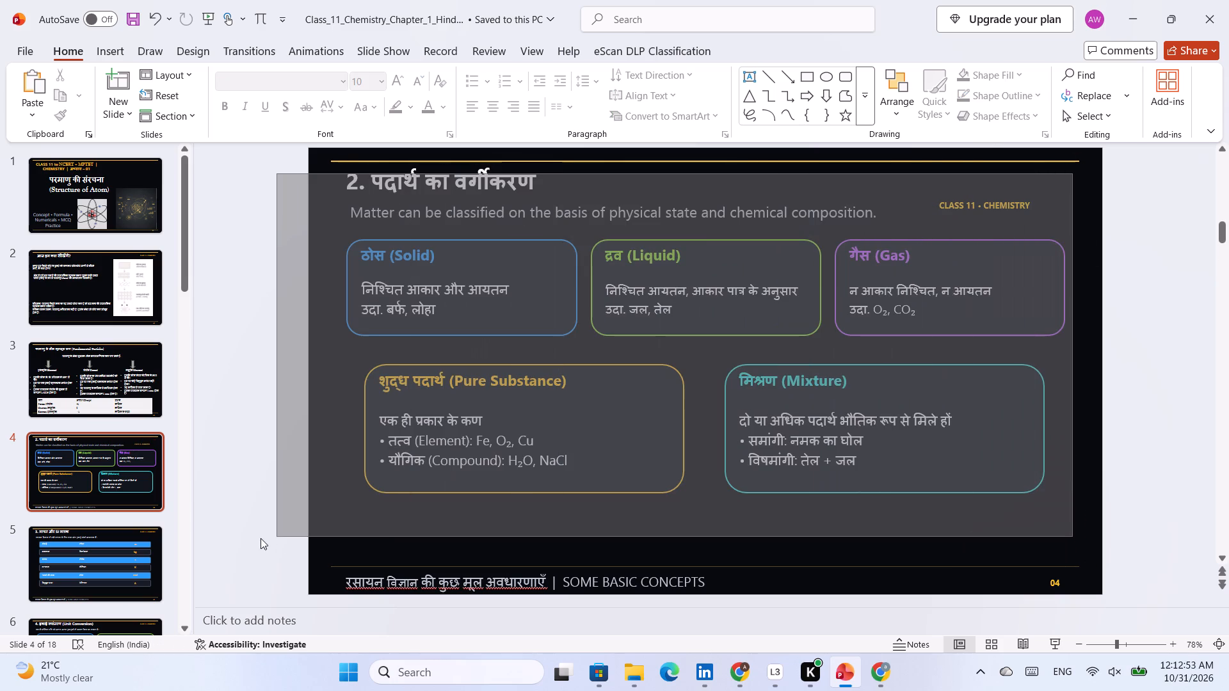
pyautogui.moveTo(261, 538); pyautogui.dragTo(293, 549)
pyautogui.press('BackSpace')
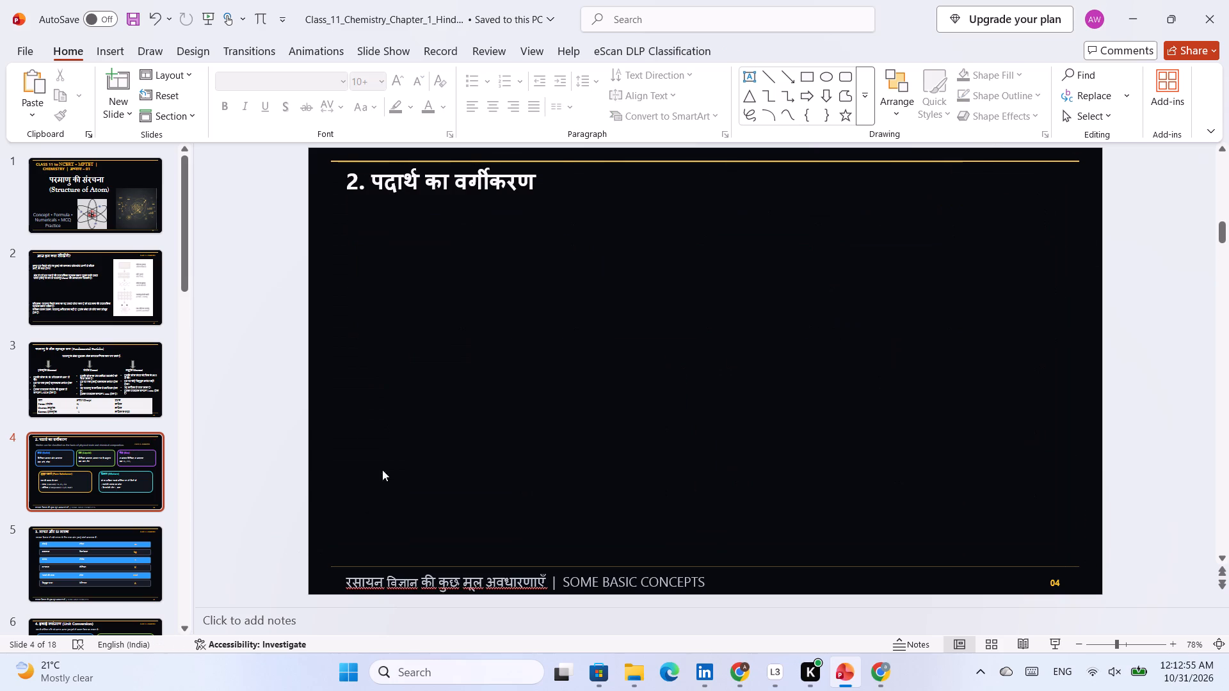
pyautogui.click(534, 188)
pyautogui.press('BackSpace')
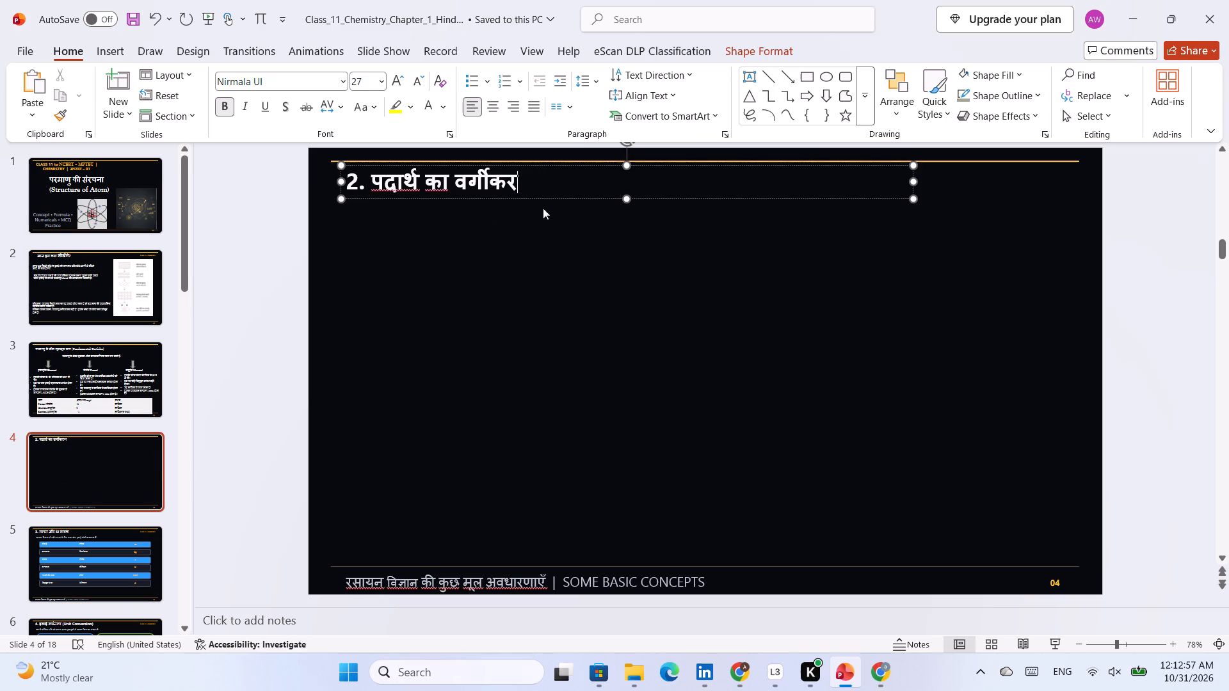
pyautogui.click(573, 202)
pyautogui.press('BackSpace')
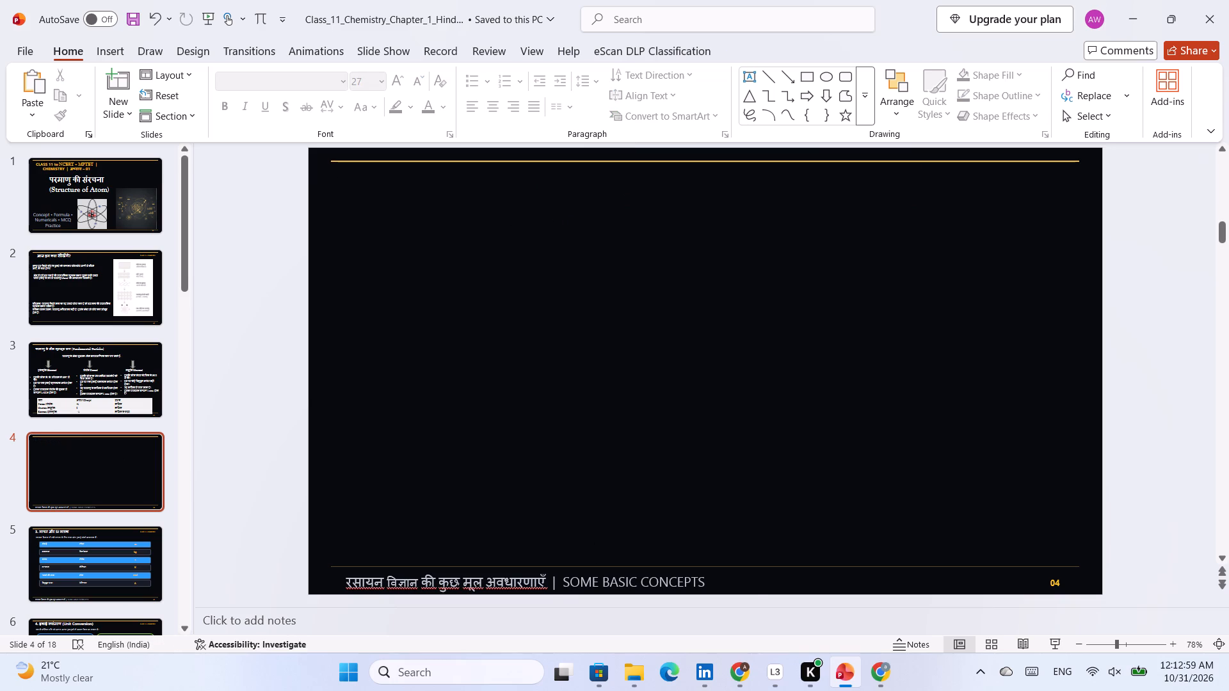
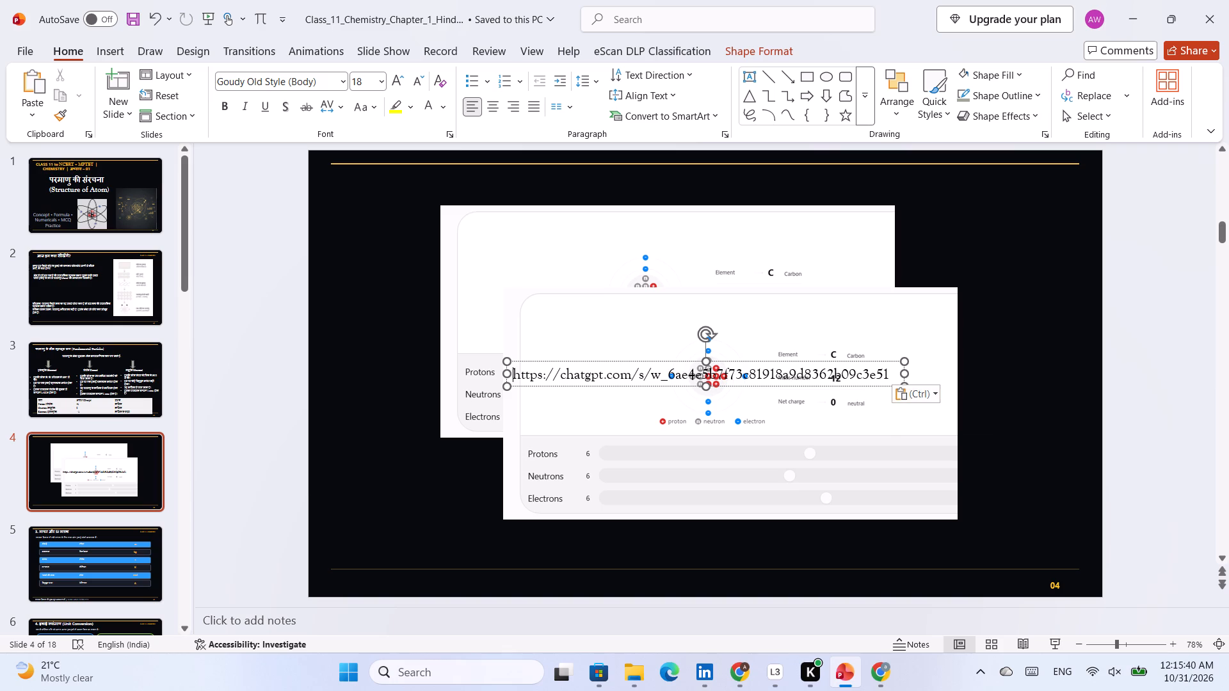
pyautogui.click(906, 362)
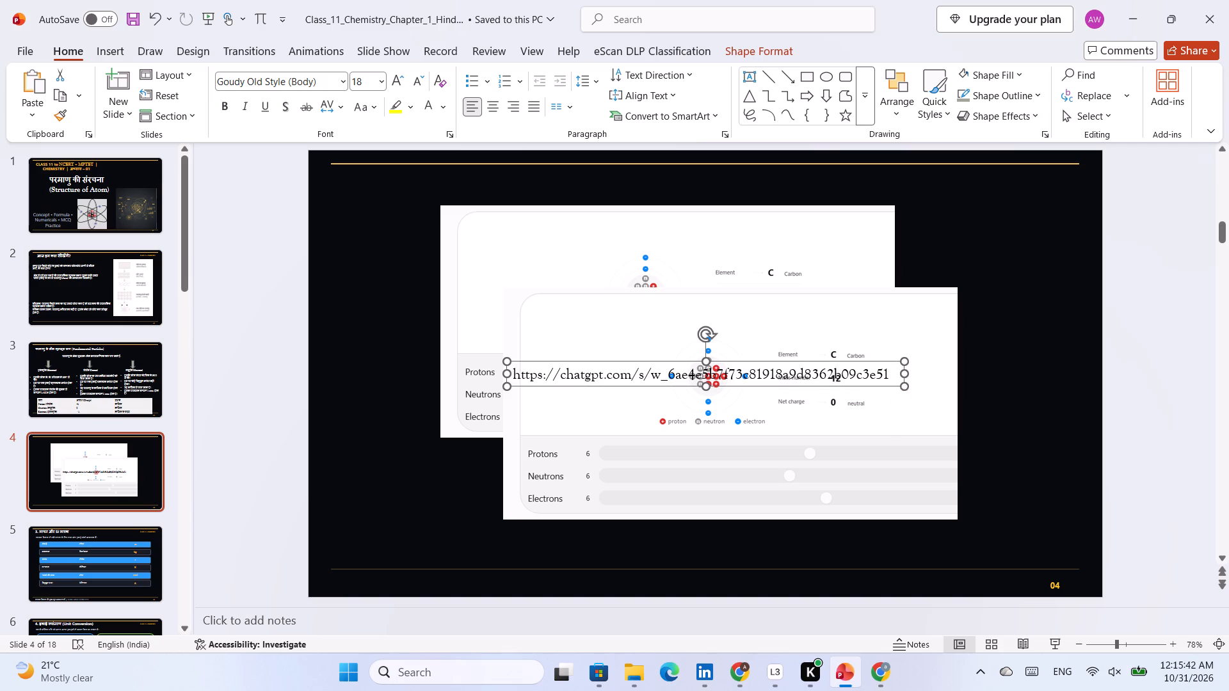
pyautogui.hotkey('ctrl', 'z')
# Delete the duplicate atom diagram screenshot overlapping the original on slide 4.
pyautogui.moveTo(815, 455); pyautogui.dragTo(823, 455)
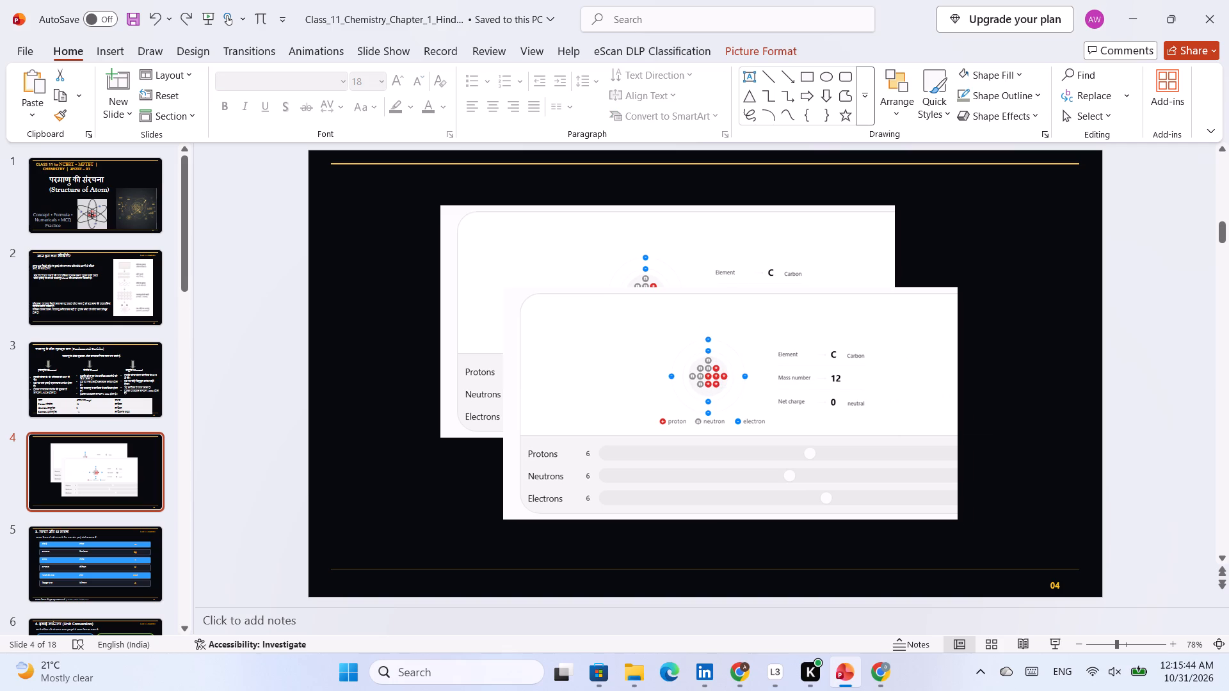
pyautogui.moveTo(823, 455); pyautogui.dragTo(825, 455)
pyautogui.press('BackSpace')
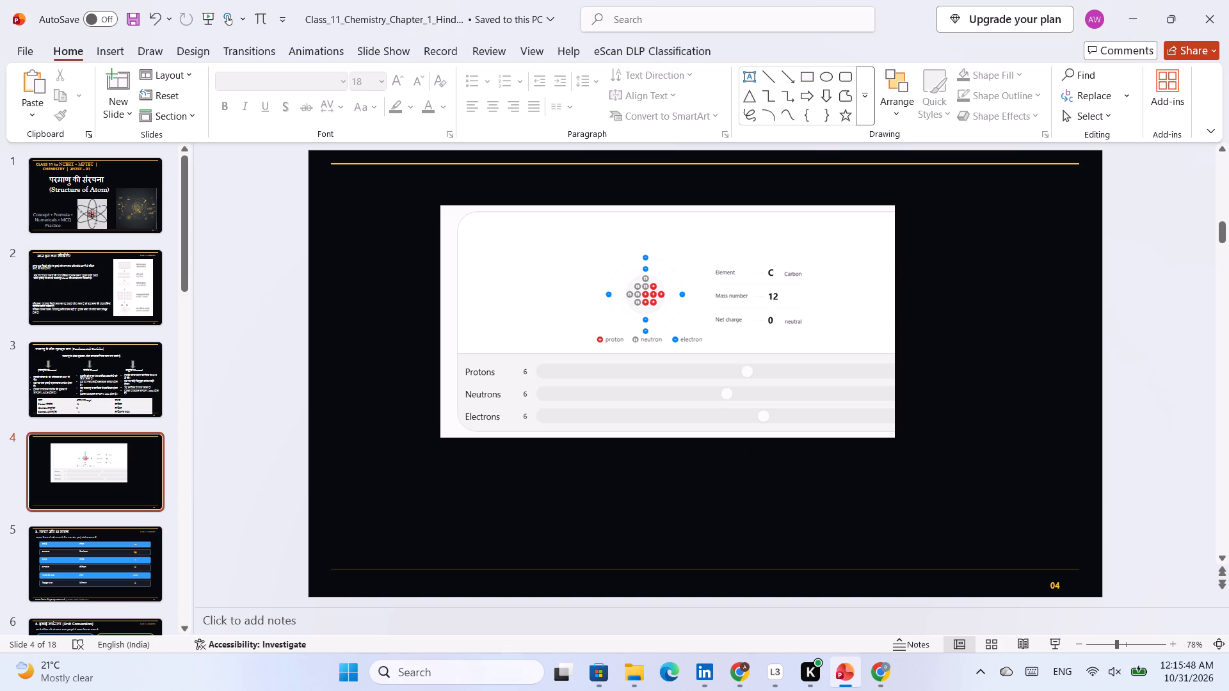
# Move the remaining atom diagram screenshot slightly up and sideways to sit nearer the horizontal centre of slide 4.
pyautogui.moveTo(766, 418); pyautogui.dragTo(782, 412)
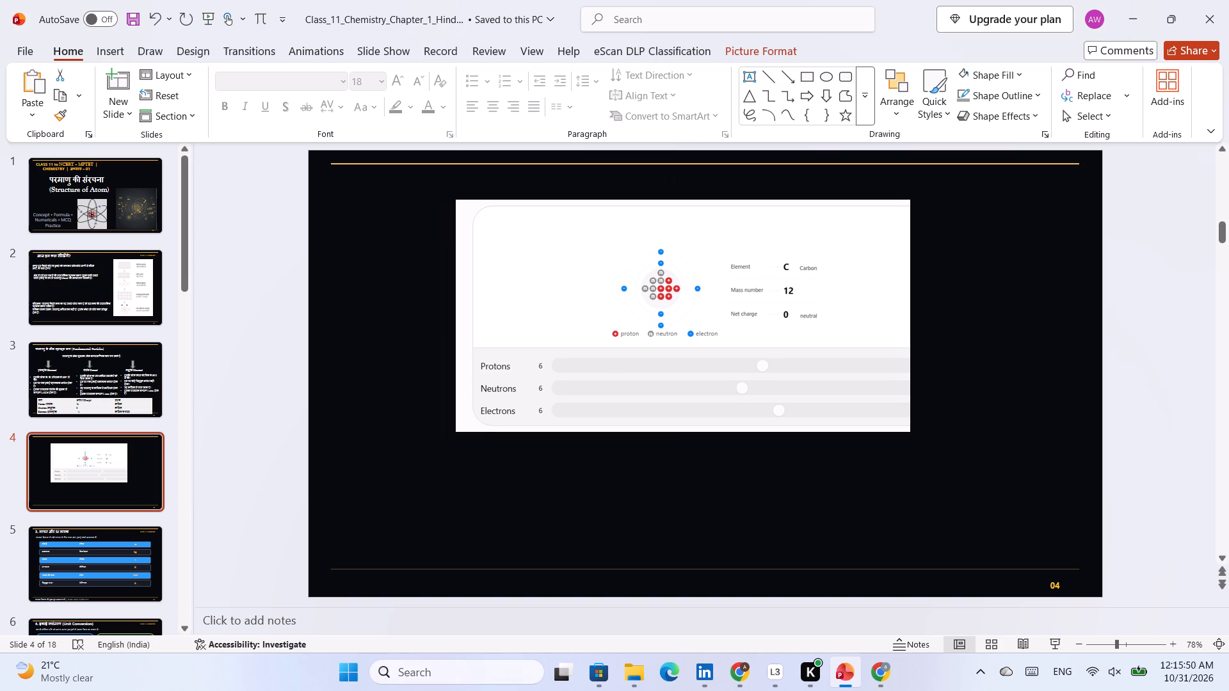
pyautogui.moveTo(782, 412); pyautogui.dragTo(787, 411)
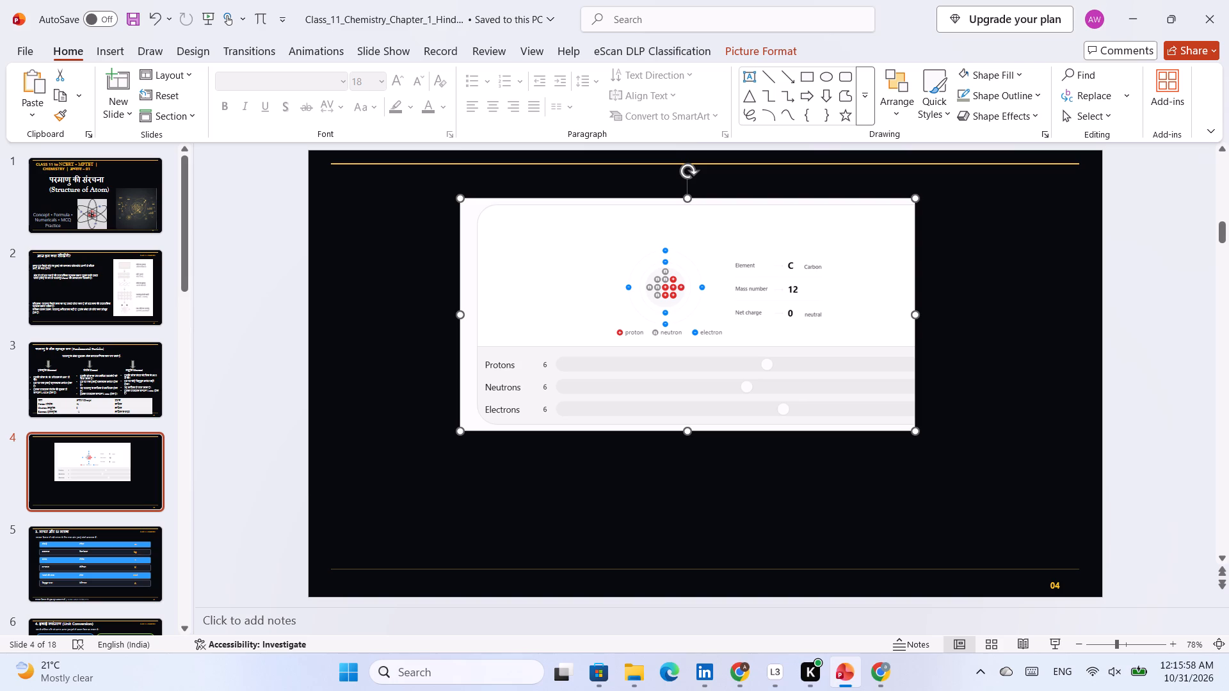
pyautogui.click(753, 431)
# Crop the slide 4 screenshot to the atom, its particle legend and the Element, Mass number and Net charge labels, removing the sliders.
pyautogui.rightClick(913, 203)
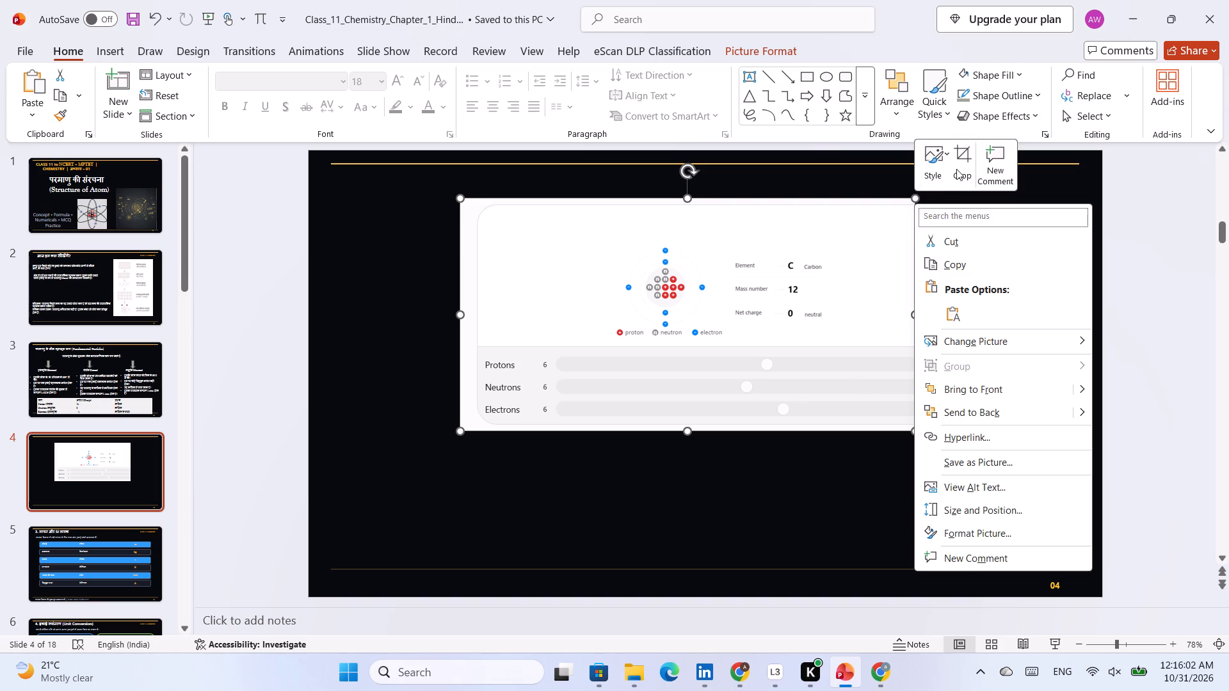
pyautogui.click(957, 168)
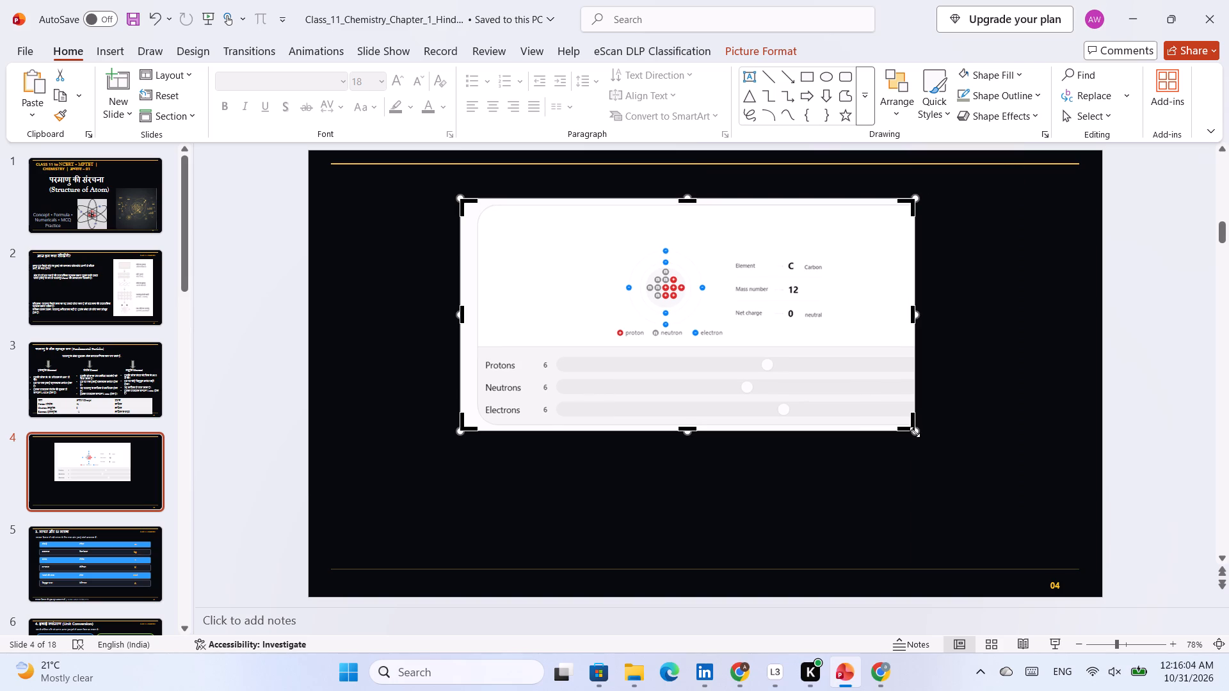
pyautogui.moveTo(915, 432); pyautogui.dragTo(915, 397)
pyautogui.moveTo(917, 314); pyautogui.dragTo(910, 319)
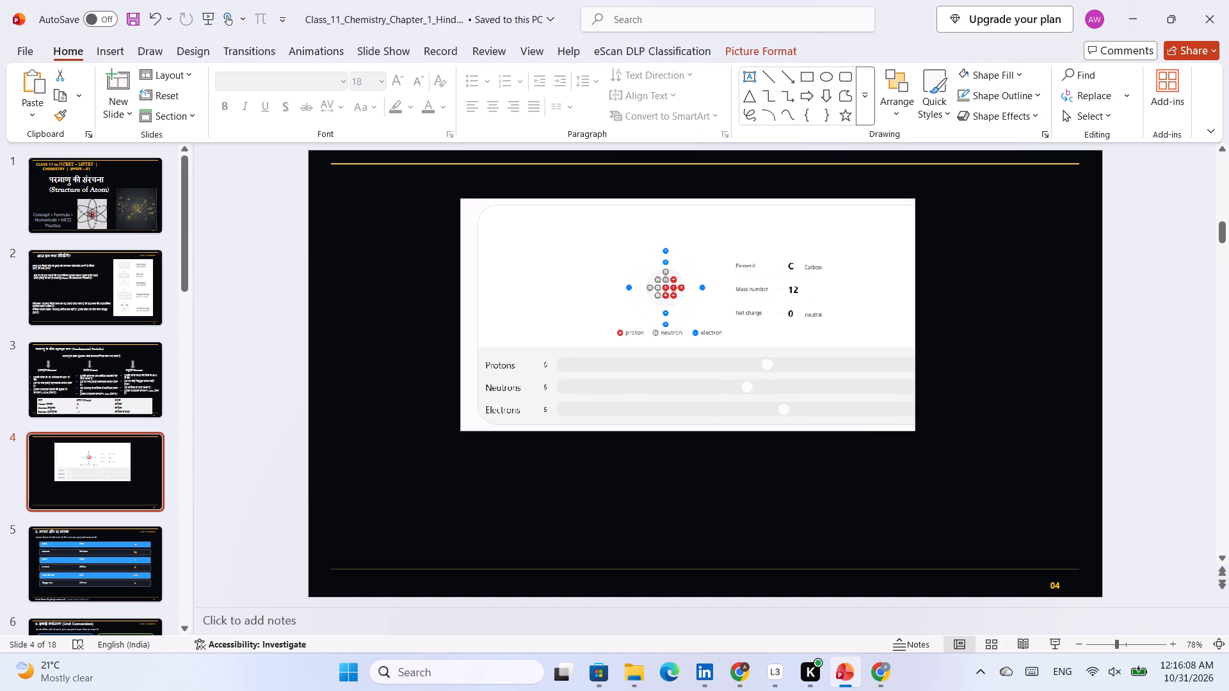
pyautogui.moveTo(910, 319); pyautogui.dragTo(913, 325)
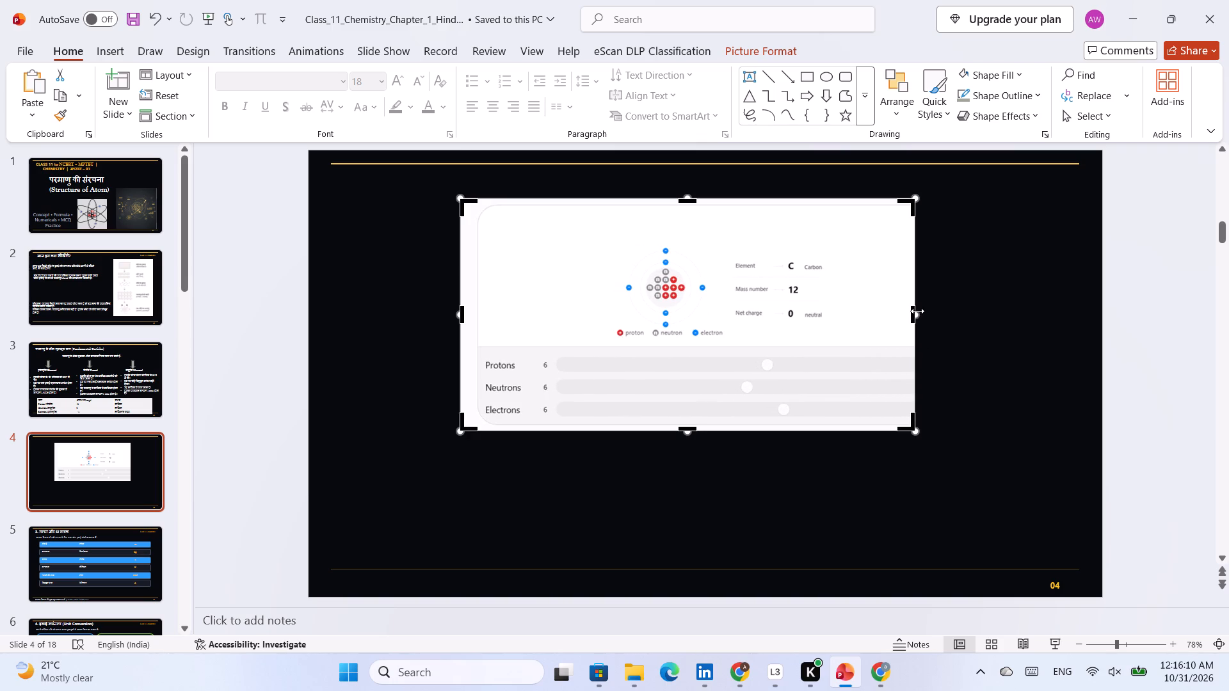
pyautogui.moveTo(912, 315); pyautogui.dragTo(829, 331)
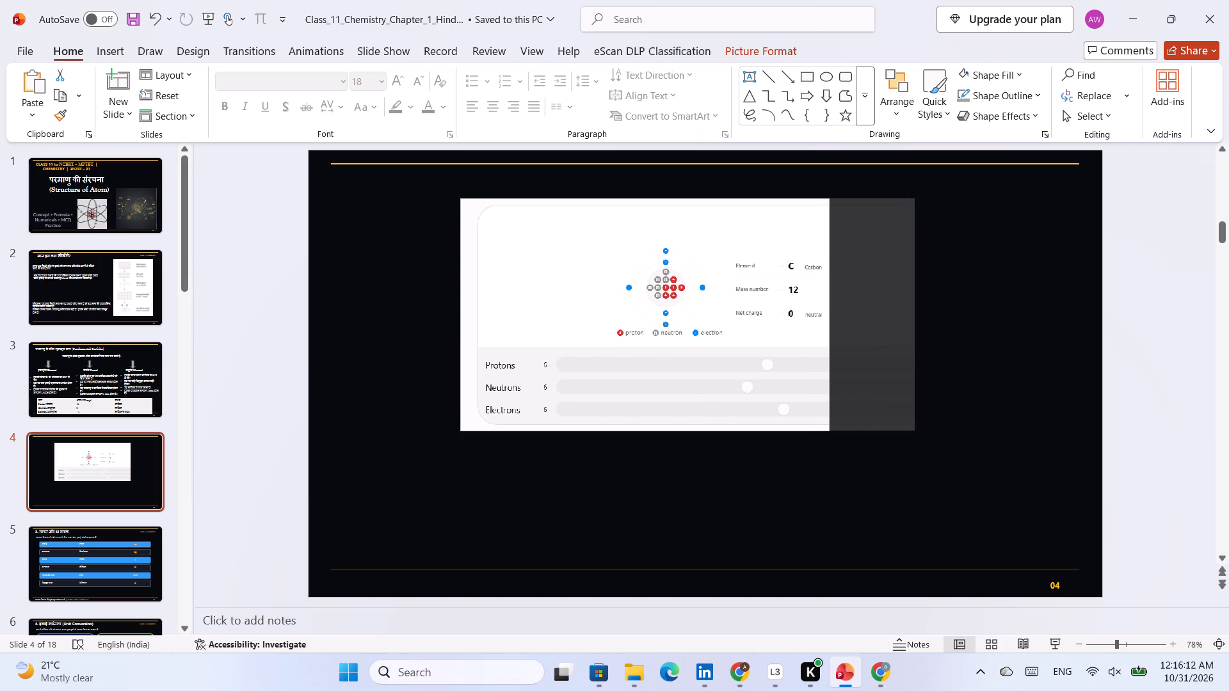
pyautogui.moveTo(829, 331); pyautogui.dragTo(832, 331)
pyautogui.moveTo(464, 310); pyautogui.dragTo(470, 309)
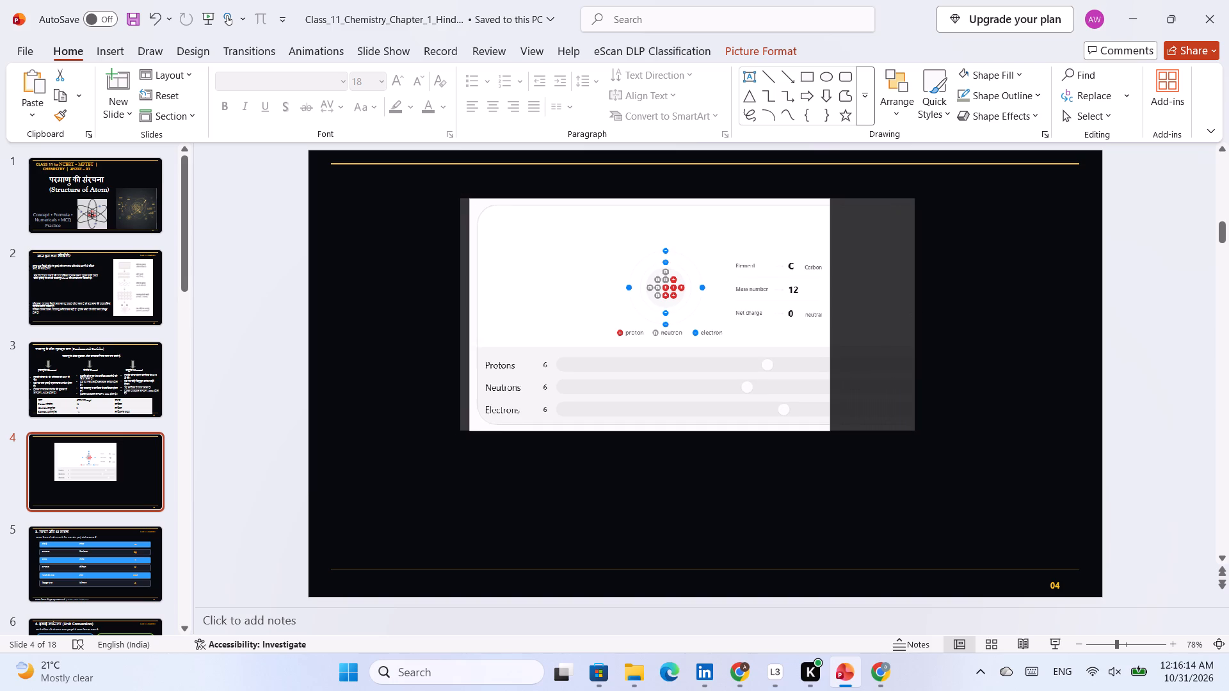
pyautogui.moveTo(470, 309); pyautogui.dragTo(597, 328)
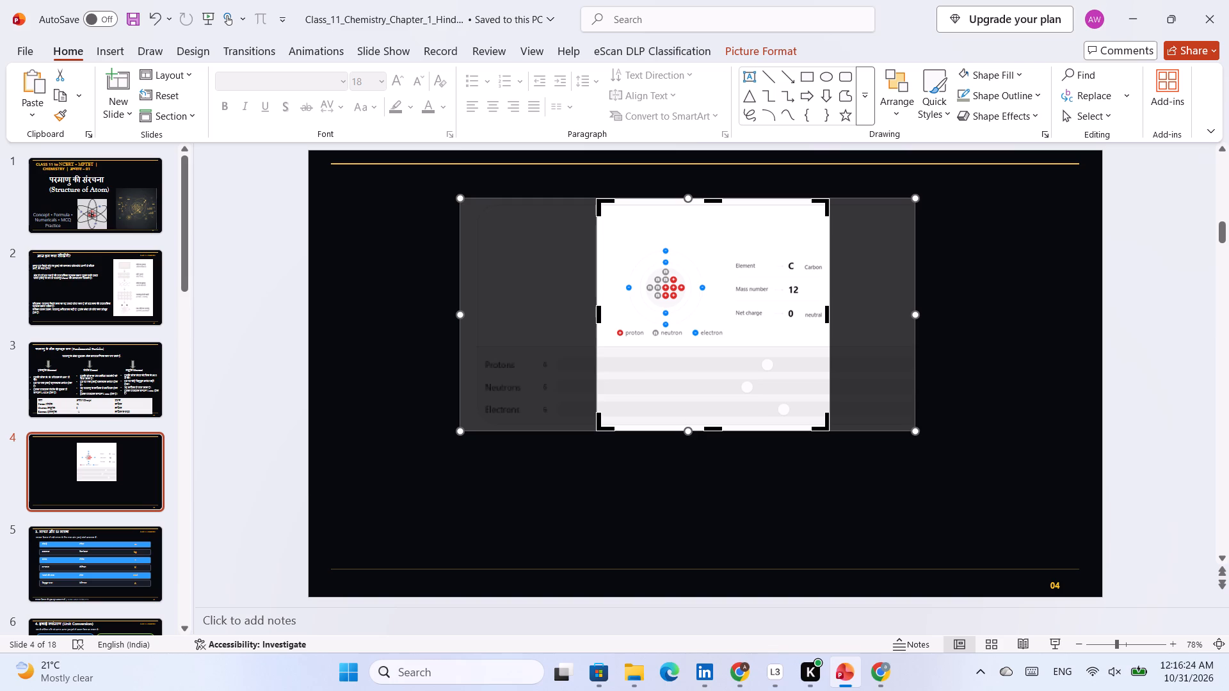
pyautogui.moveTo(682, 198); pyautogui.dragTo(682, 205)
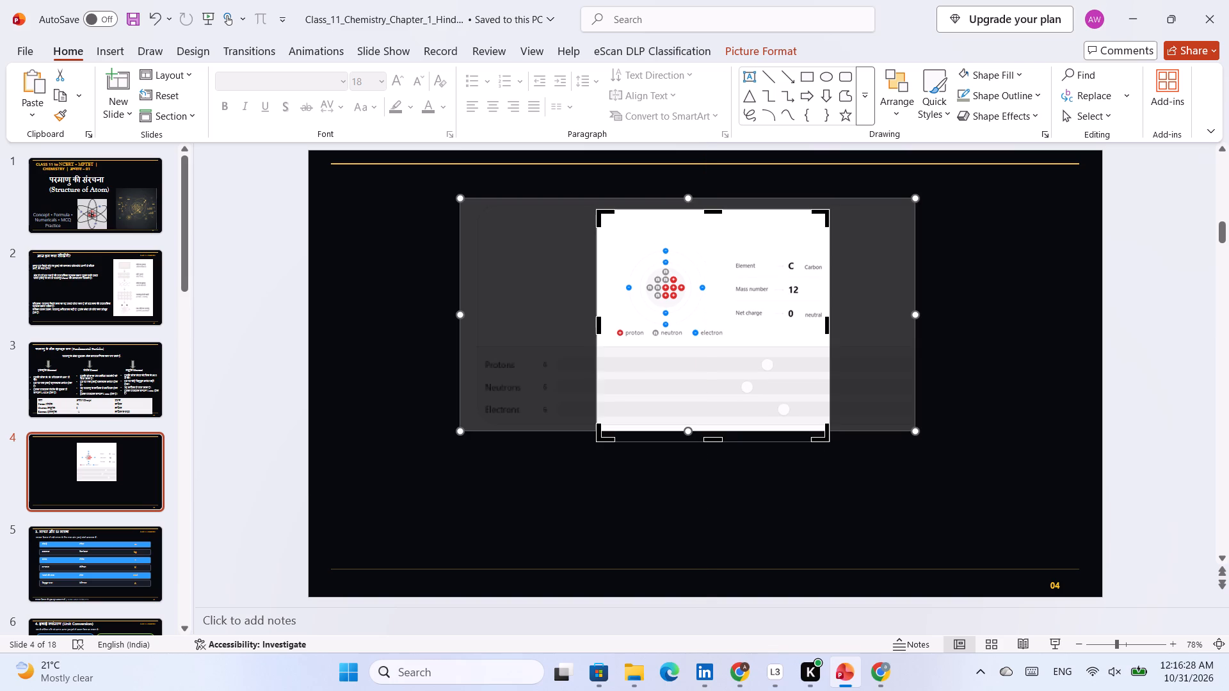
pyautogui.moveTo(712, 211); pyautogui.dragTo(710, 241)
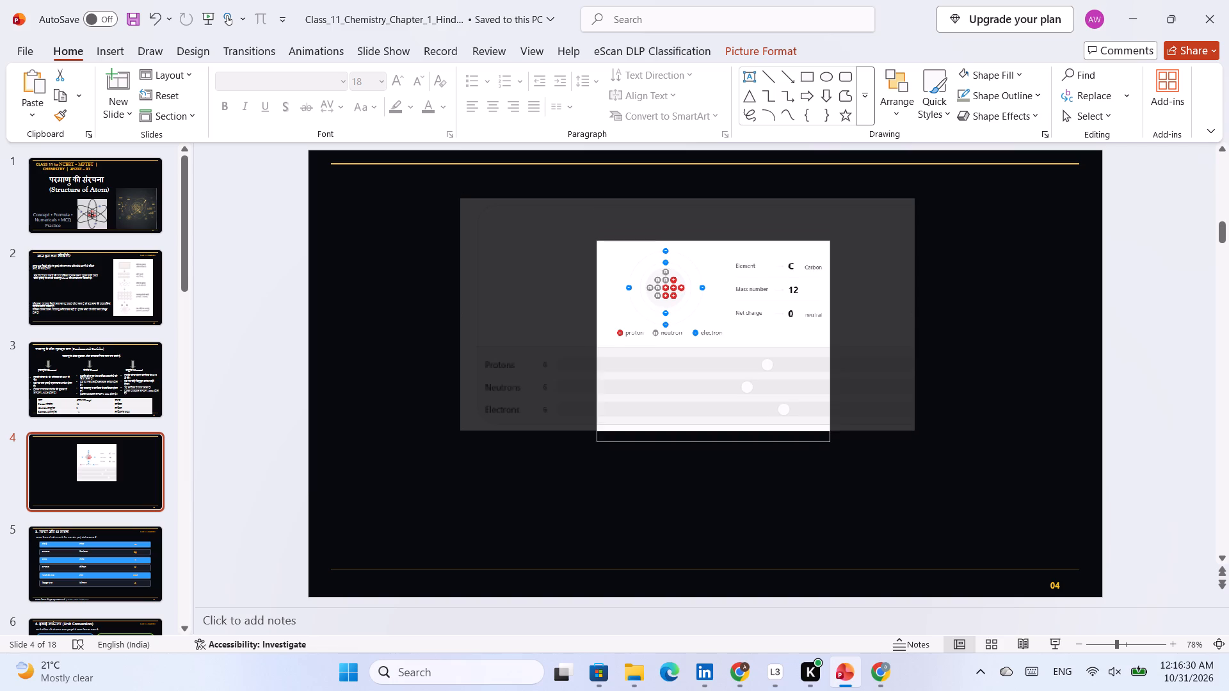
pyautogui.moveTo(710, 241); pyautogui.dragTo(710, 233)
pyautogui.moveTo(714, 439); pyautogui.dragTo(713, 408)
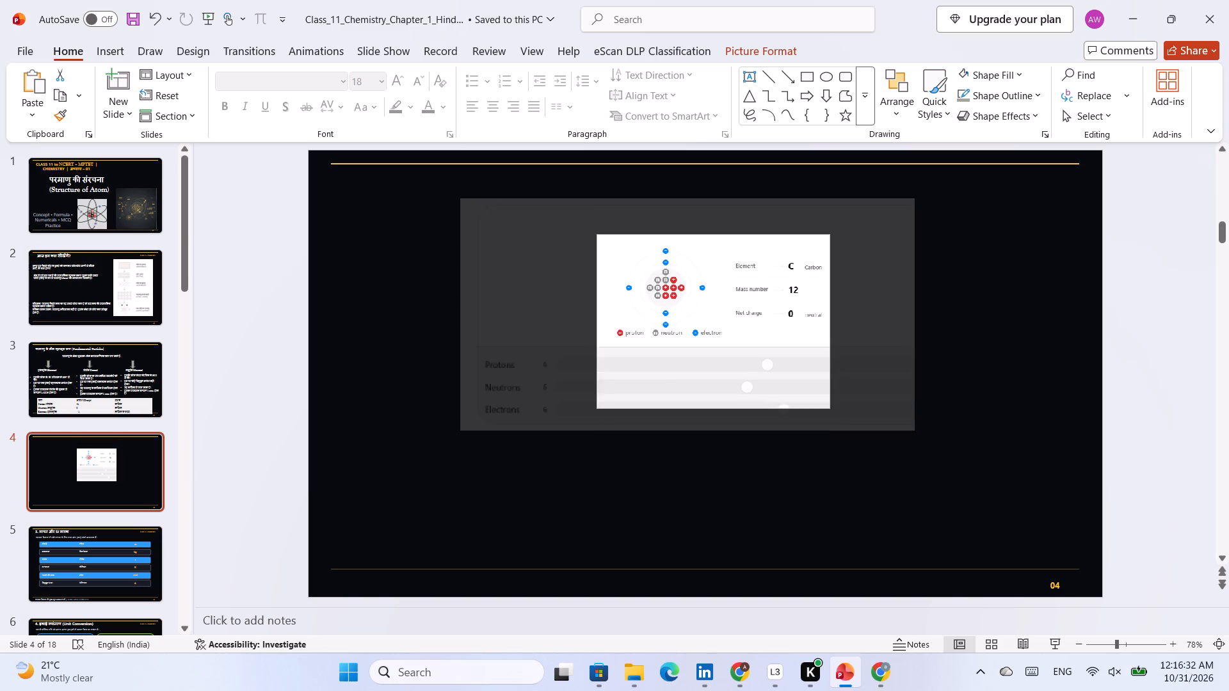
pyautogui.moveTo(713, 408); pyautogui.dragTo(718, 338)
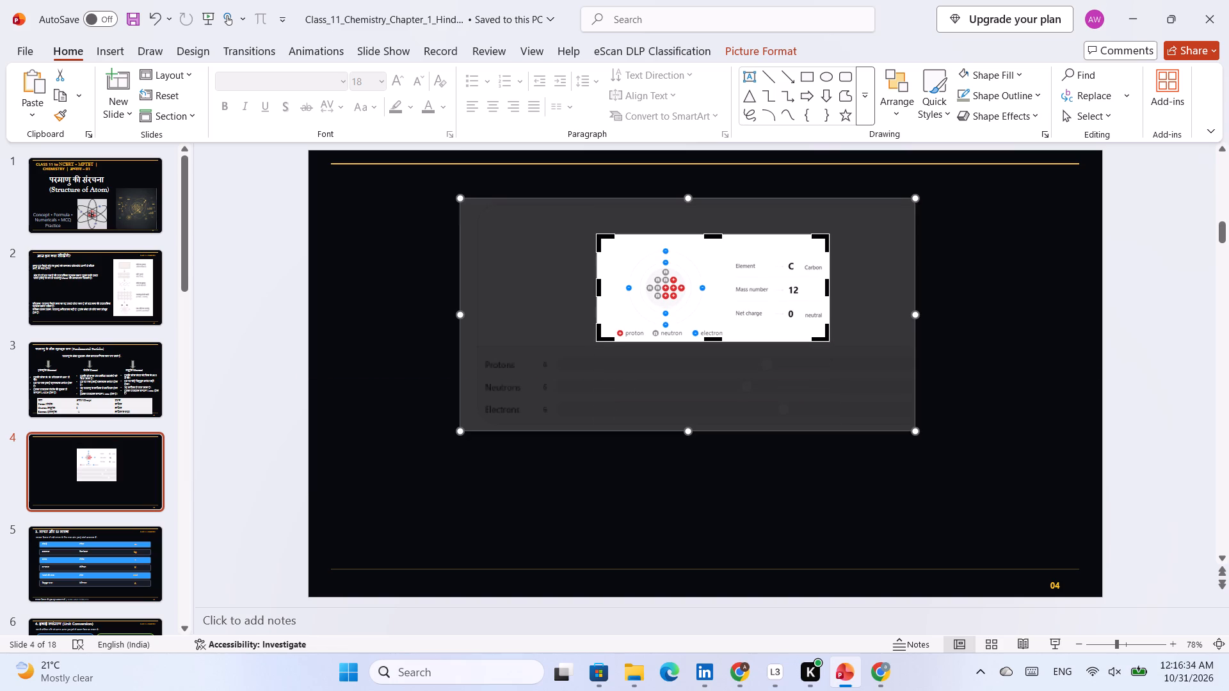
pyautogui.press('Return')
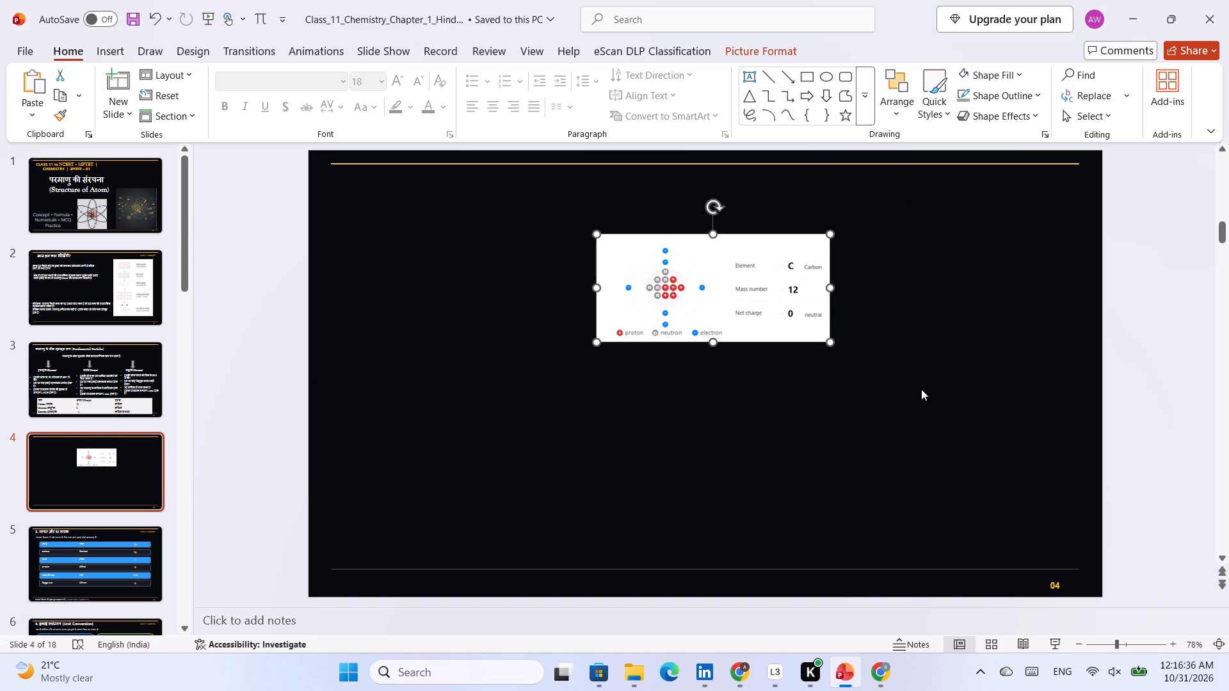
# Enlarge the cropped atom diagram proportionally and move it up near the top line of slide 4.
pyautogui.moveTo(830, 345); pyautogui.dragTo(912, 408)
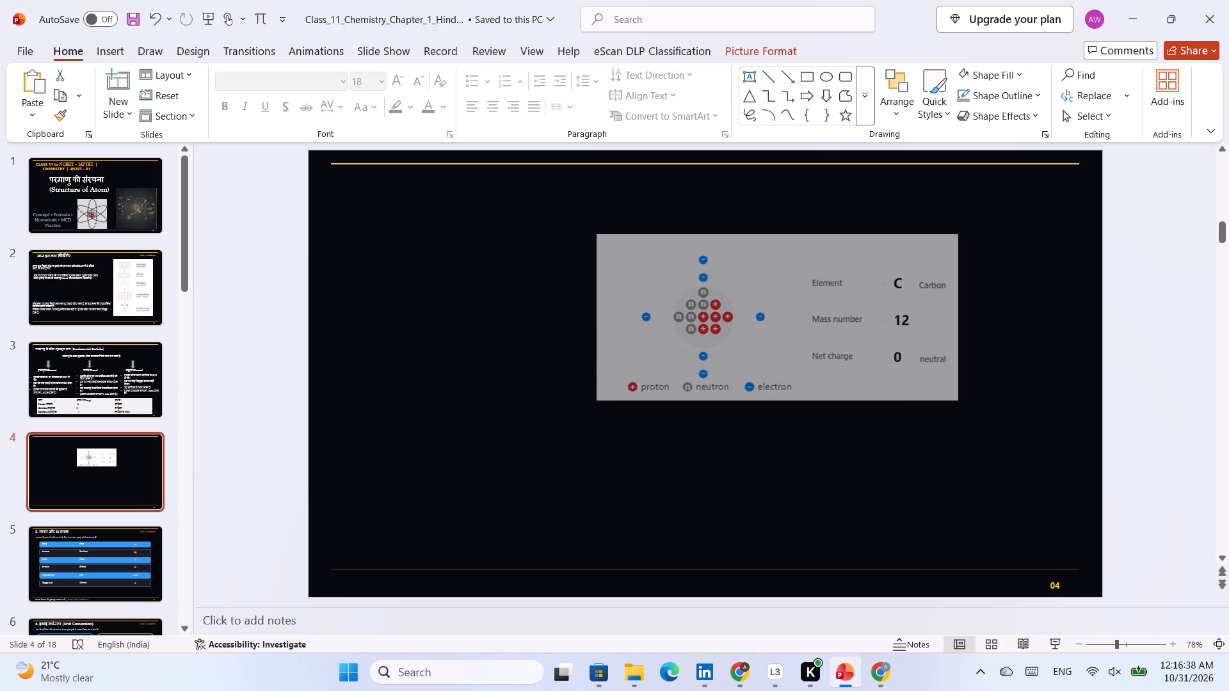
pyautogui.moveTo(912, 408); pyautogui.dragTo(915, 408)
pyautogui.moveTo(840, 380); pyautogui.dragTo(849, 376)
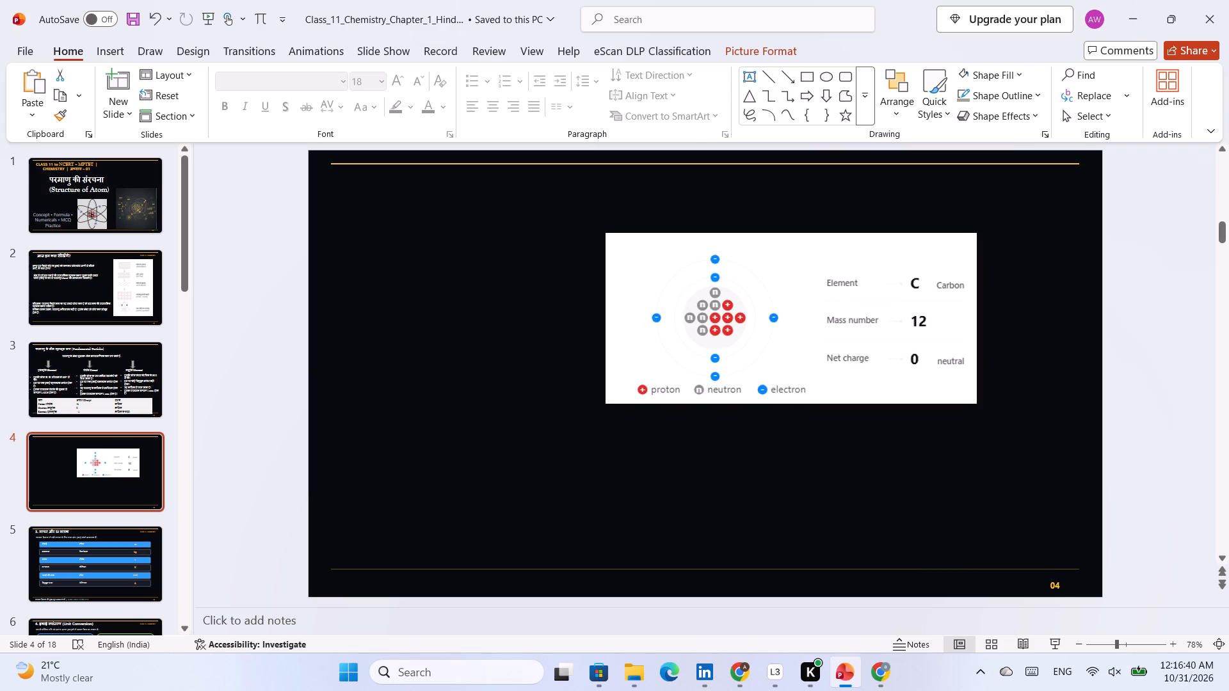
pyautogui.moveTo(849, 376); pyautogui.dragTo(851, 337)
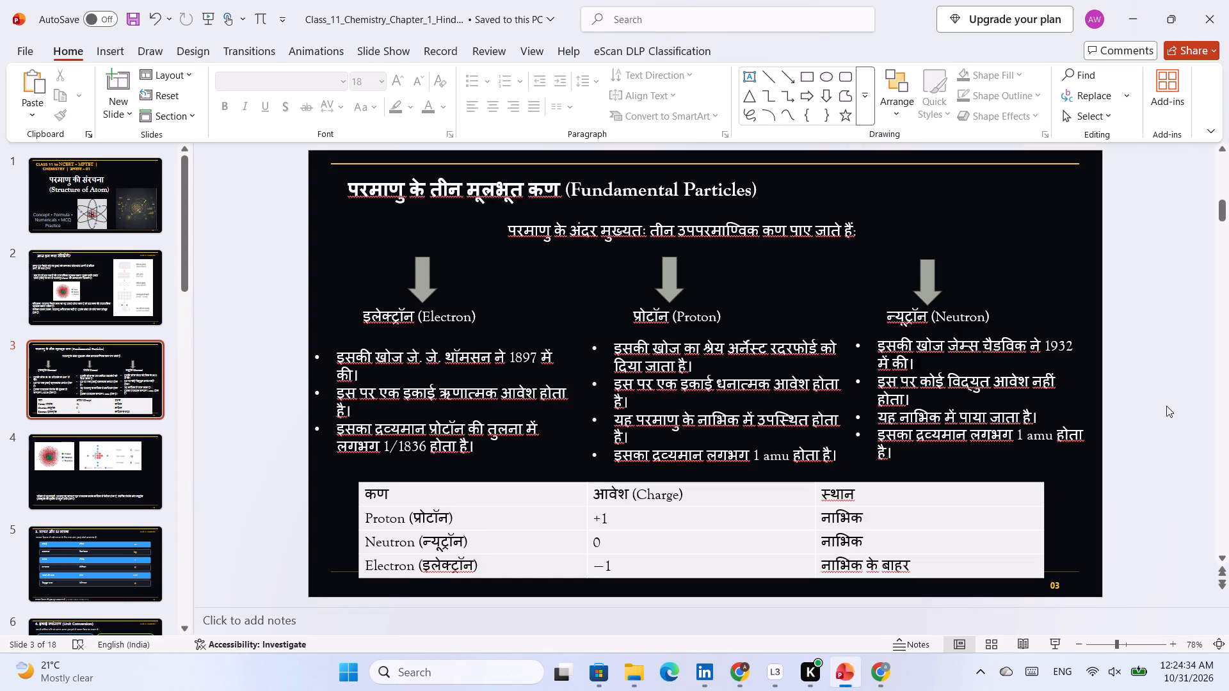
pyautogui.scroll(-1, 1166, 413)
pyautogui.click(872, 453)
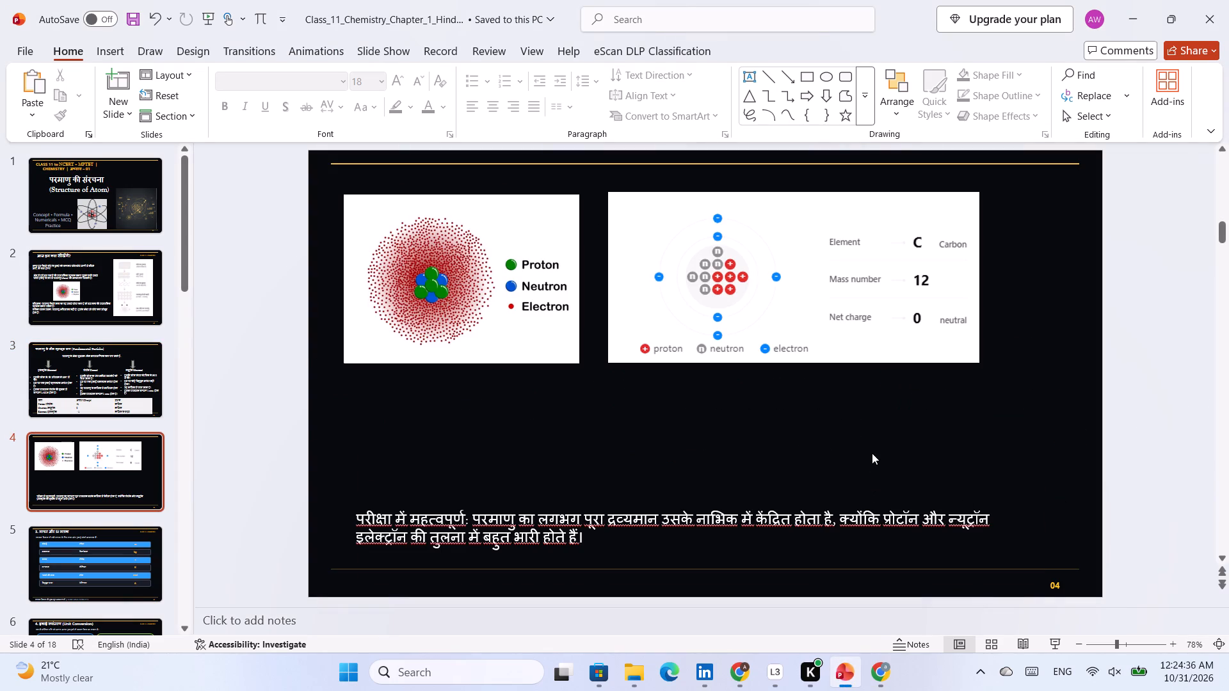
pyautogui.hotkey('ctrl', 'v')
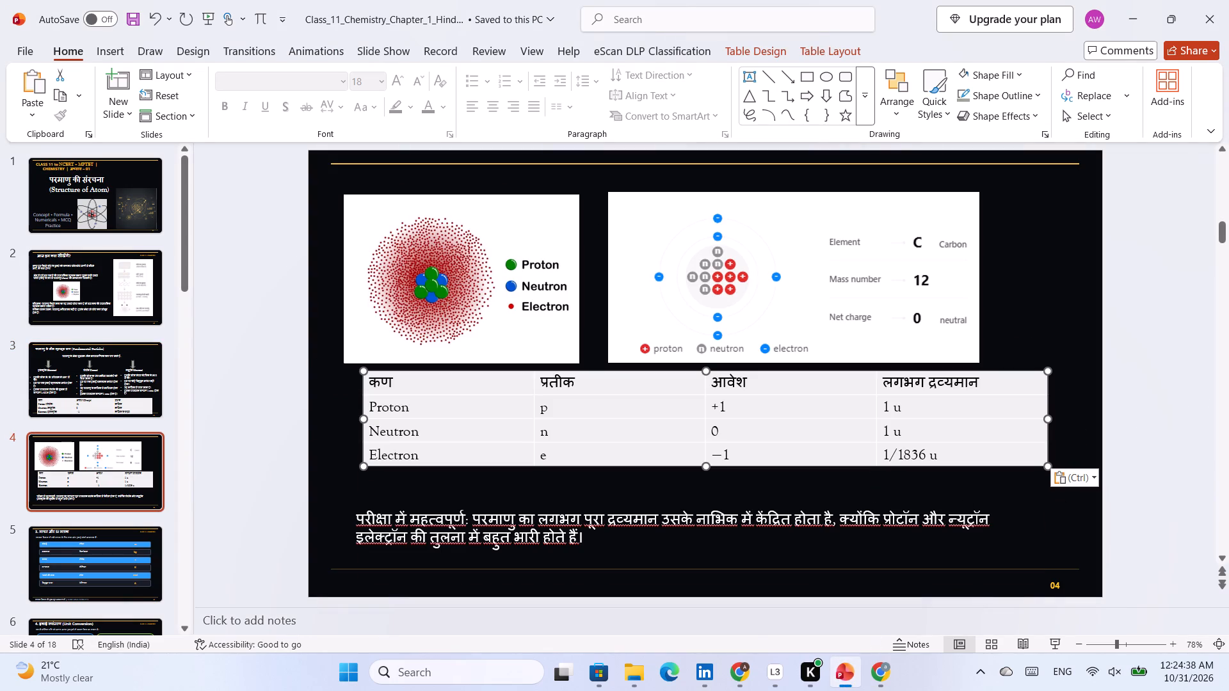
pyautogui.moveTo(913, 466); pyautogui.dragTo(881, 474)
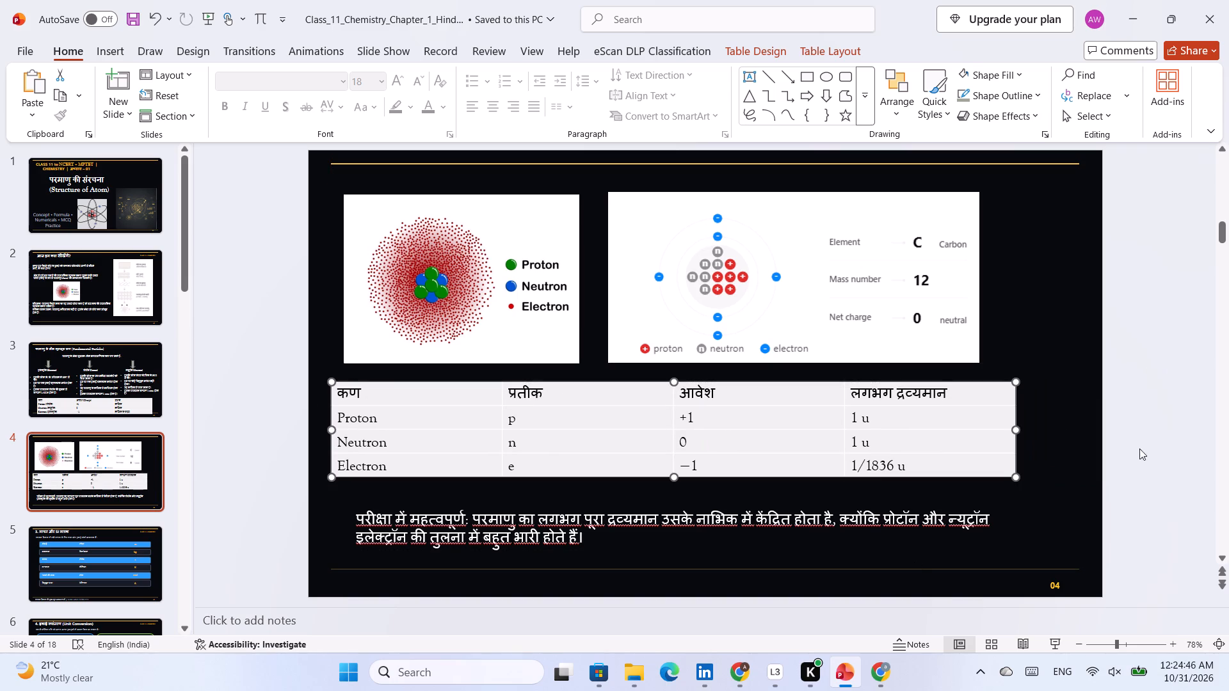
pyautogui.click(1155, 433)
# Highlight the Electron row's mass value in the slide 4 table in yellow.
pyautogui.click(868, 462)
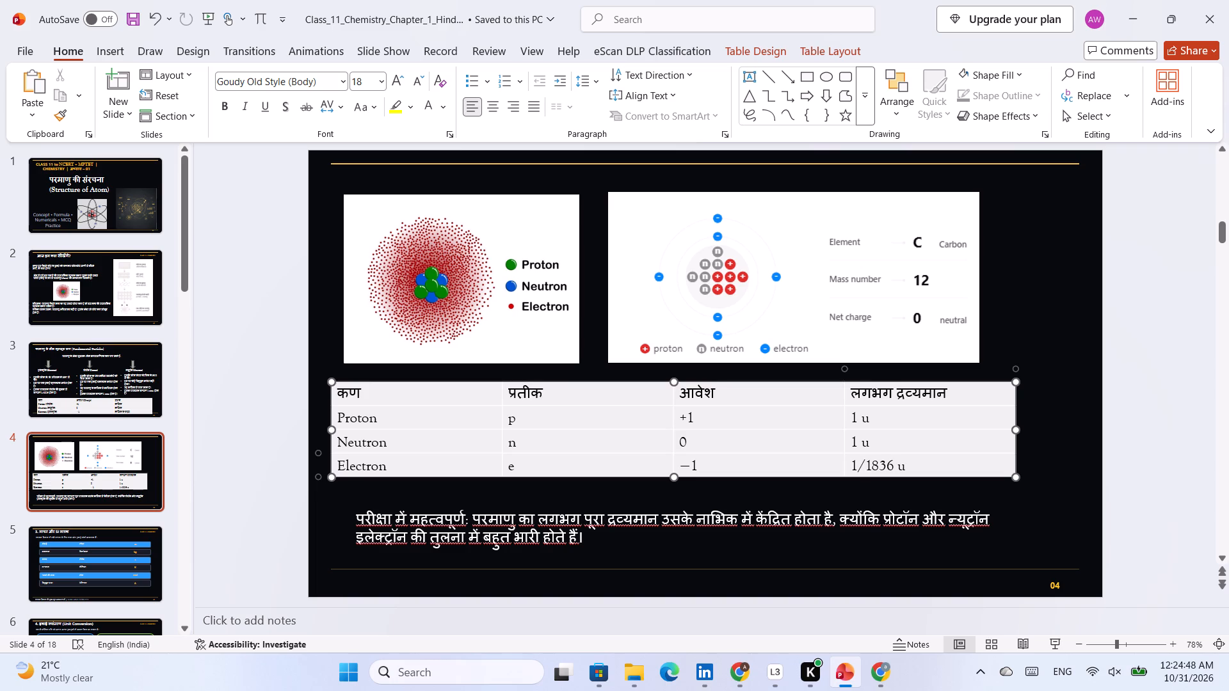
pyautogui.moveTo(849, 465); pyautogui.dragTo(869, 465)
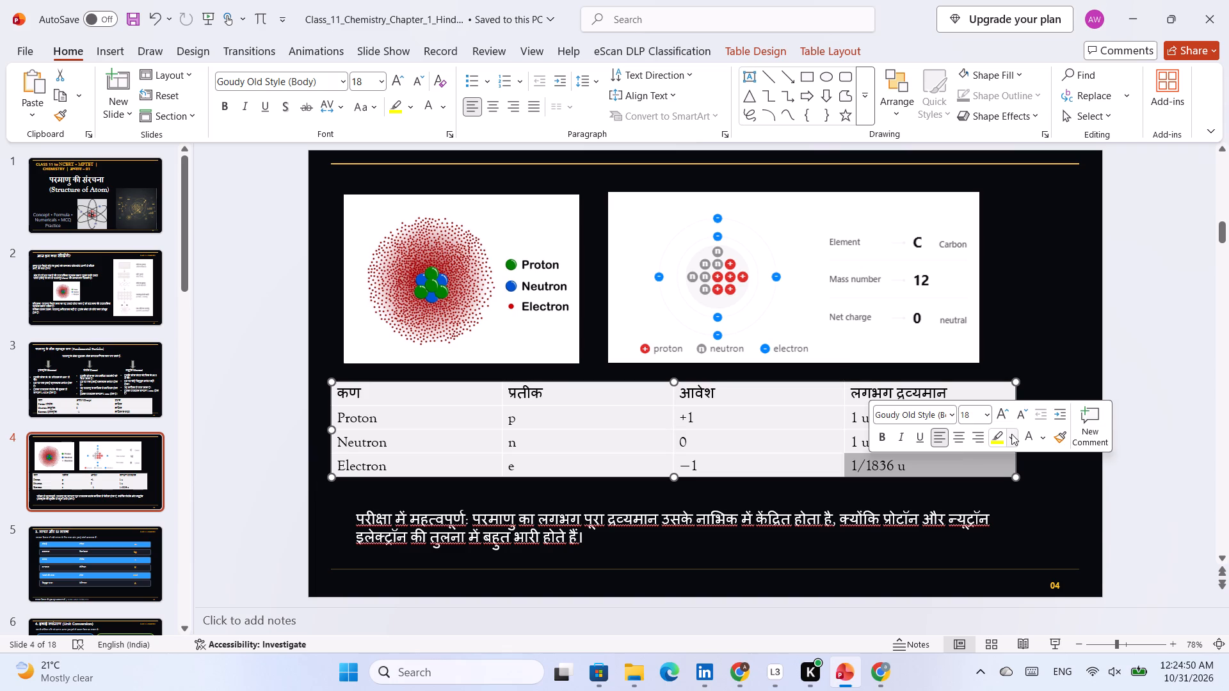
pyautogui.click(1011, 433)
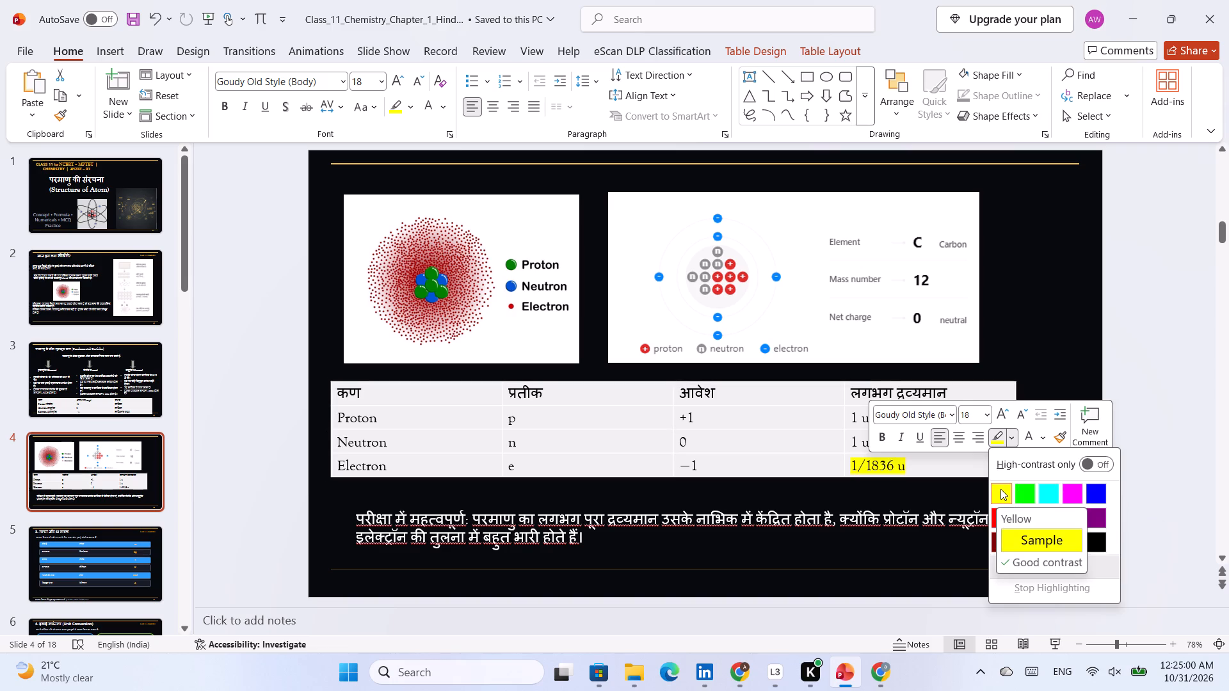
pyautogui.click(1003, 490)
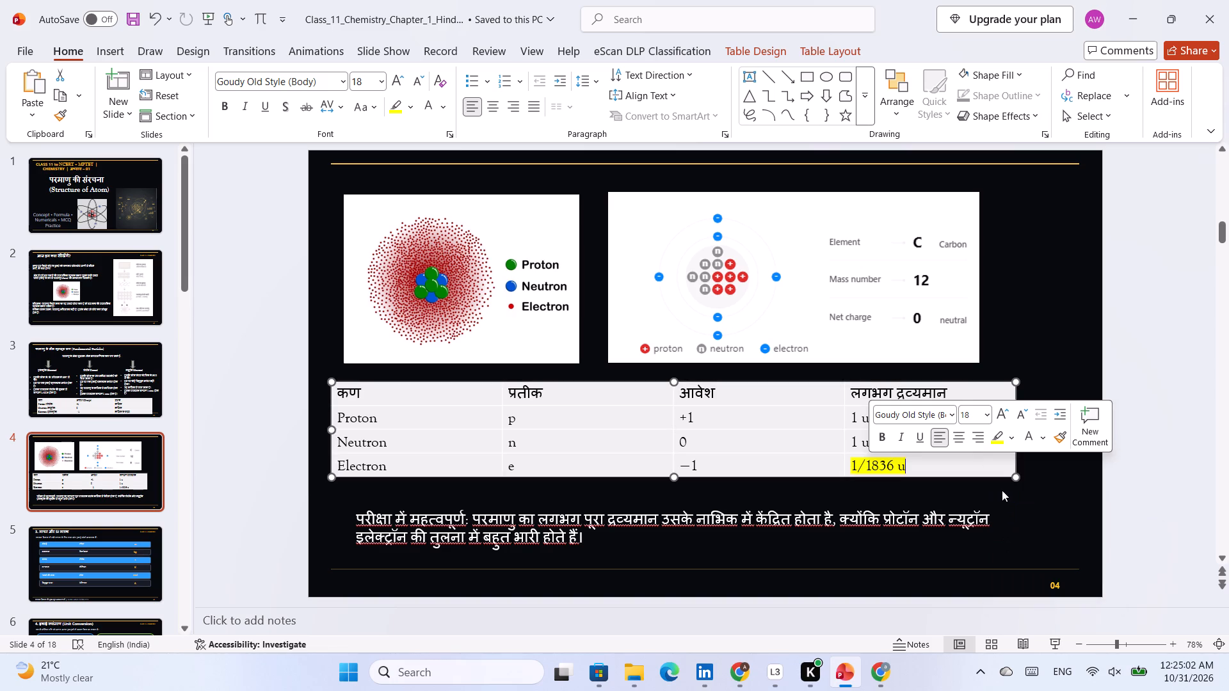
pyautogui.click(1171, 456)
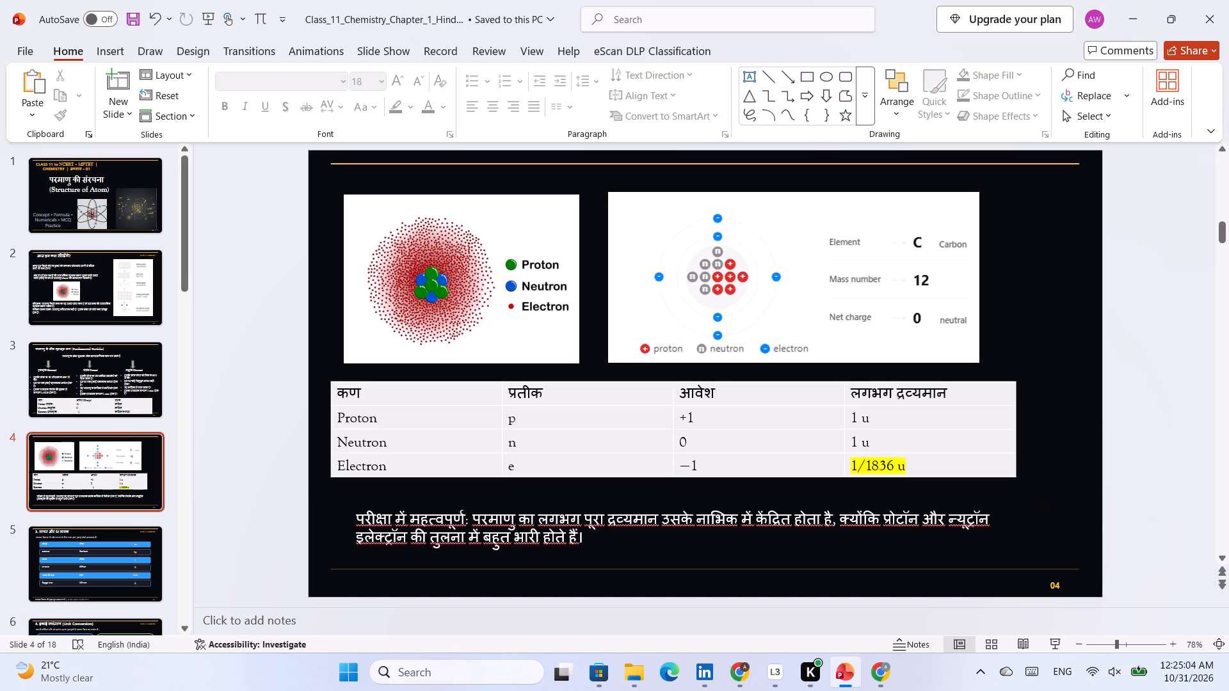
pyautogui.click(993, 469)
pyautogui.tripleClick(994, 468)
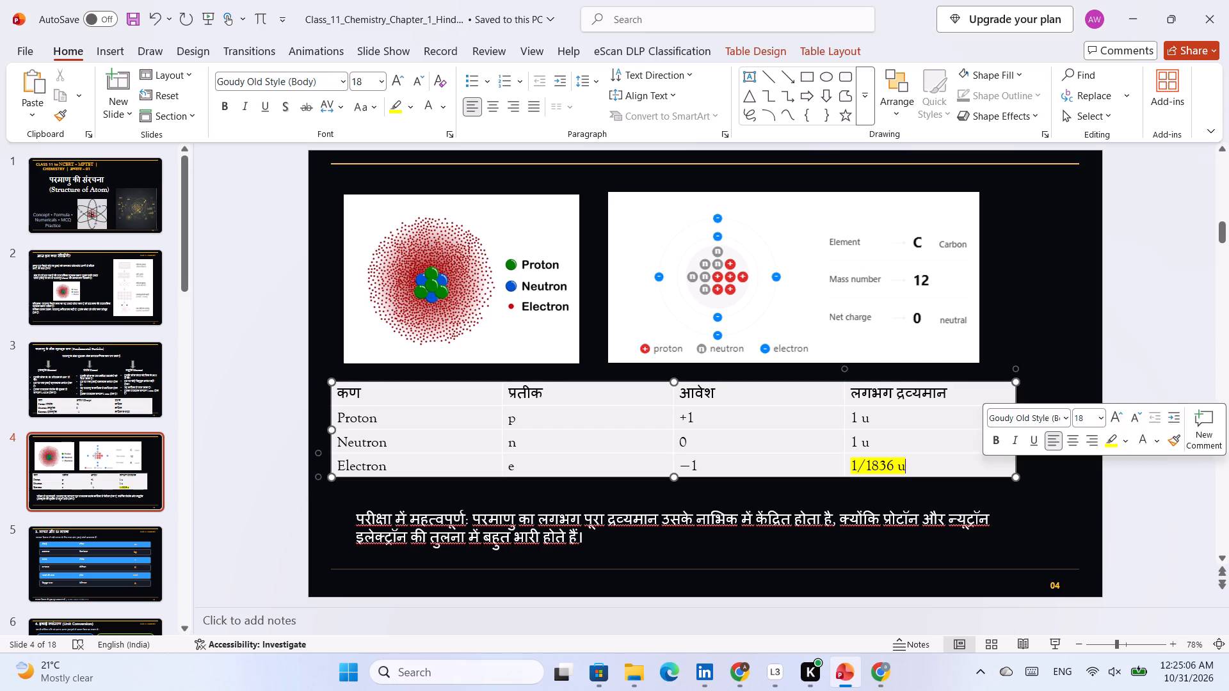
pyautogui.click(927, 461)
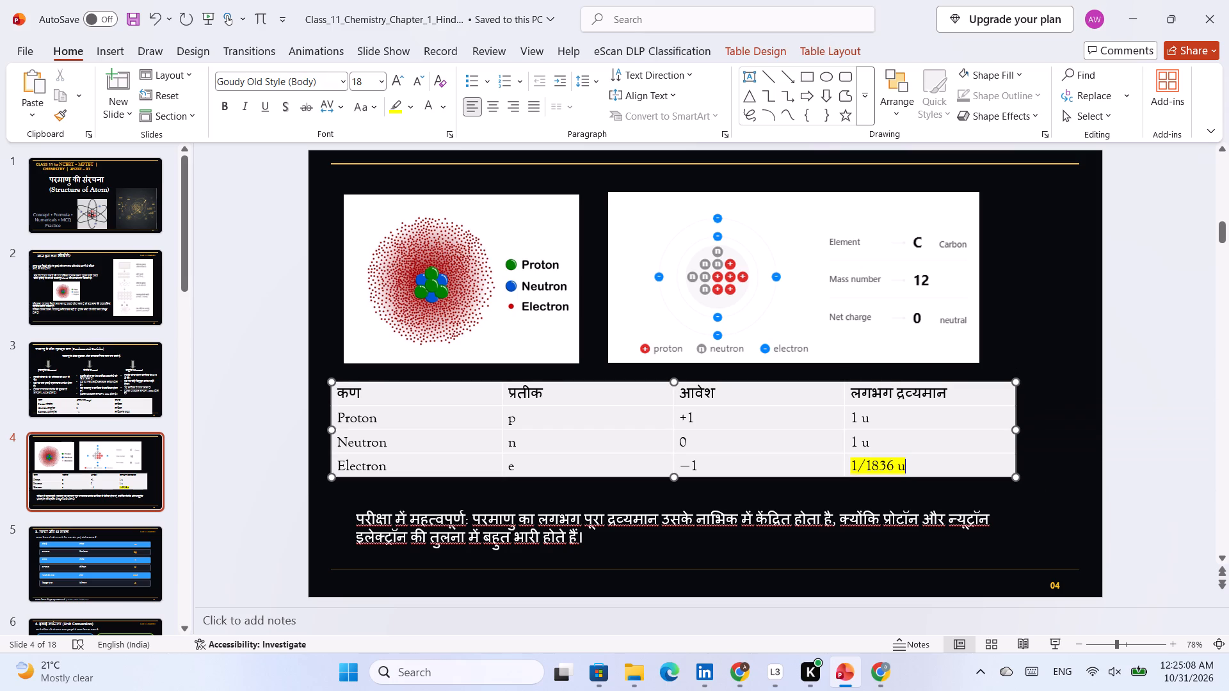
pyautogui.click(1142, 415)
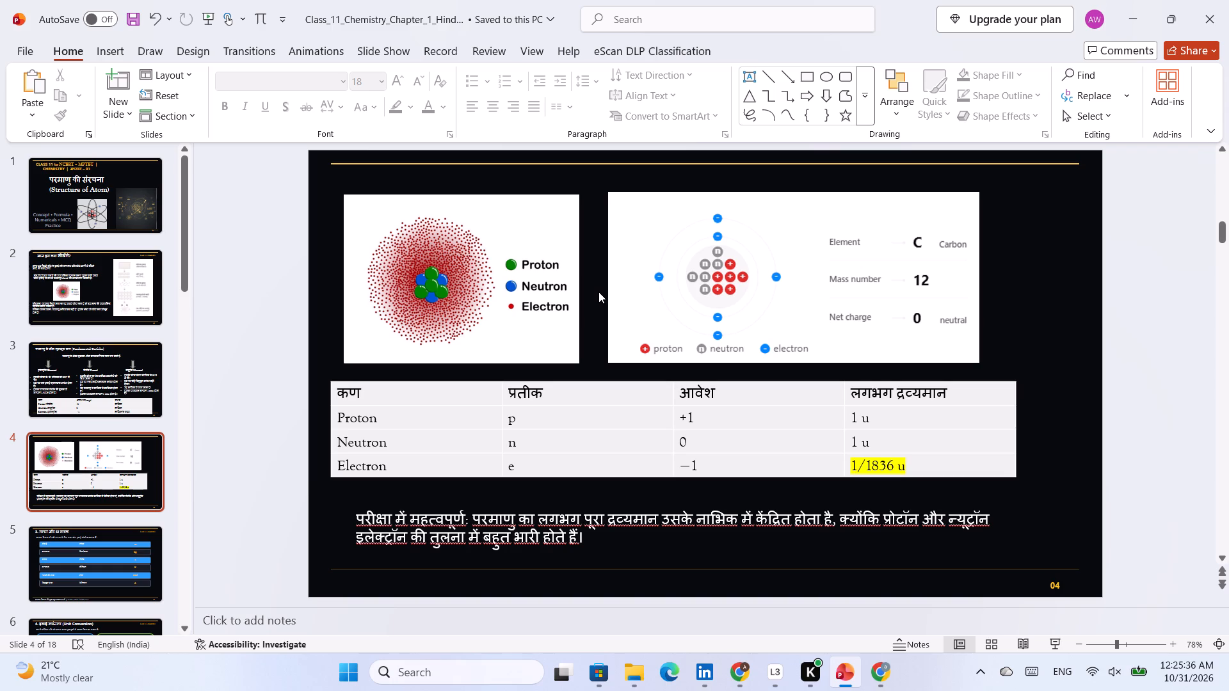
# Change the Electron row's mass in the slide 4 table to 1/1837 u.
pyautogui.click(892, 465)
pyautogui.press('BackSpace')
pyautogui.press('7')
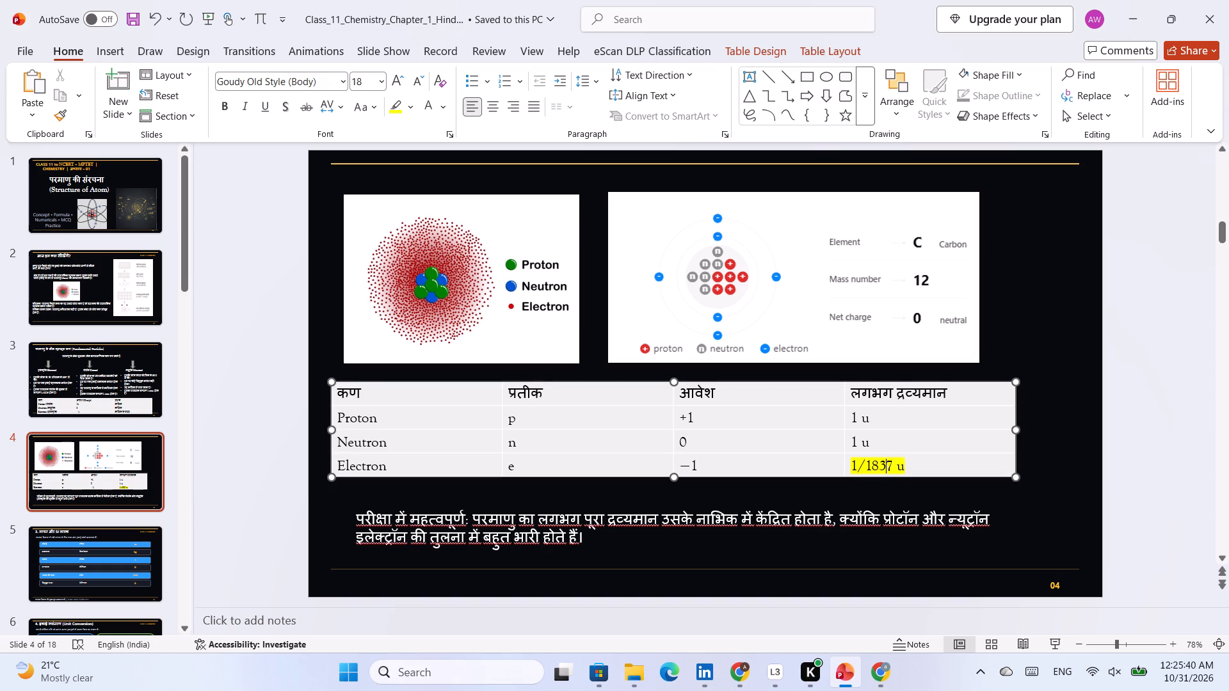
pyautogui.click(1123, 449)
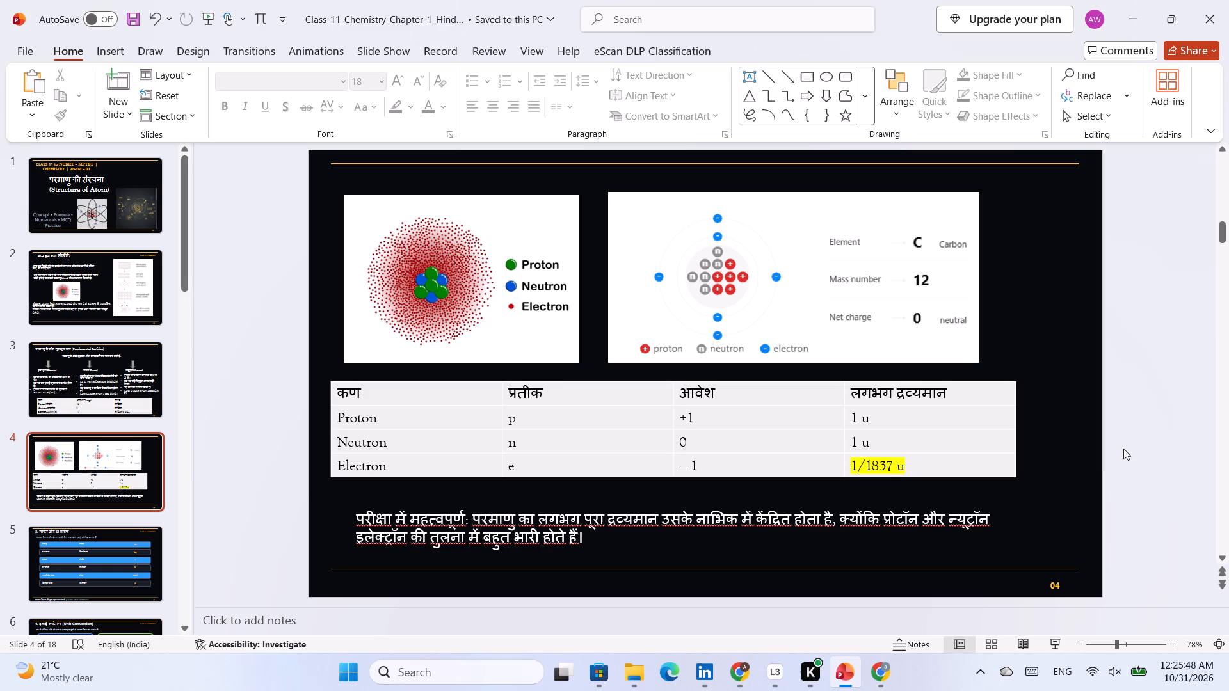
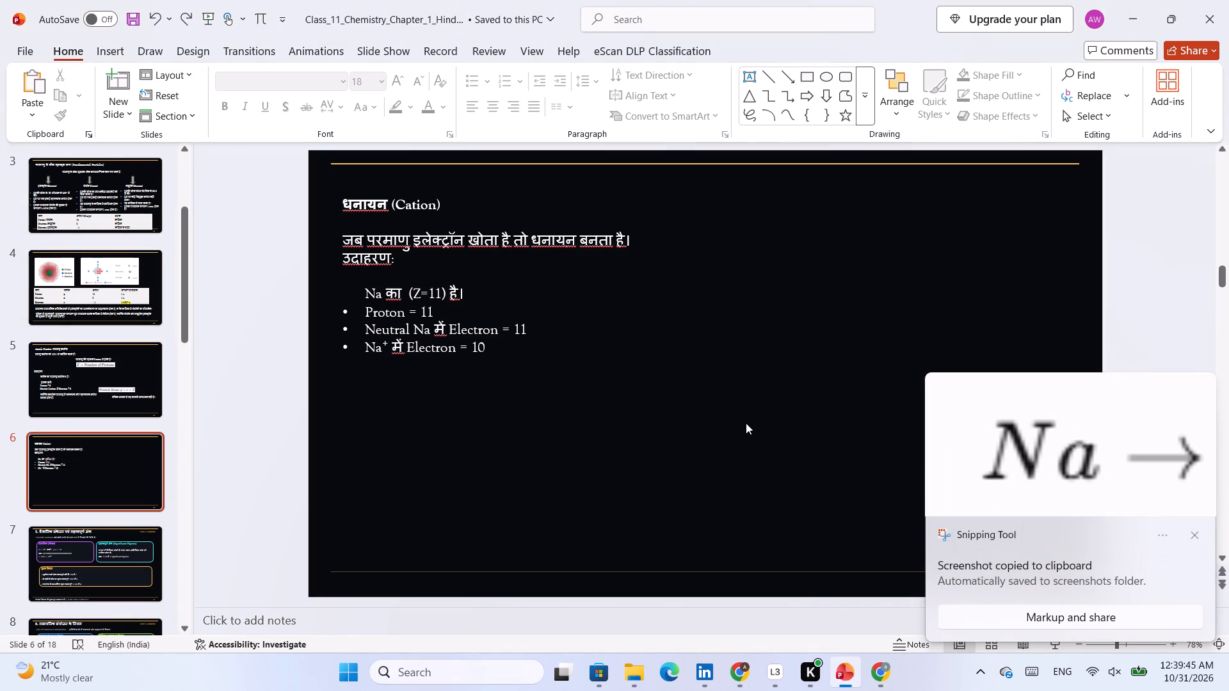
pyautogui.hotkey('ctrl', 'v')
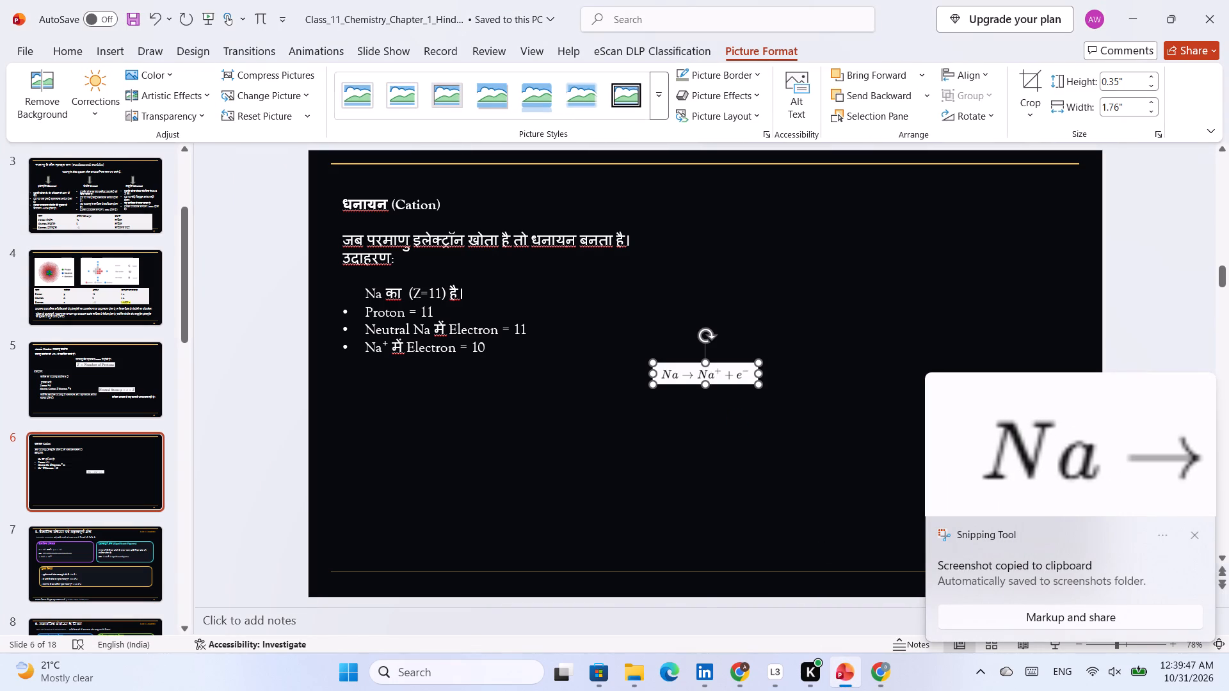
# Enlarge the equation picture to roughly twice its pasted size and position it to the right of the "Na का" line and bullets.
pyautogui.moveTo(728, 376); pyautogui.dragTo(685, 297)
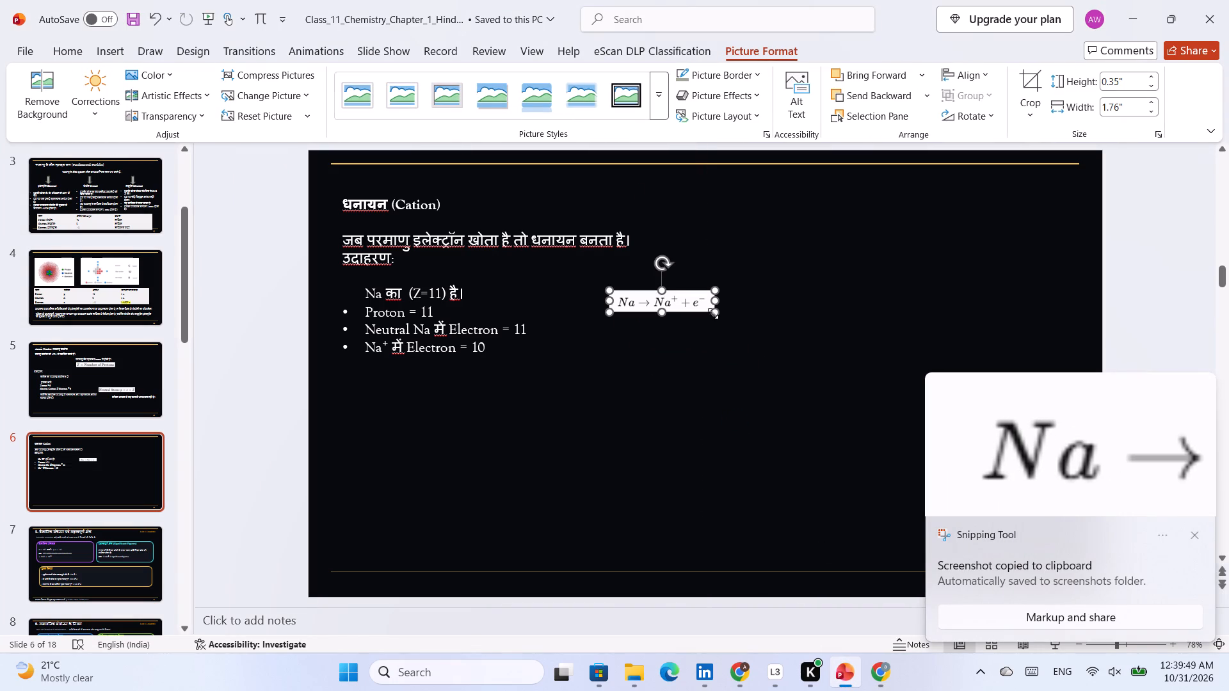
pyautogui.moveTo(713, 314); pyautogui.dragTo(759, 345)
pyautogui.moveTo(764, 324); pyautogui.dragTo(753, 315)
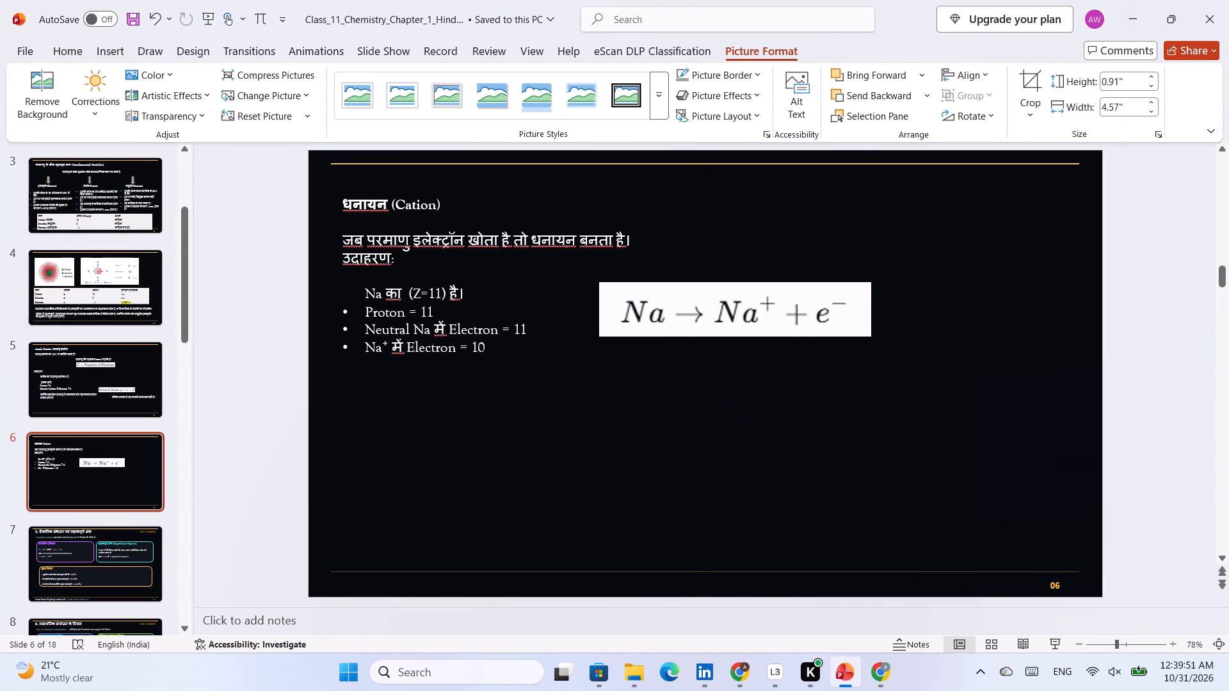
pyautogui.moveTo(753, 315); pyautogui.dragTo(751, 309)
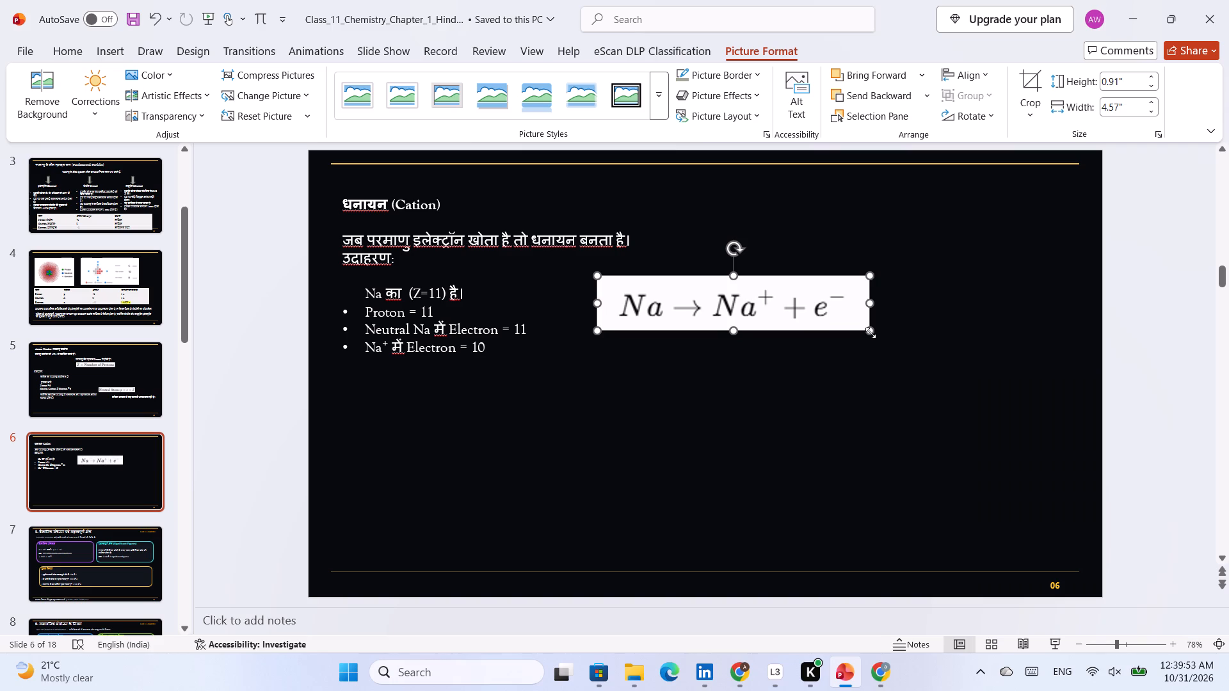
pyautogui.moveTo(871, 333); pyautogui.dragTo(837, 318)
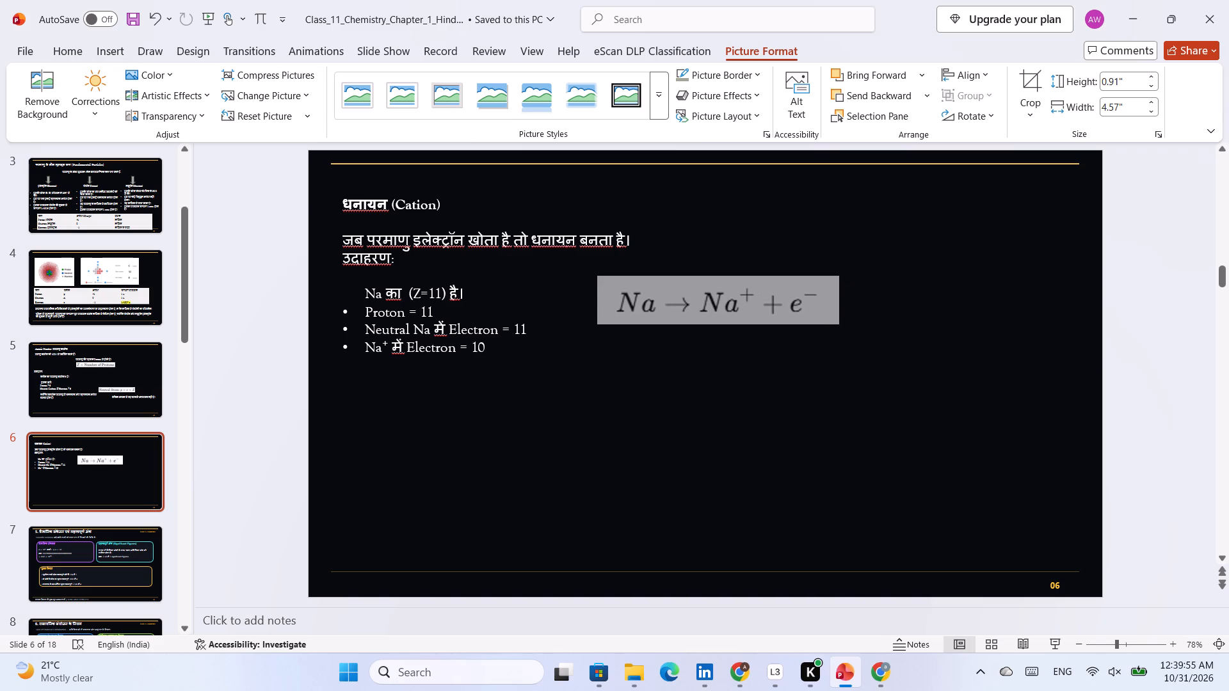
pyautogui.moveTo(837, 318); pyautogui.dragTo(832, 314)
pyautogui.click(908, 314)
pyautogui.click(801, 299)
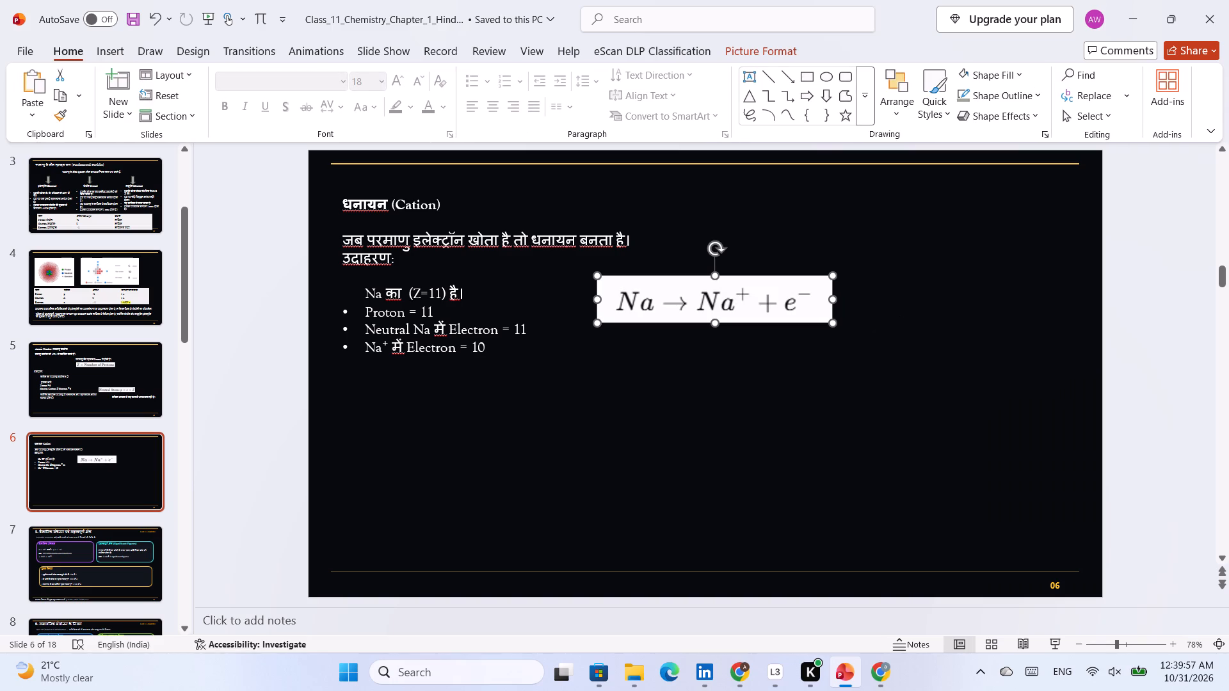
# Shrink the Na → Na⁺ + e⁻ equation picture slightly on slide 6, keeping it beside the Cation text.
pyautogui.moveTo(830, 321); pyautogui.dragTo(812, 300)
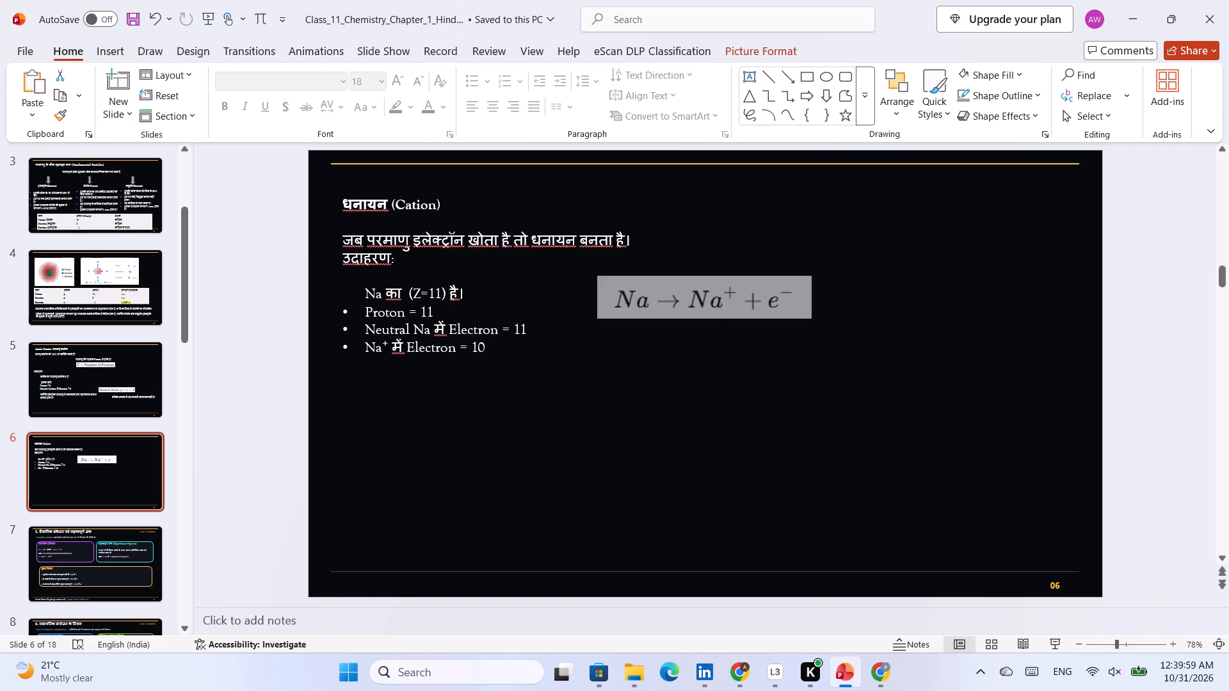
pyautogui.moveTo(812, 300); pyautogui.dragTo(804, 293)
pyautogui.click(896, 301)
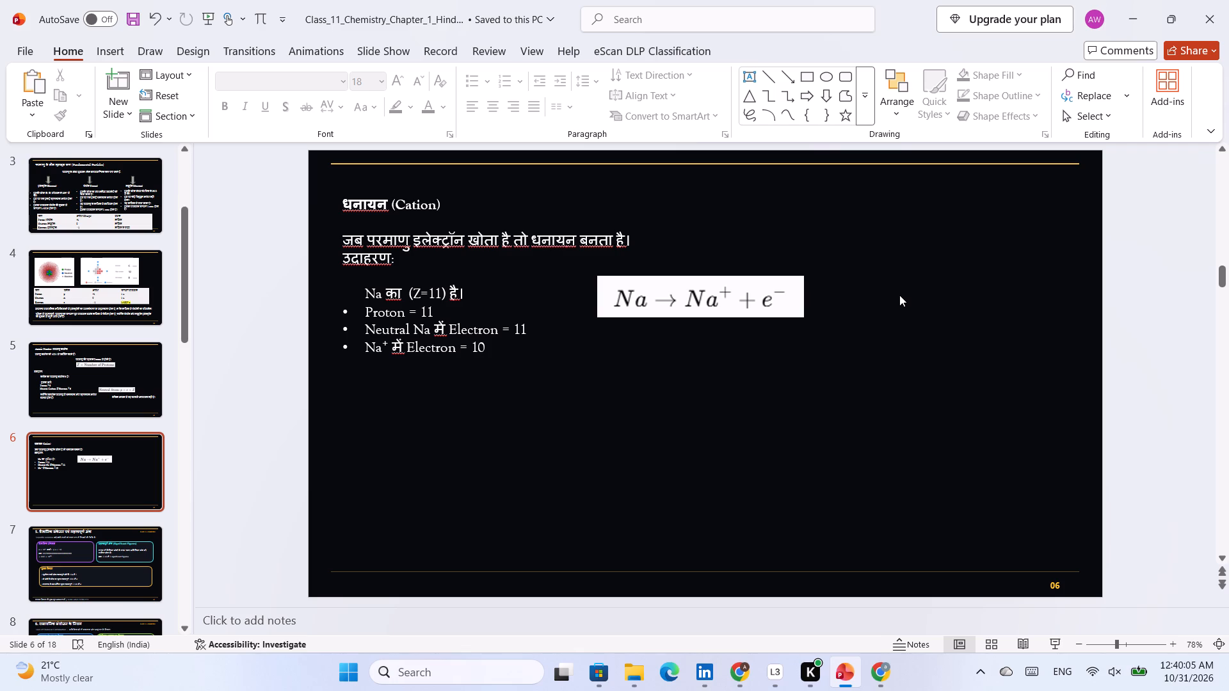
# Copy the ऋणायन (Anion) section through its Cl⁻ bullet from ChatGPT in Chrome and paste it in PowerPoint on slide 6, below the equation picture.
pyautogui.click(867, 676)
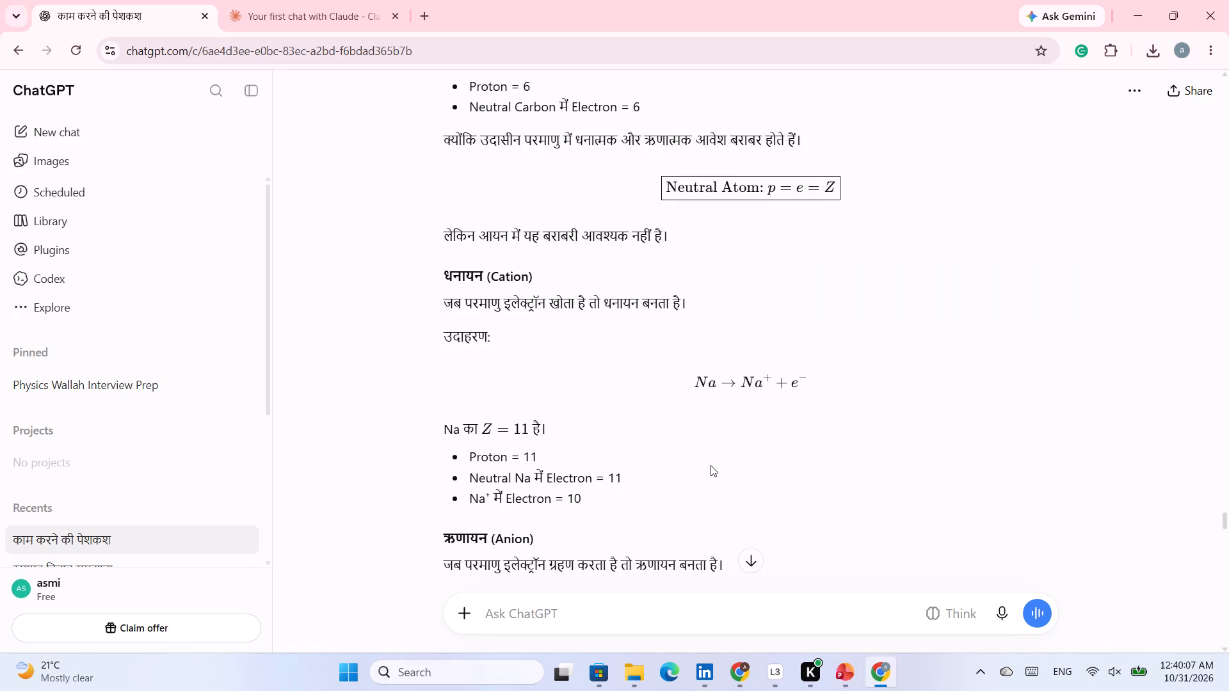
pyautogui.click(712, 465)
pyautogui.scroll(-3, 686, 456)
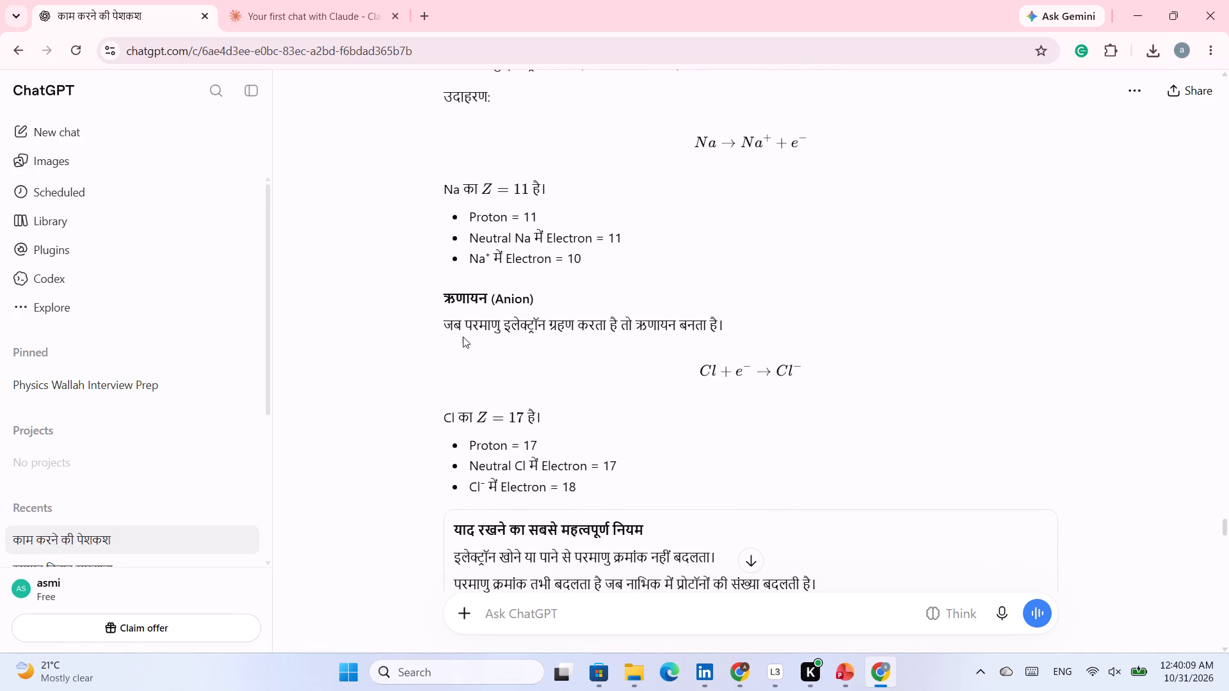
pyautogui.scroll(3, 663, 382)
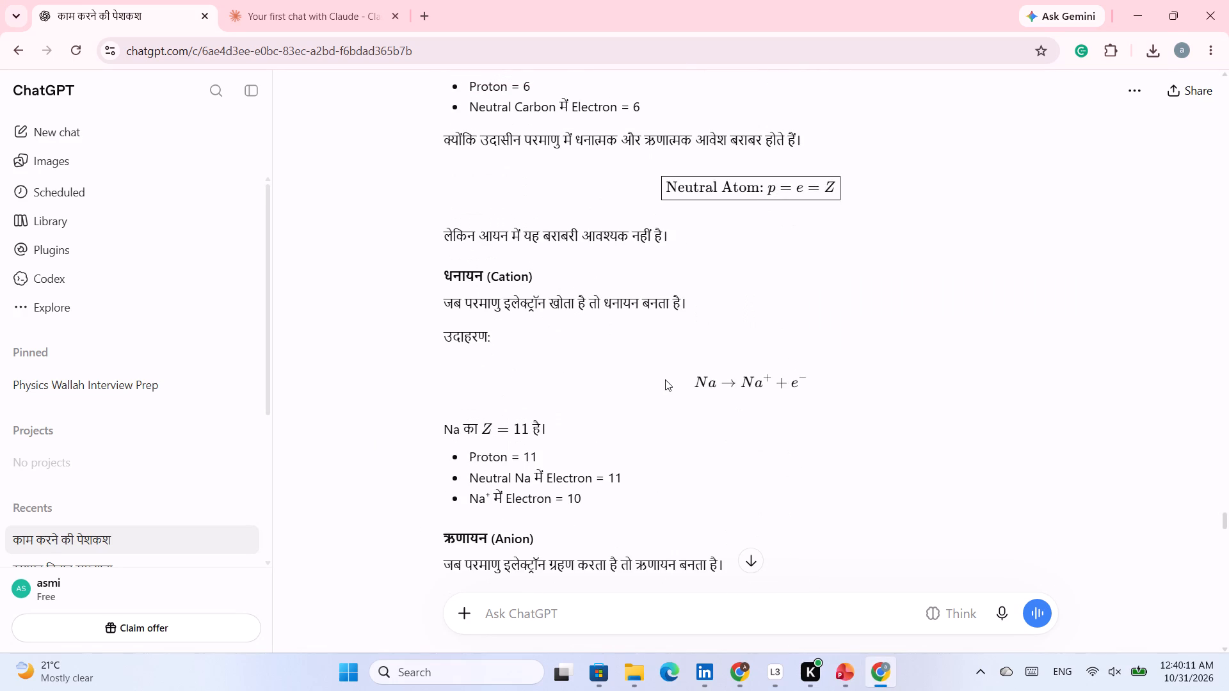
pyautogui.scroll(-4, 658, 391)
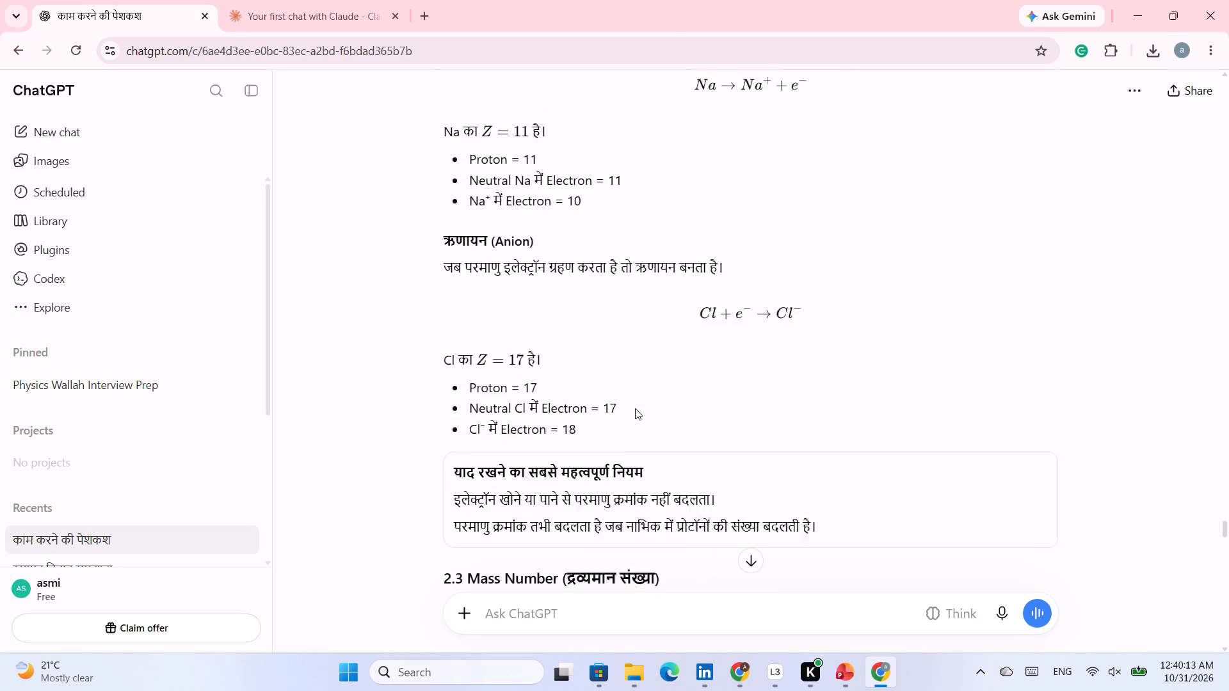
pyautogui.moveTo(442, 216); pyautogui.dragTo(457, 215)
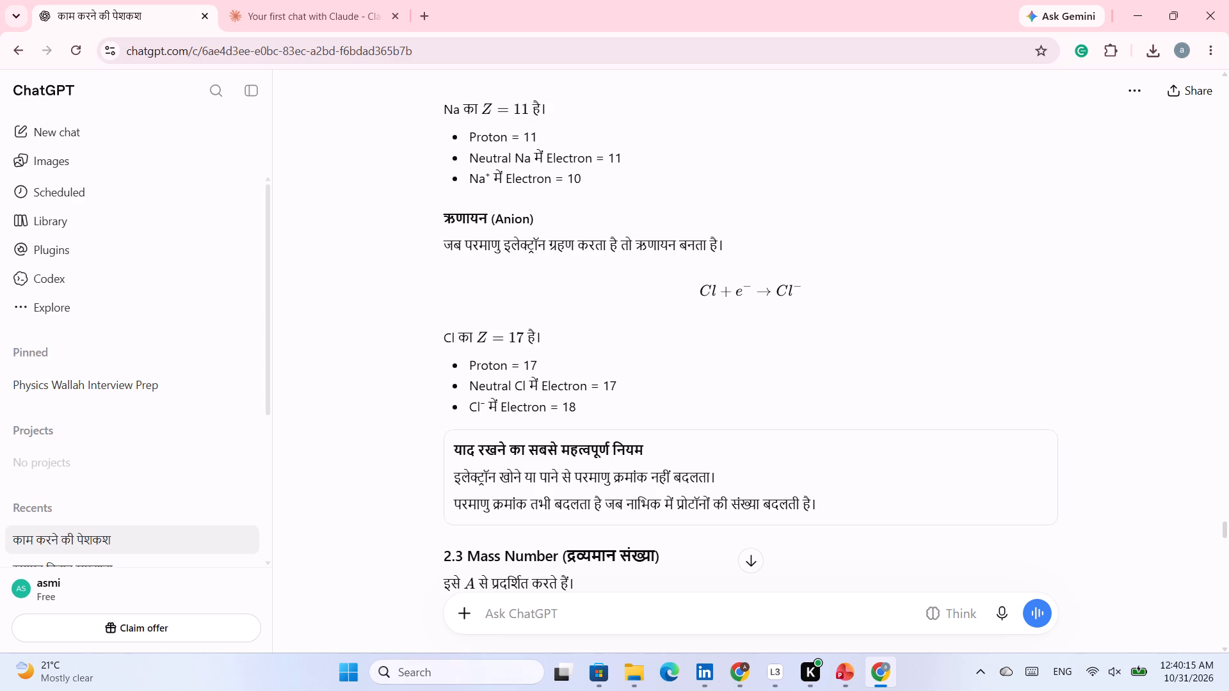
pyautogui.moveTo(457, 215); pyautogui.dragTo(596, 333)
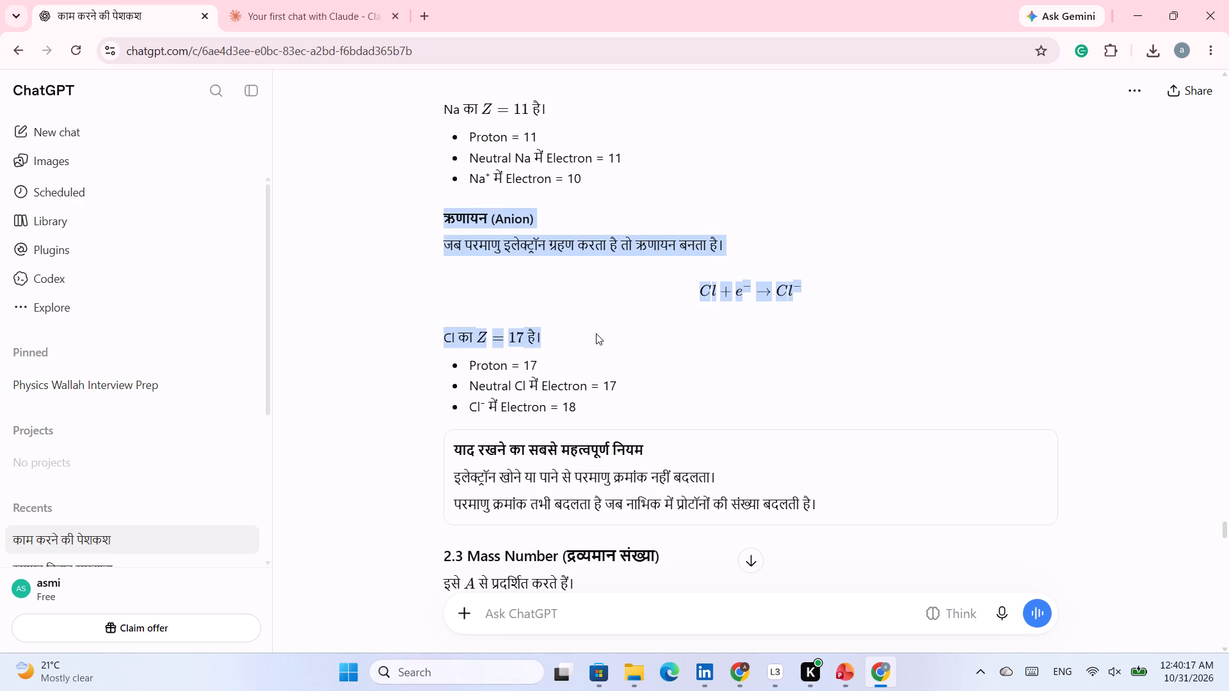
pyautogui.moveTo(596, 333); pyautogui.dragTo(613, 421)
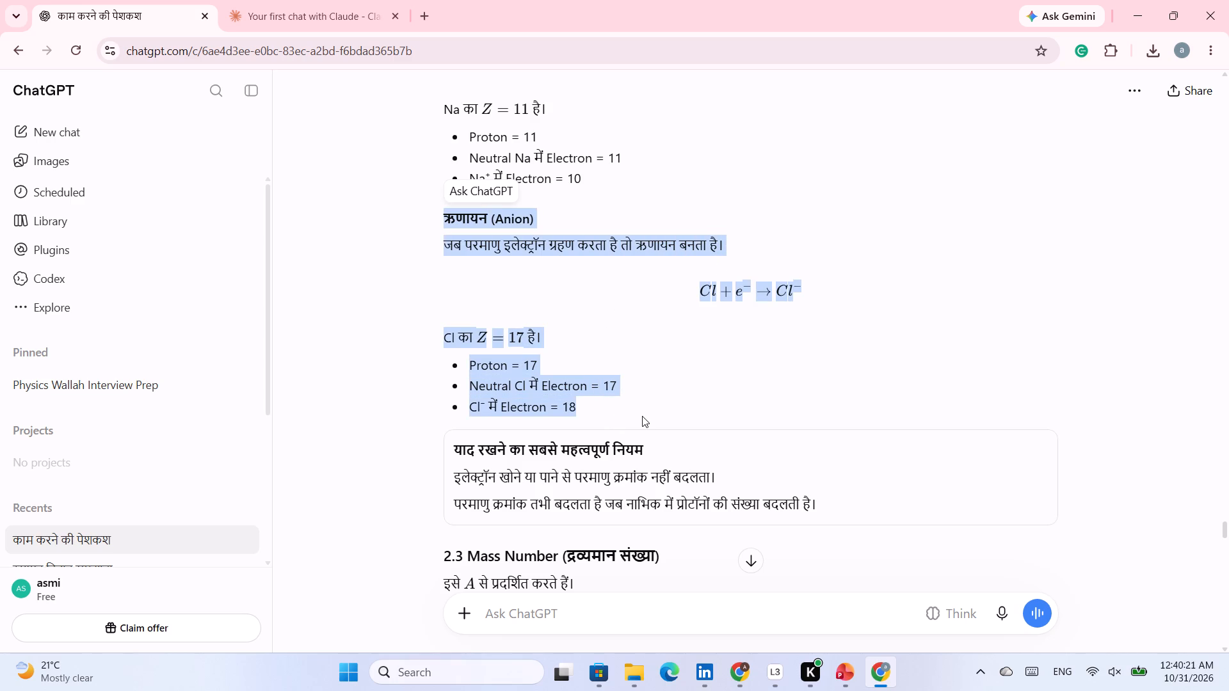
pyautogui.hotkey('ctrl', 'c')
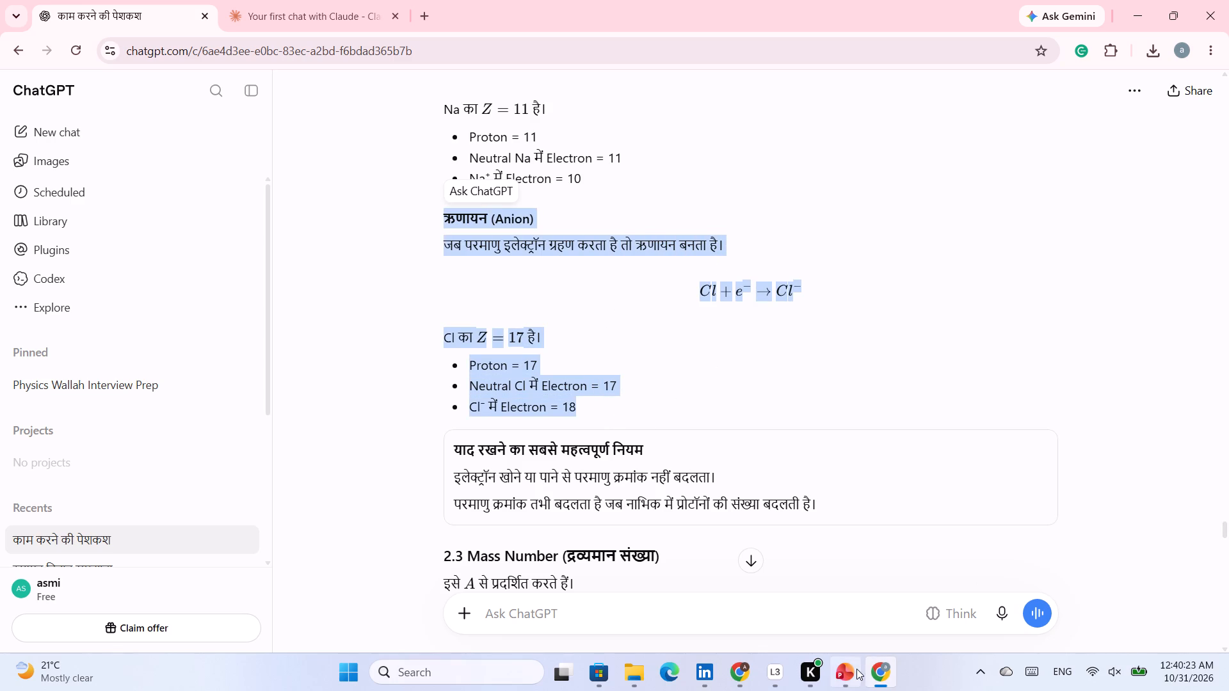
pyautogui.click(856, 669)
pyautogui.click(805, 475)
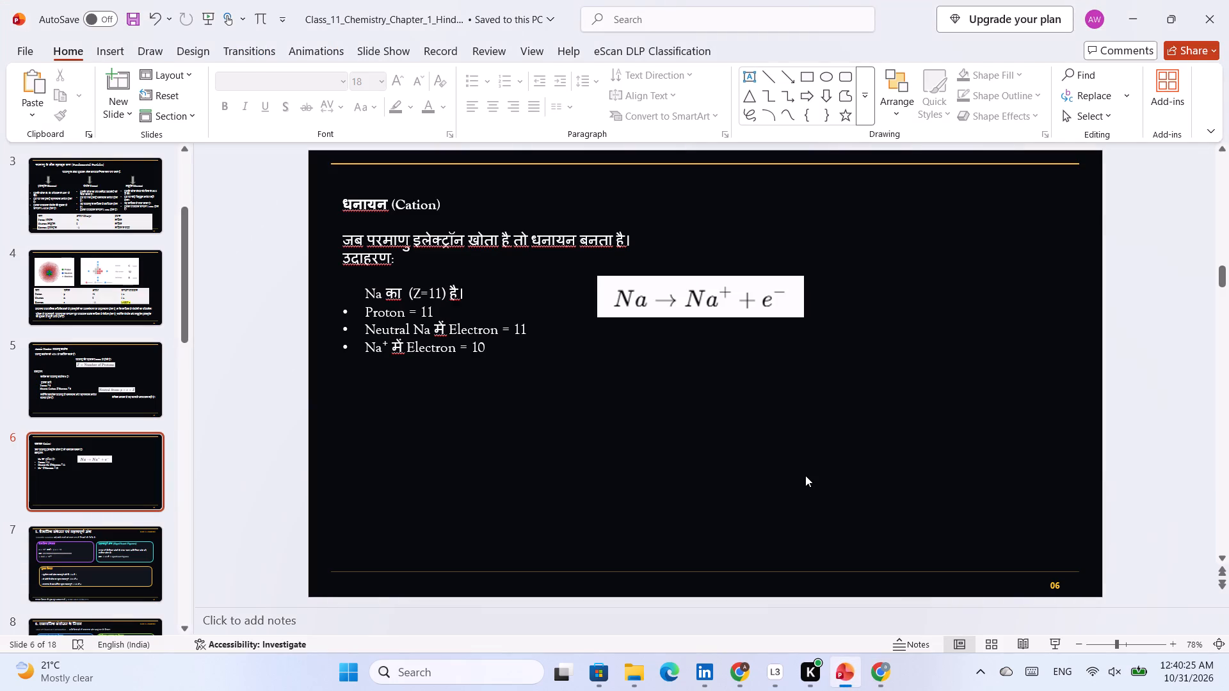
pyautogui.hotkey('ctrl', 'v')
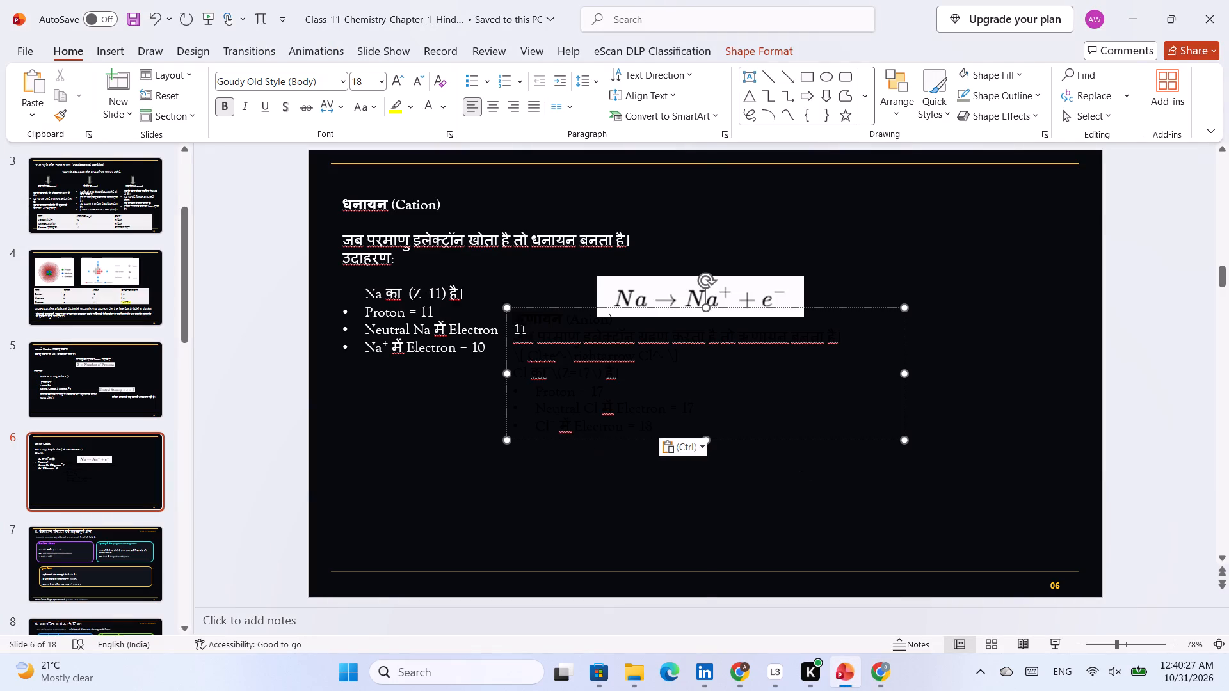
pyautogui.moveTo(599, 439); pyautogui.dragTo(602, 509)
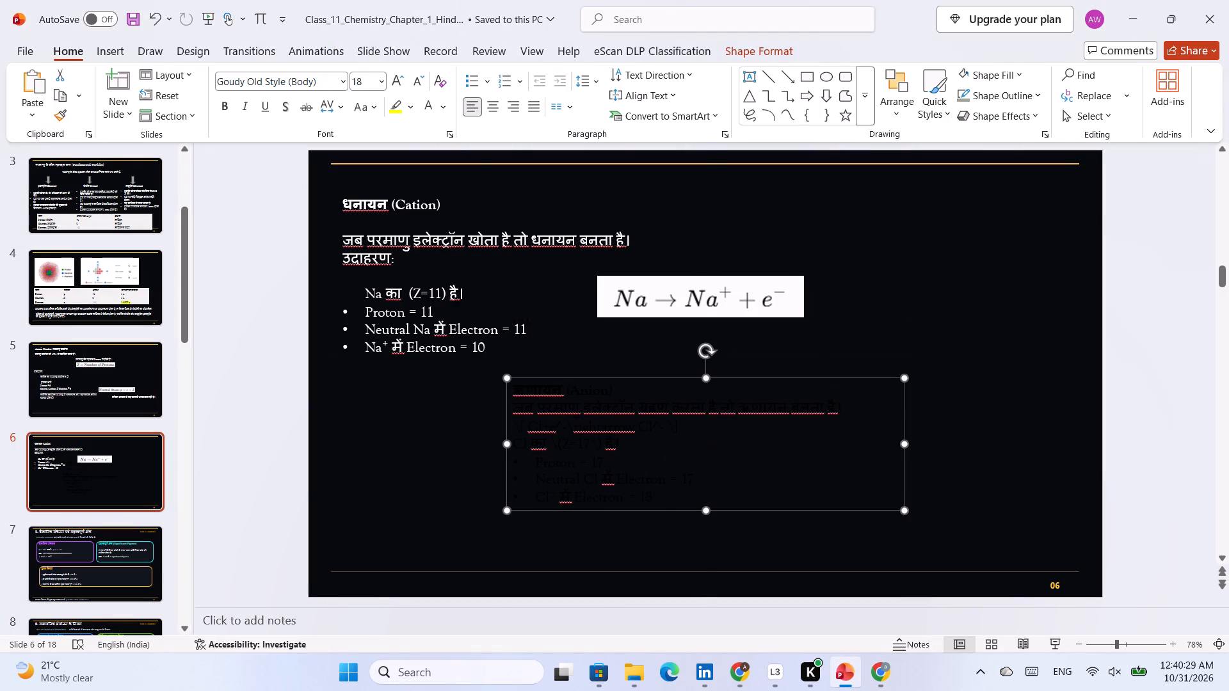
# Change the font colour of the ऋणायन (Anion) heading and its definition line to white.
pyautogui.hotkey('ctrl', 'a')
pyautogui.doubleClick(605, 443)
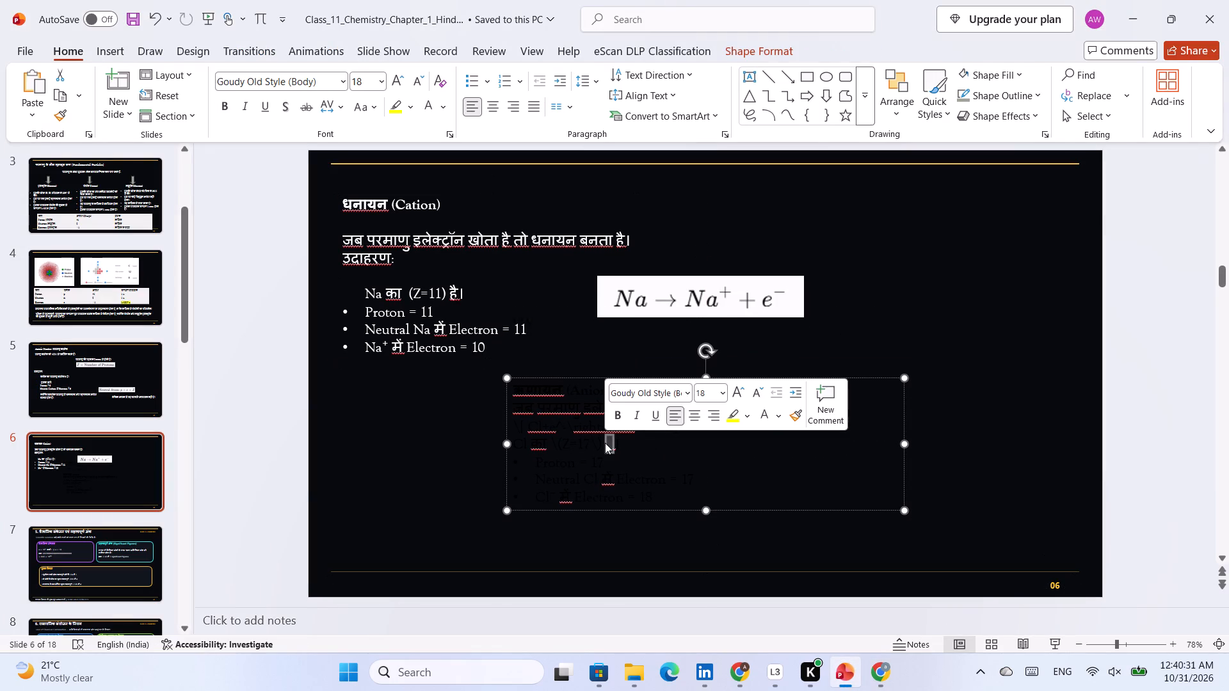
pyautogui.click(647, 480)
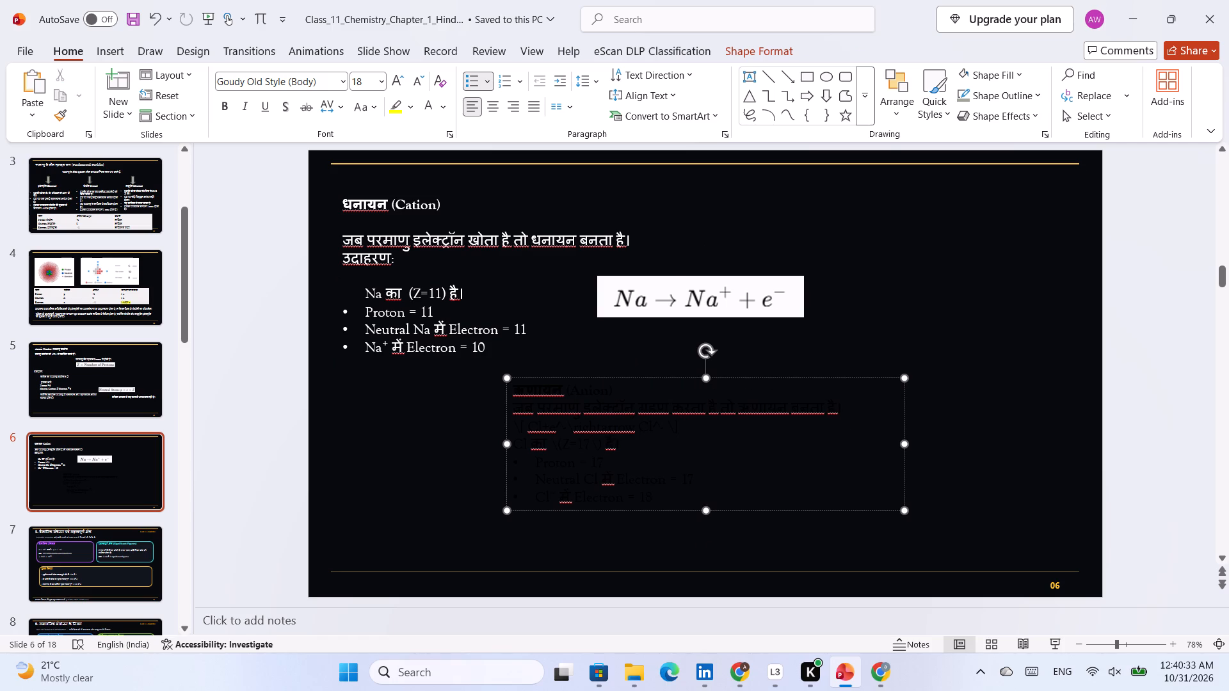
pyautogui.hotkey('ctrl', 'a')
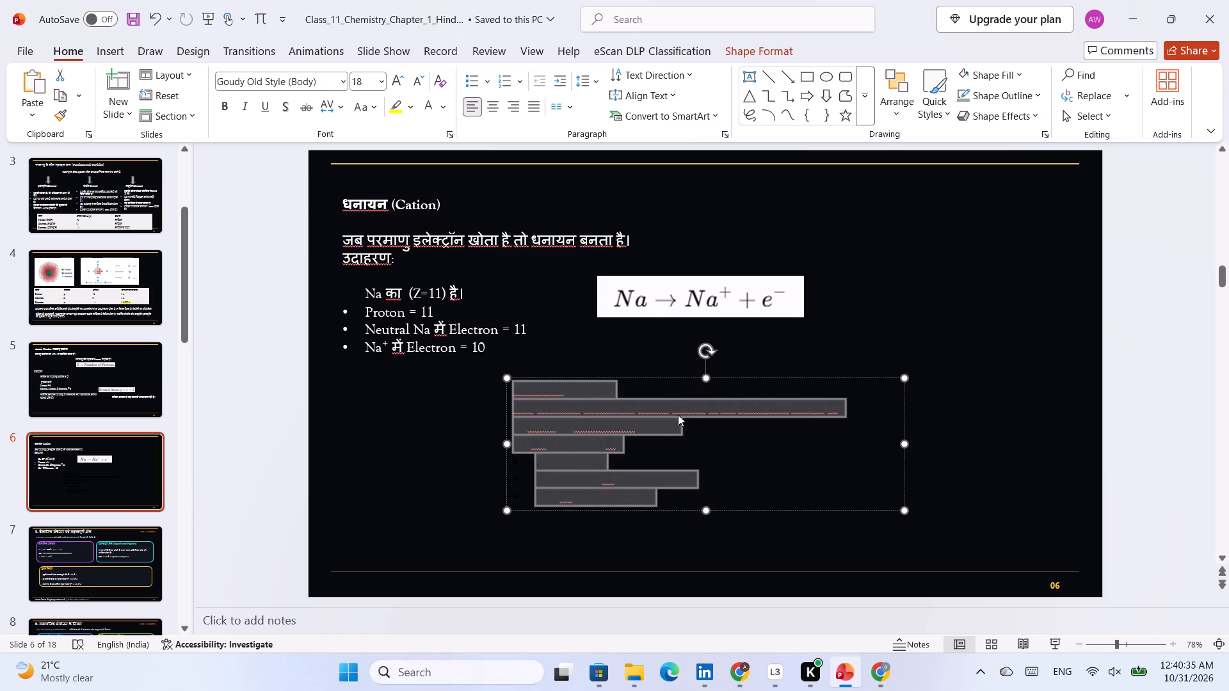
pyautogui.click(684, 410)
pyautogui.doubleClick(684, 410)
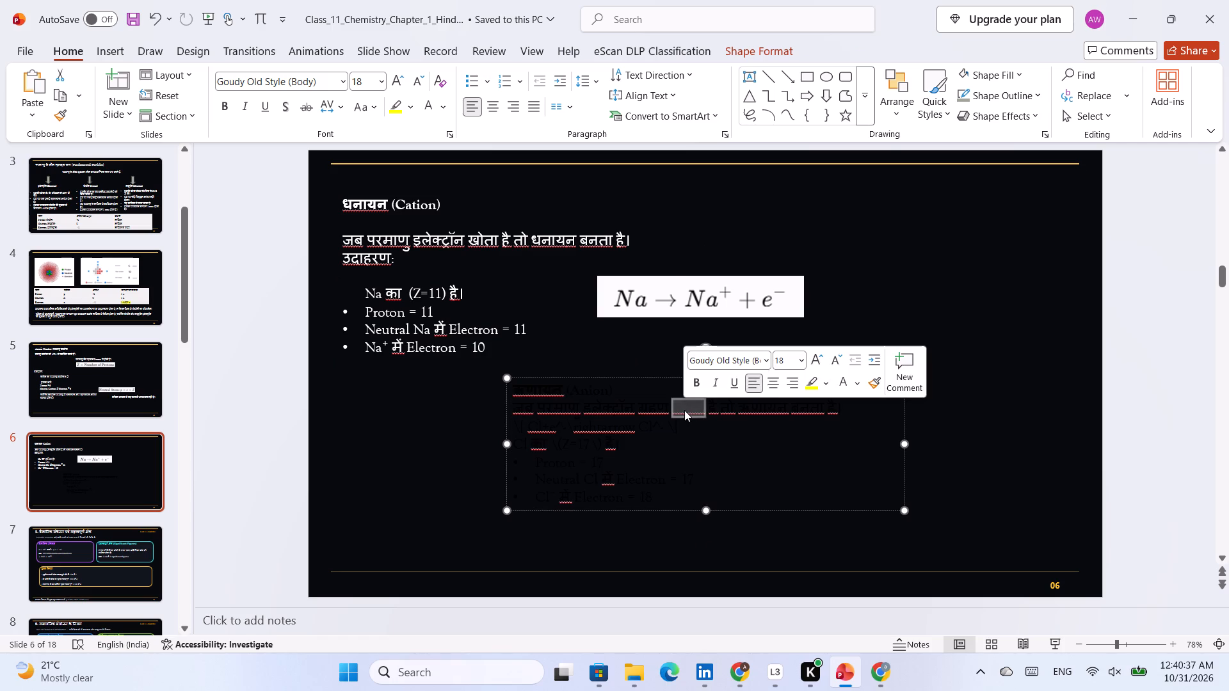
pyautogui.tripleClick(573, 390)
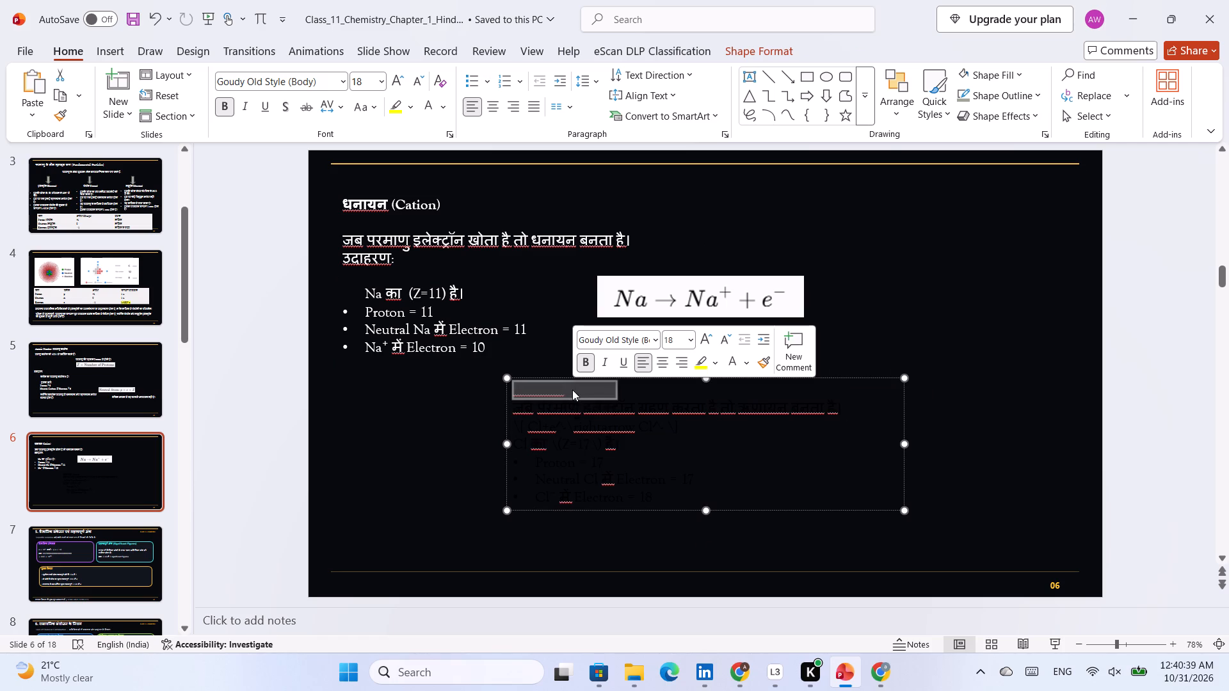
pyautogui.click(734, 359)
pyautogui.tripleClick(655, 416)
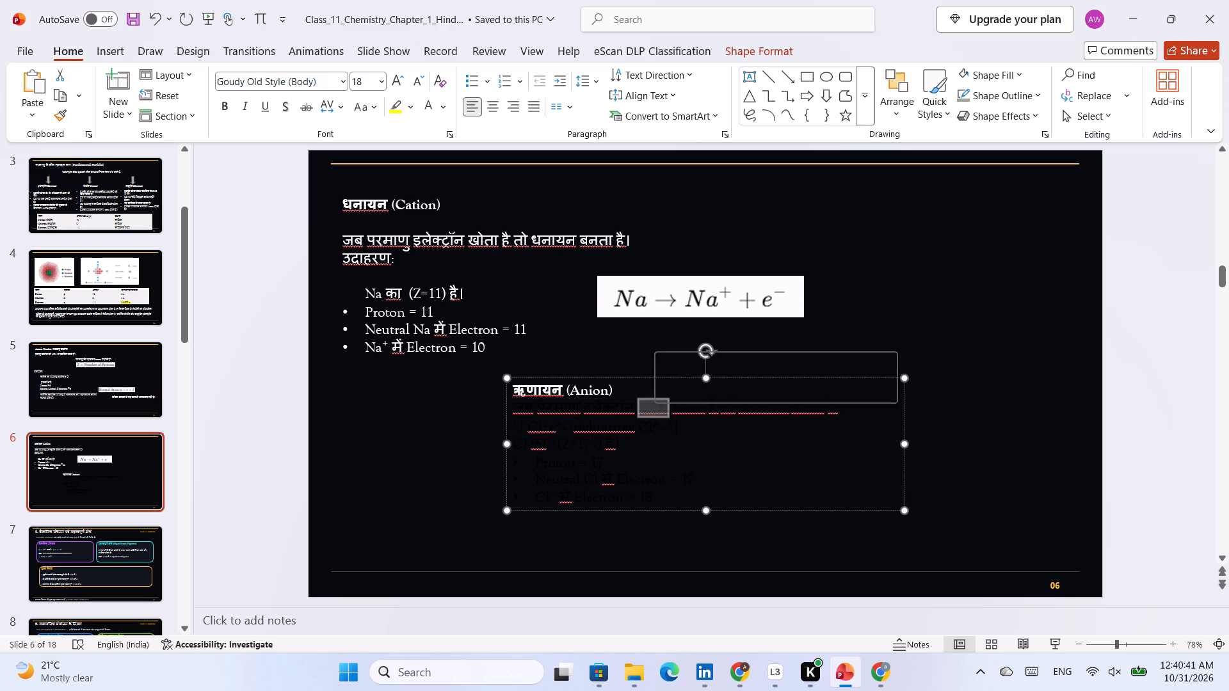
pyautogui.click(818, 392)
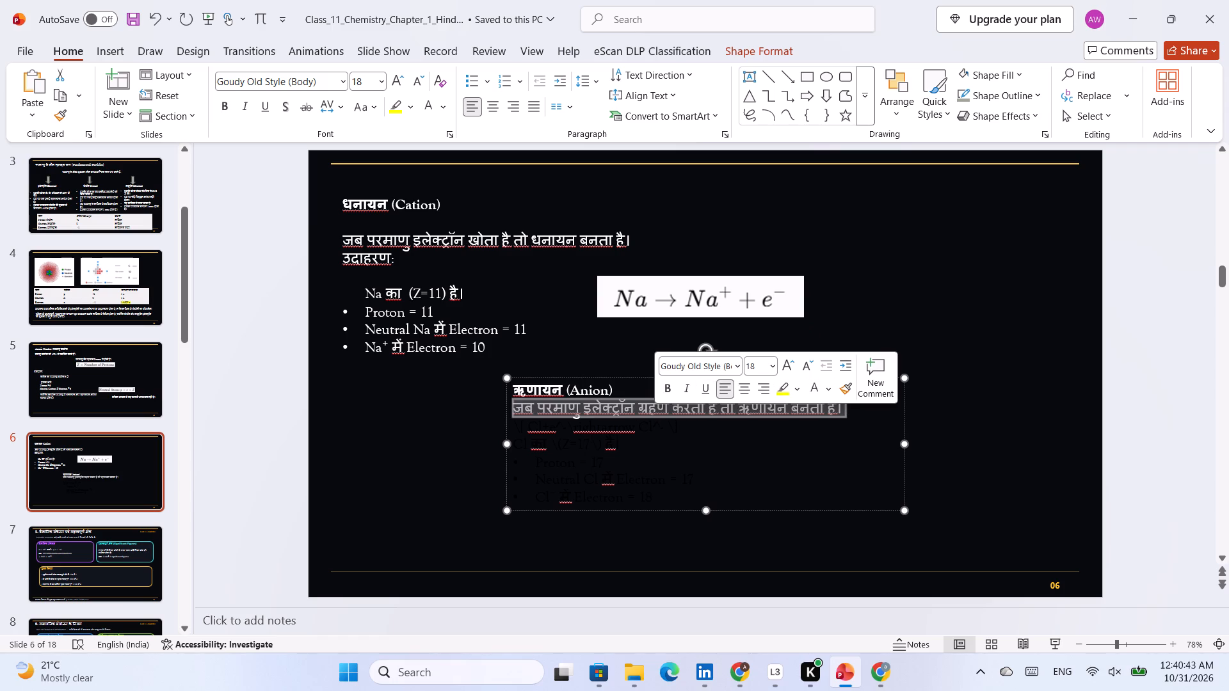
# Change the font colour of the "Cl का" line, the three Anion bullets and the raw equation line to white.
pyautogui.tripleClick(555, 437)
pyautogui.click(715, 410)
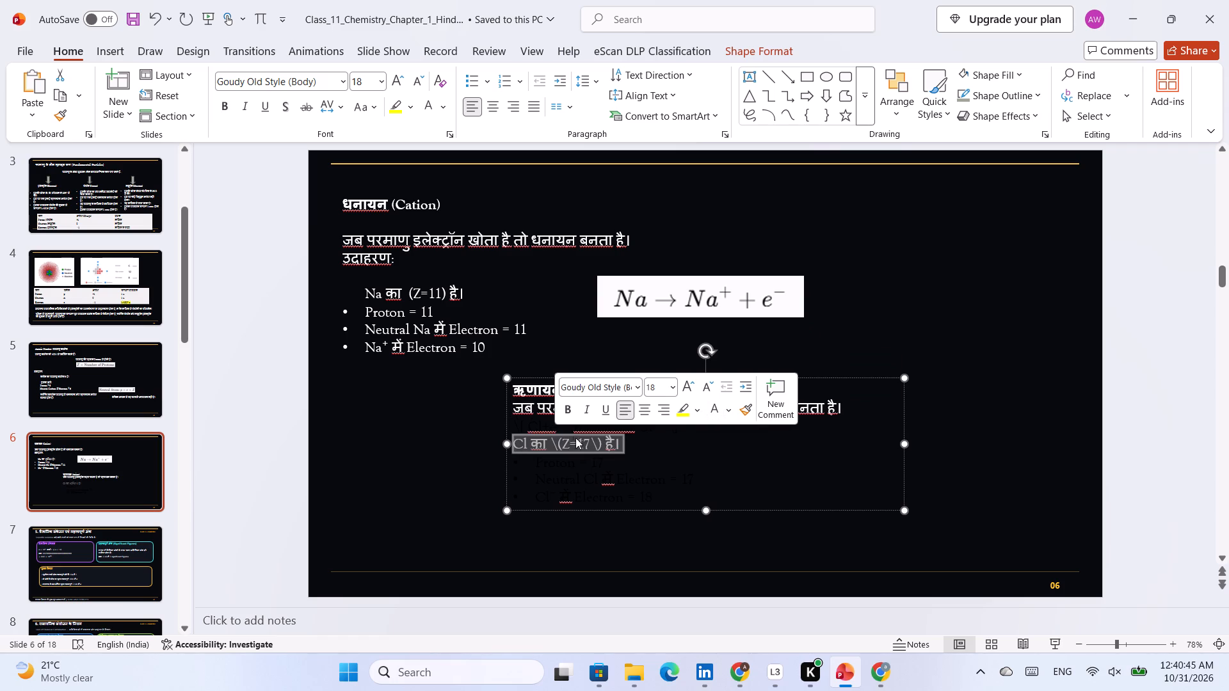
pyautogui.tripleClick(545, 466)
pyautogui.click(711, 431)
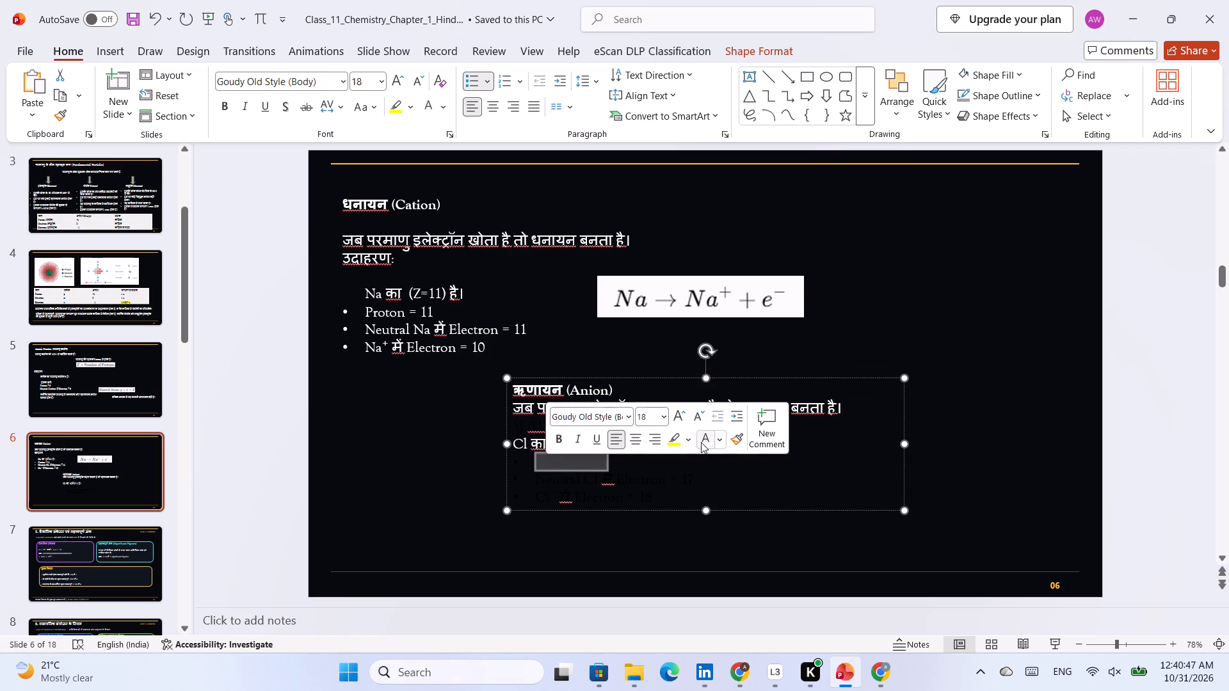
pyautogui.tripleClick(562, 482)
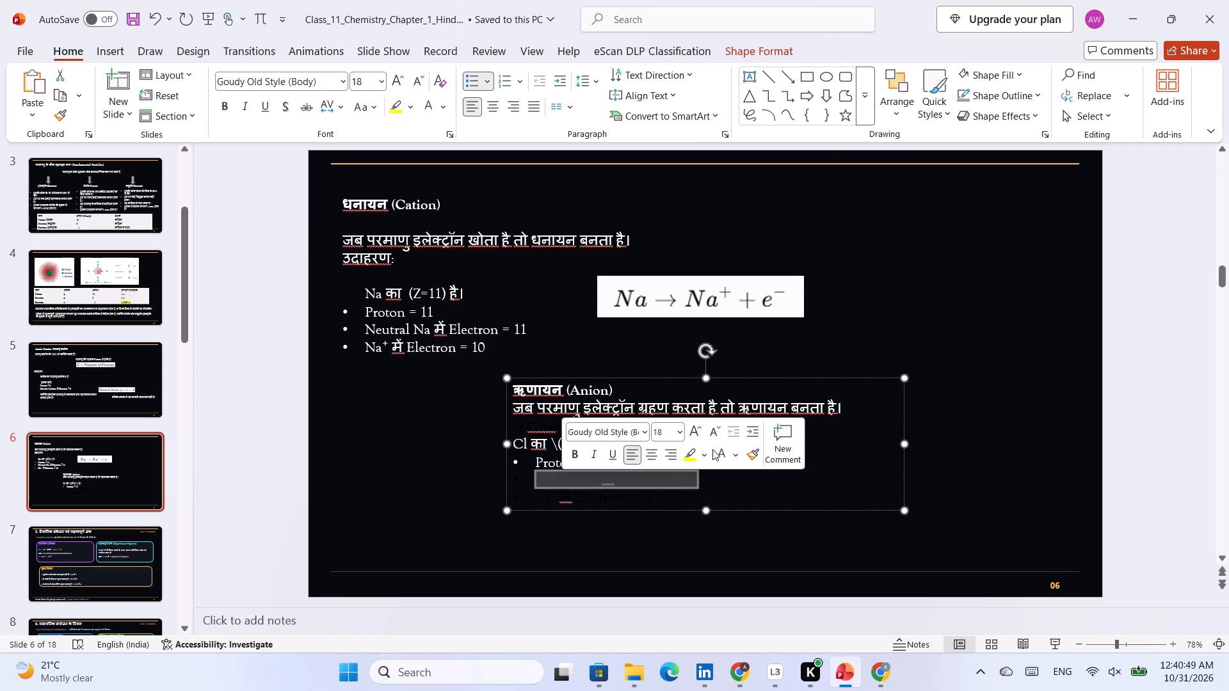
pyautogui.click(713, 449)
pyautogui.tripleClick(570, 498)
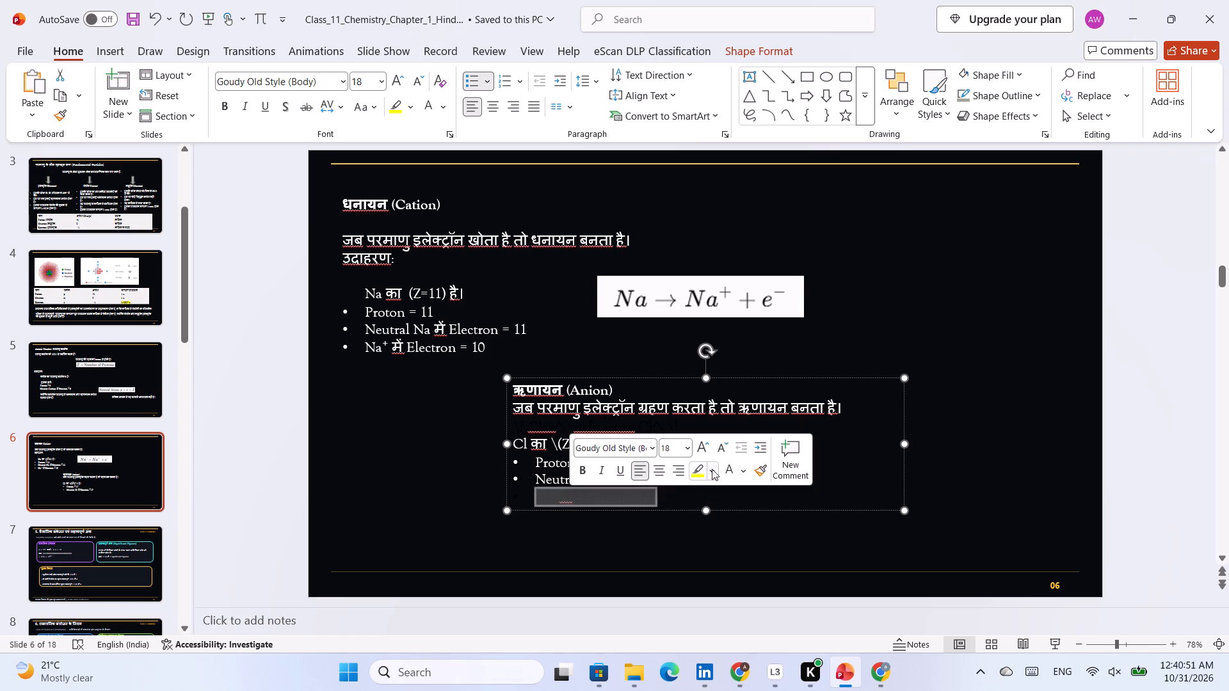
pyautogui.click(723, 467)
pyautogui.click(692, 510)
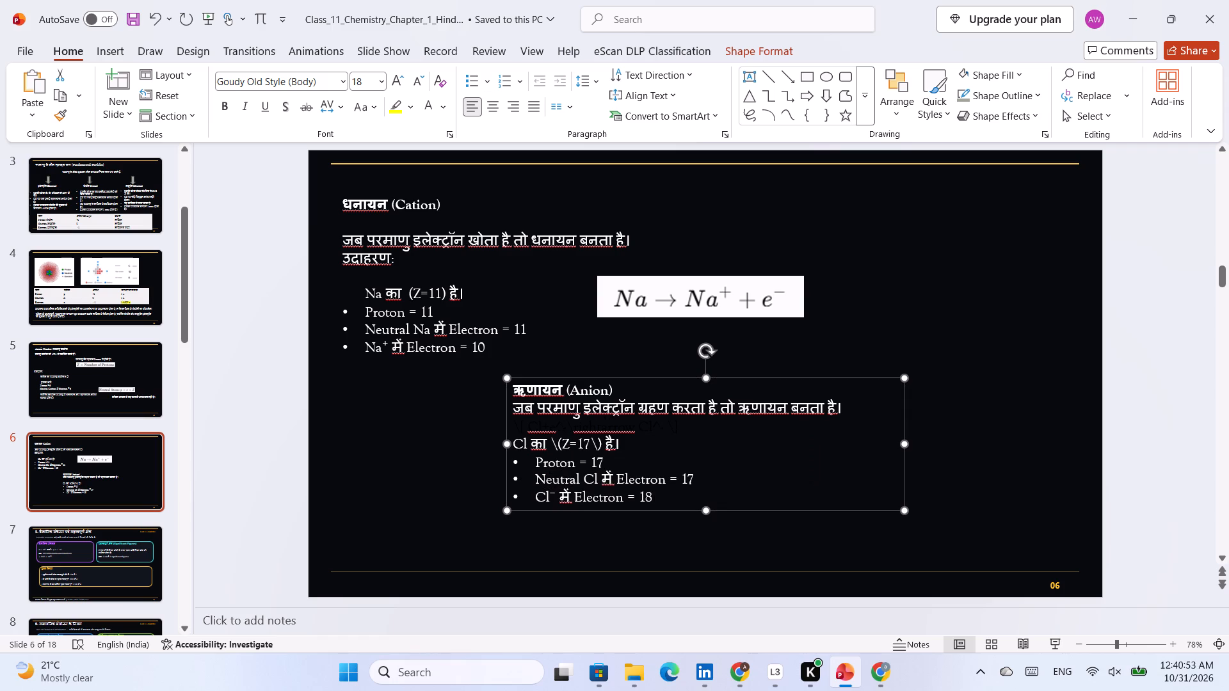
pyautogui.tripleClick(586, 433)
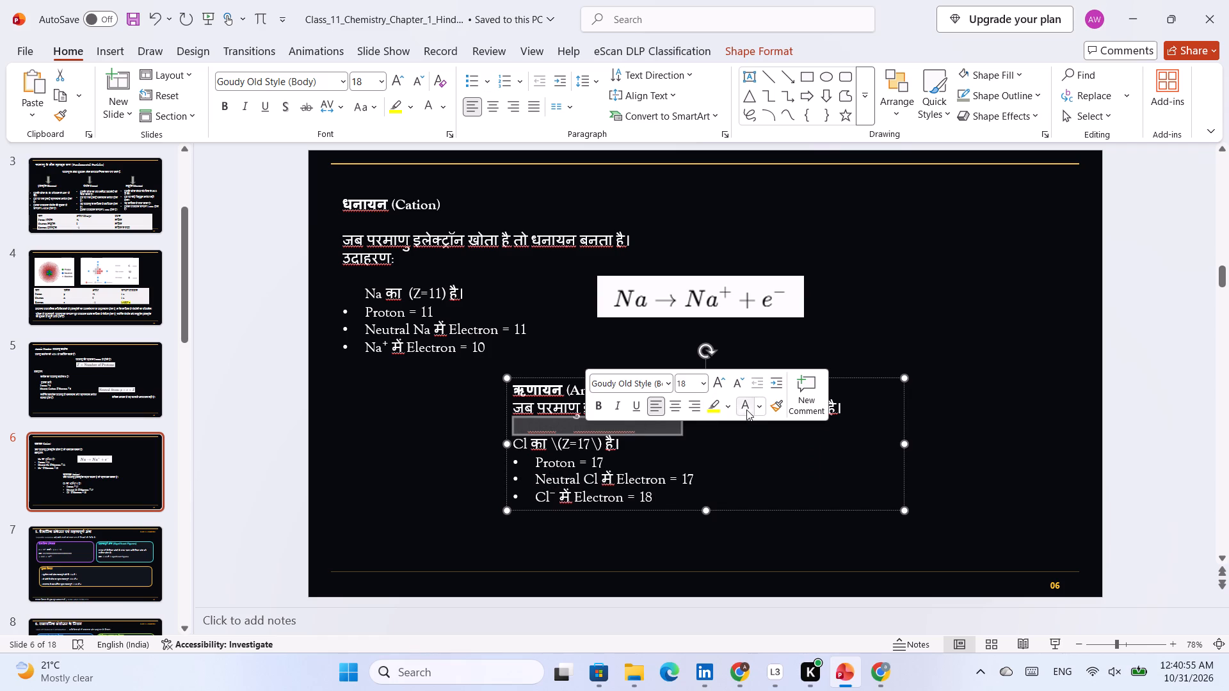
pyautogui.click(746, 409)
pyautogui.click(704, 439)
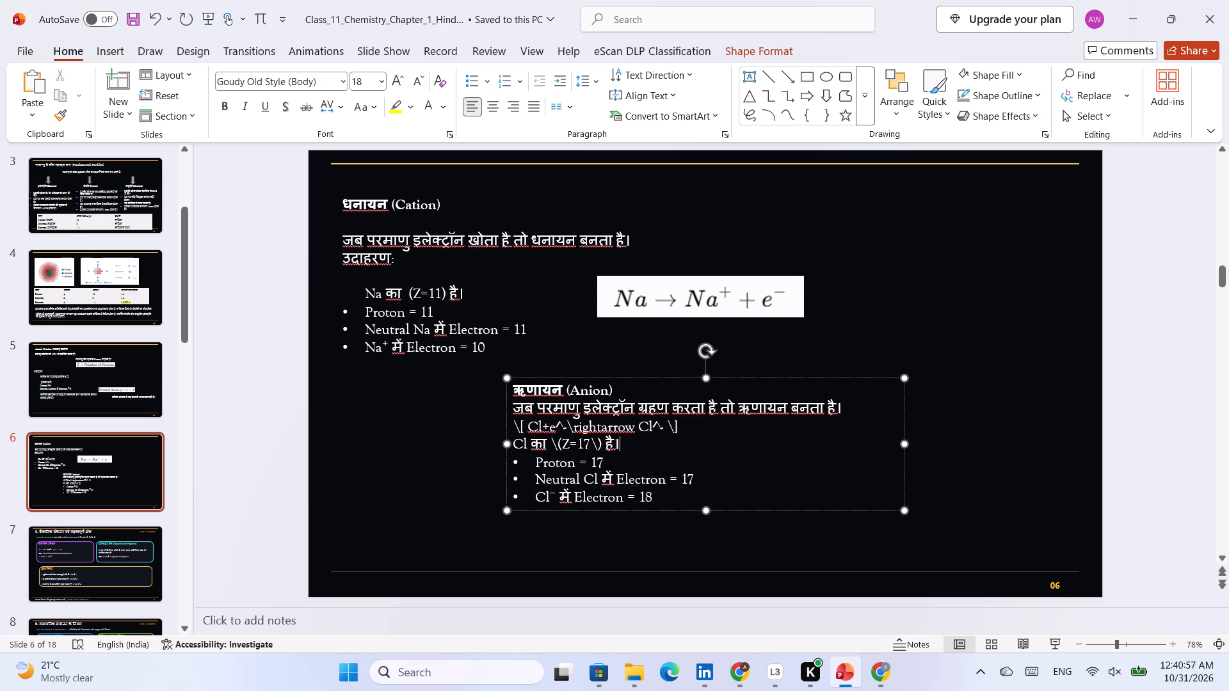
# Delete the raw LaTeX line "\[ Cl+e^-\rightarrow Cl^- \]" from the Anion text, leaving the "Cl का" line directly below the definition.
pyautogui.moveTo(688, 429); pyautogui.dragTo(664, 429)
pyautogui.press('BackSpace')
pyautogui.press('BackSpace')
pyautogui.press('BackSpace')
pyautogui.press('BackSpace')
pyautogui.press('BackSpace')
pyautogui.press('BackSpace')
pyautogui.press('BackSpace')
pyautogui.press('BackSpace')
pyautogui.press('BackSpace')
pyautogui.press('BackSpace')
pyautogui.press('BackSpace')
pyautogui.press('BackSpace')
pyautogui.press('BackSpace')
pyautogui.press('BackSpace')
pyautogui.press('BackSpace')
pyautogui.press('BackSpace')
pyautogui.press('BackSpace')
pyautogui.press('BackSpace')
pyautogui.press('BackSpace')
pyautogui.press('BackSpace')
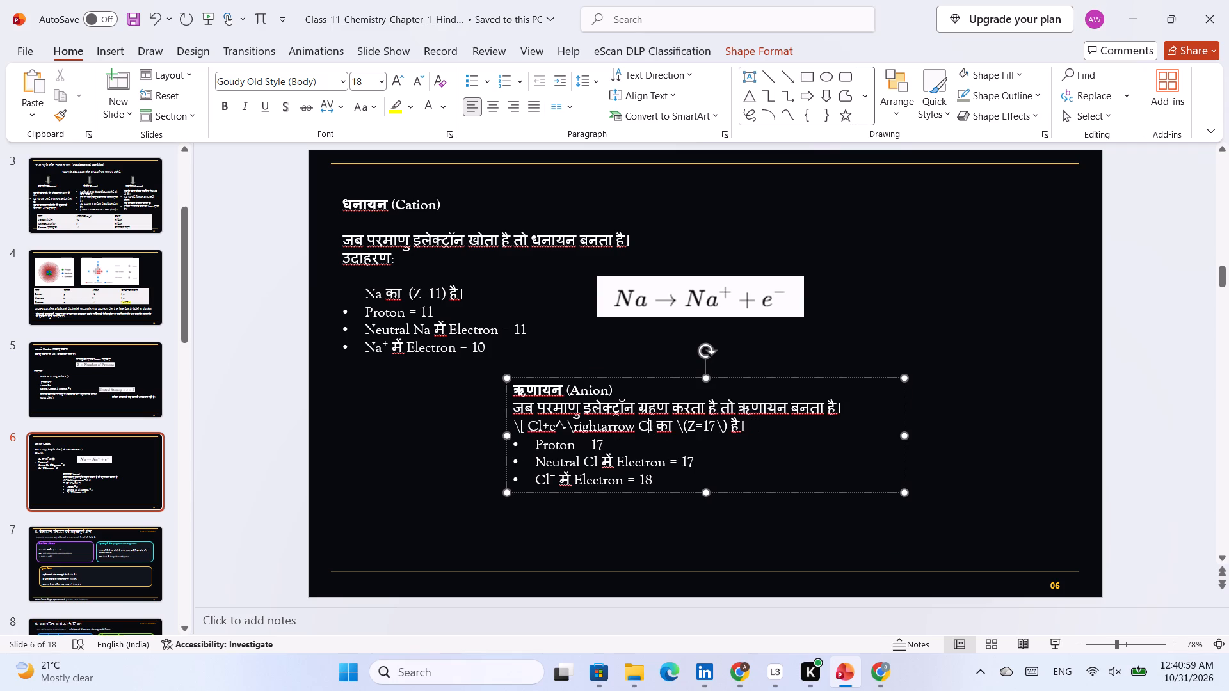
pyautogui.press('BackSpace')
pyautogui.press('BackSpace')
pyautogui.press('BackSpace')
pyautogui.press('BackSpace')
pyautogui.press('BackSpace')
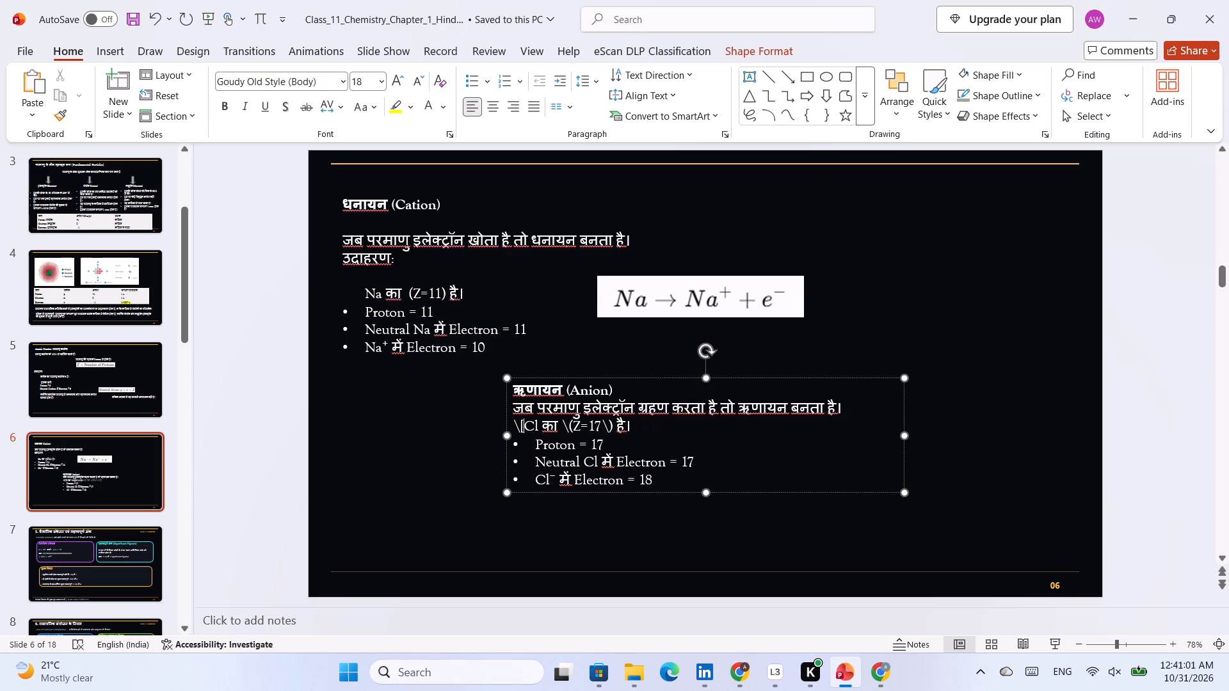
pyautogui.press('BackSpace')
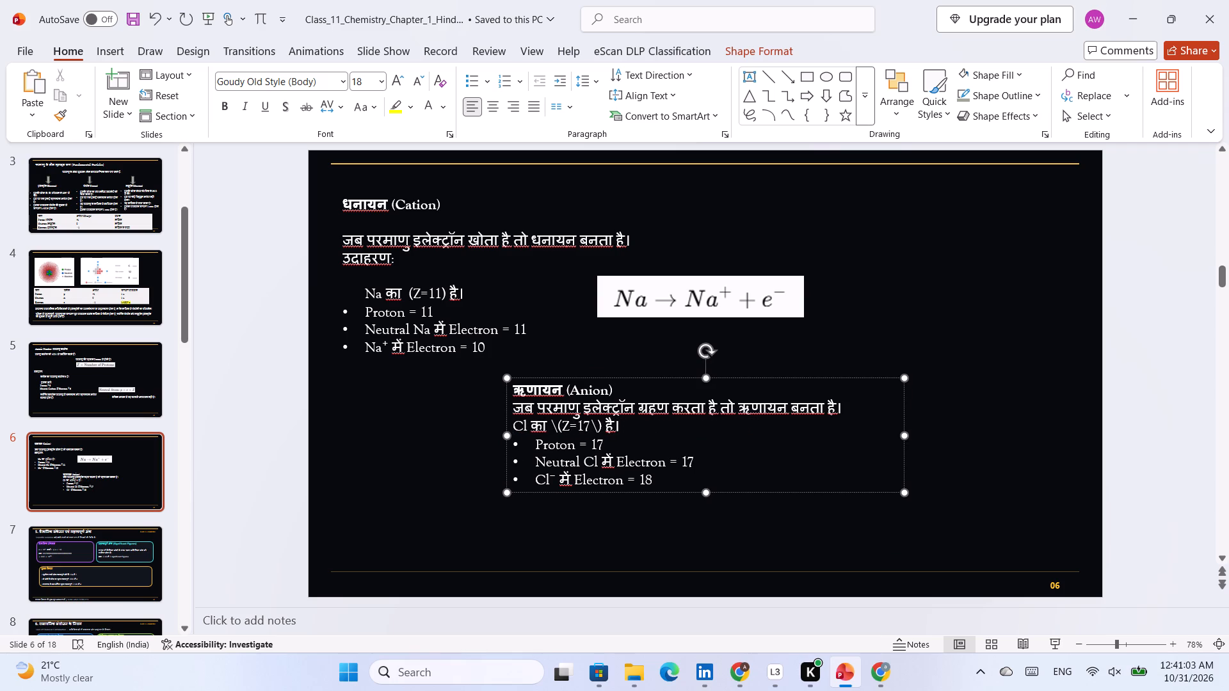
# Move the Anion text box beneath the Cation bullets, aligned with the left edge of the Cation text.
pyautogui.moveTo(761, 489); pyautogui.dragTo(592, 512)
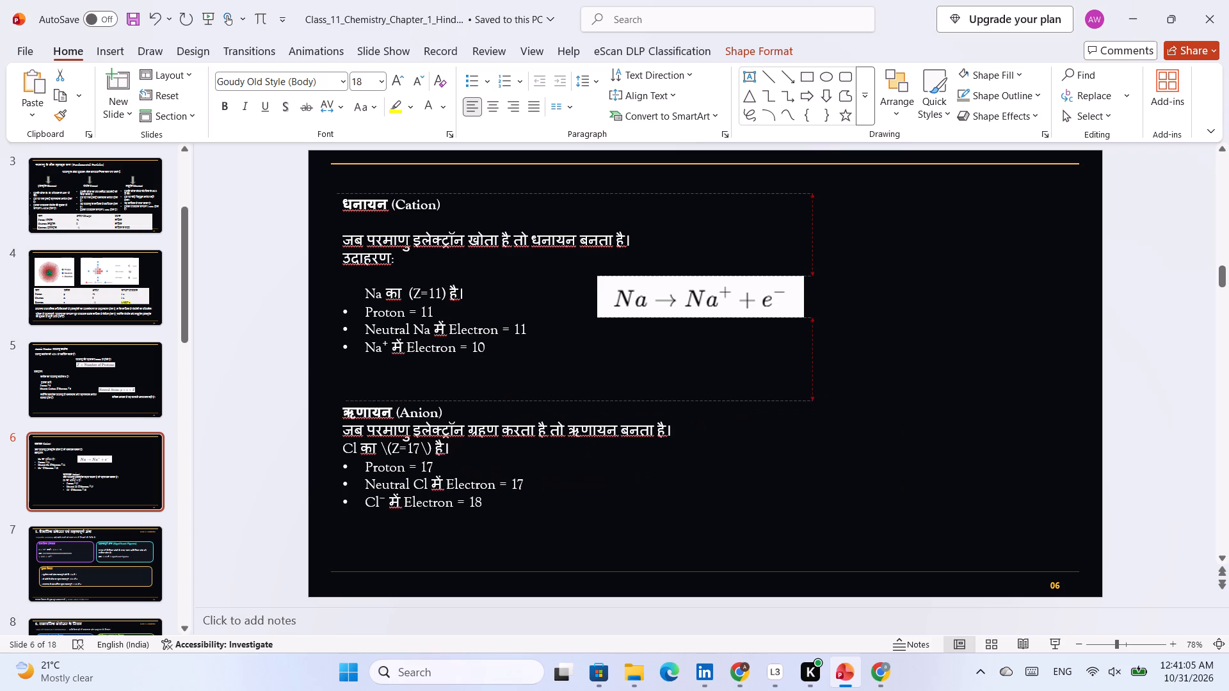
pyautogui.moveTo(592, 512); pyautogui.dragTo(592, 505)
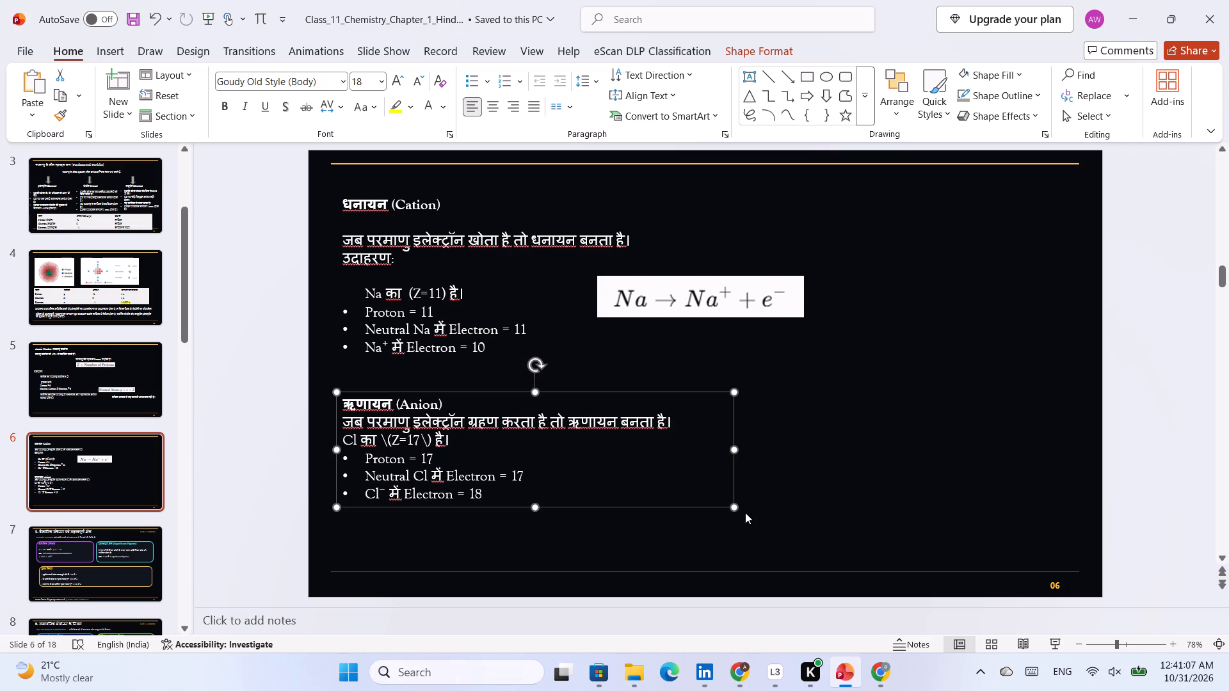
# Narrow the Anion text box on slide 6 until the last word of its definition wraps onto a second line.
pyautogui.moveTo(537, 506); pyautogui.dragTo(537, 525)
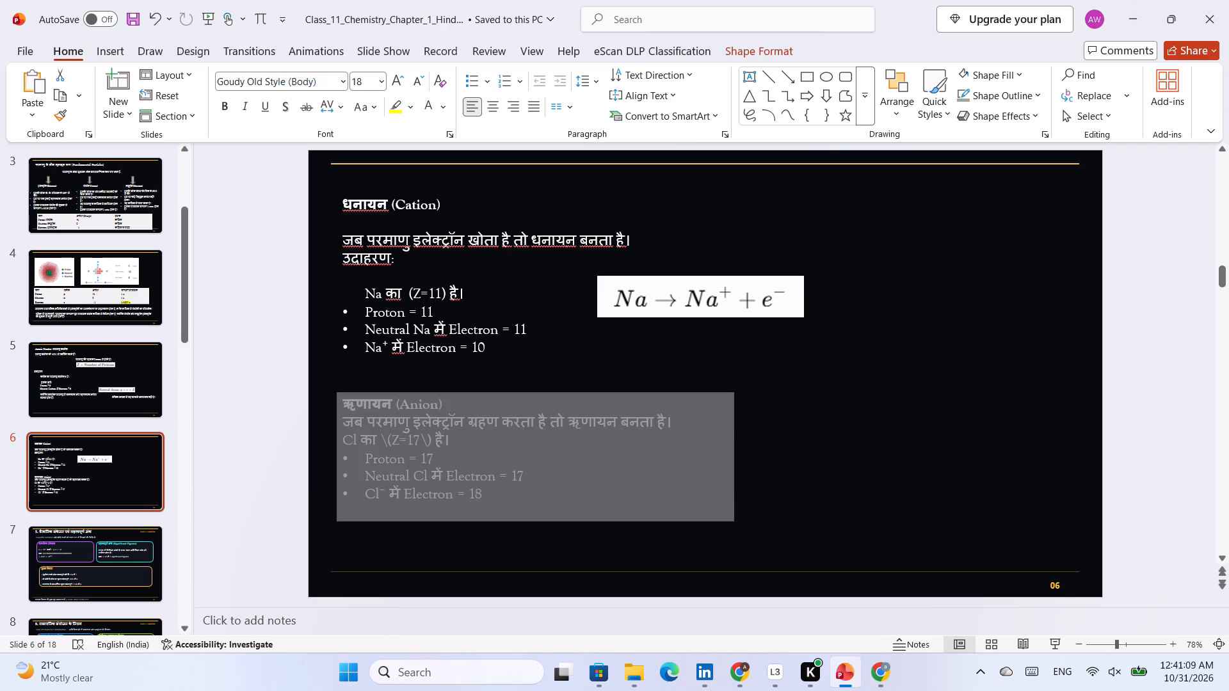
pyautogui.moveTo(537, 525); pyautogui.dragTo(538, 557)
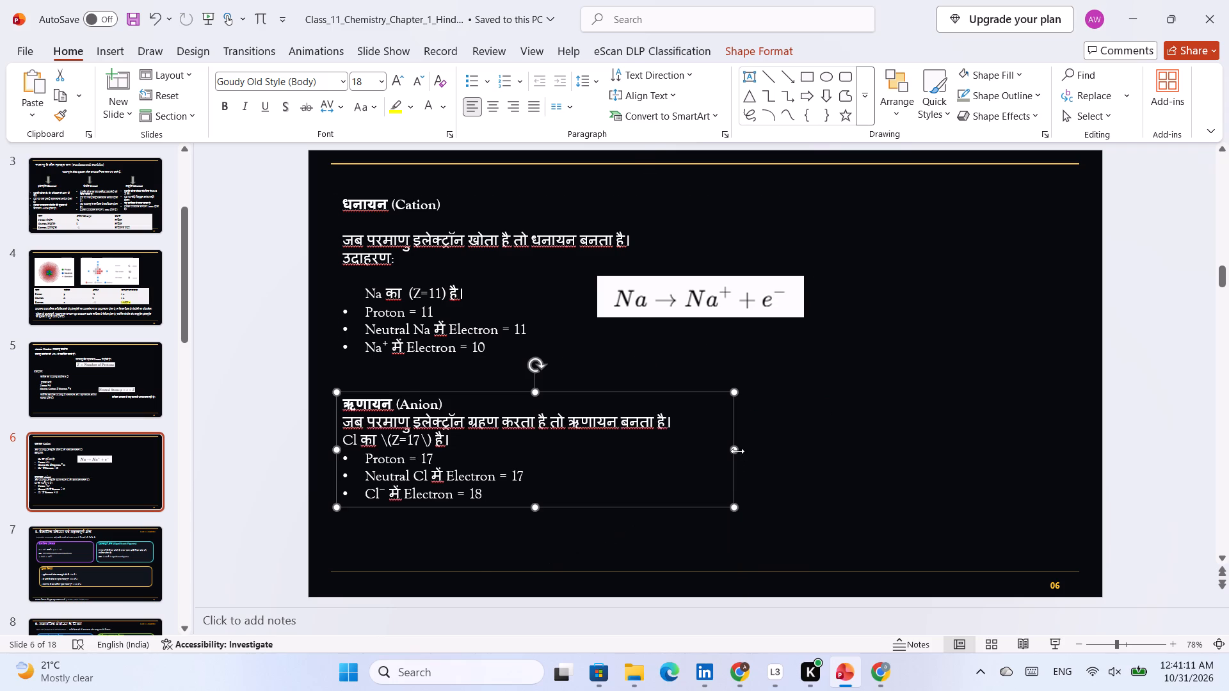
pyautogui.moveTo(736, 451); pyautogui.dragTo(664, 460)
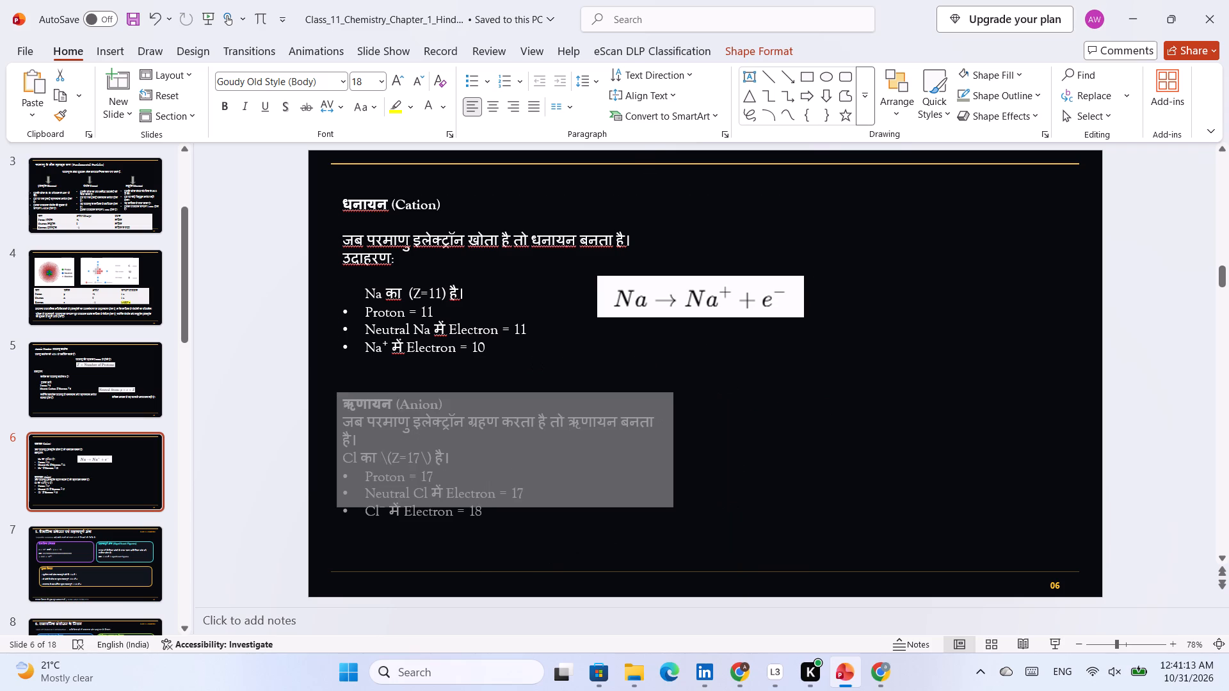
pyautogui.moveTo(664, 460); pyautogui.dragTo(665, 463)
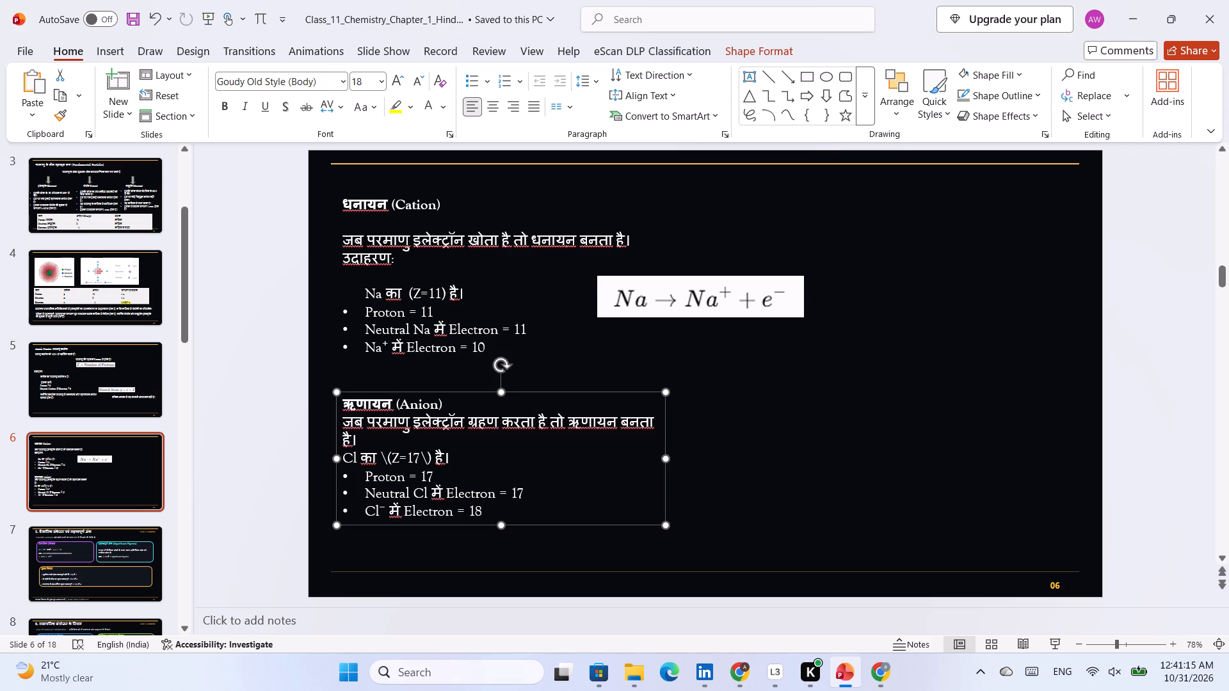
# Insert a blank line between the ऋणायन (Anion) heading and its definition.
pyautogui.click(344, 424)
pyautogui.press('Return')
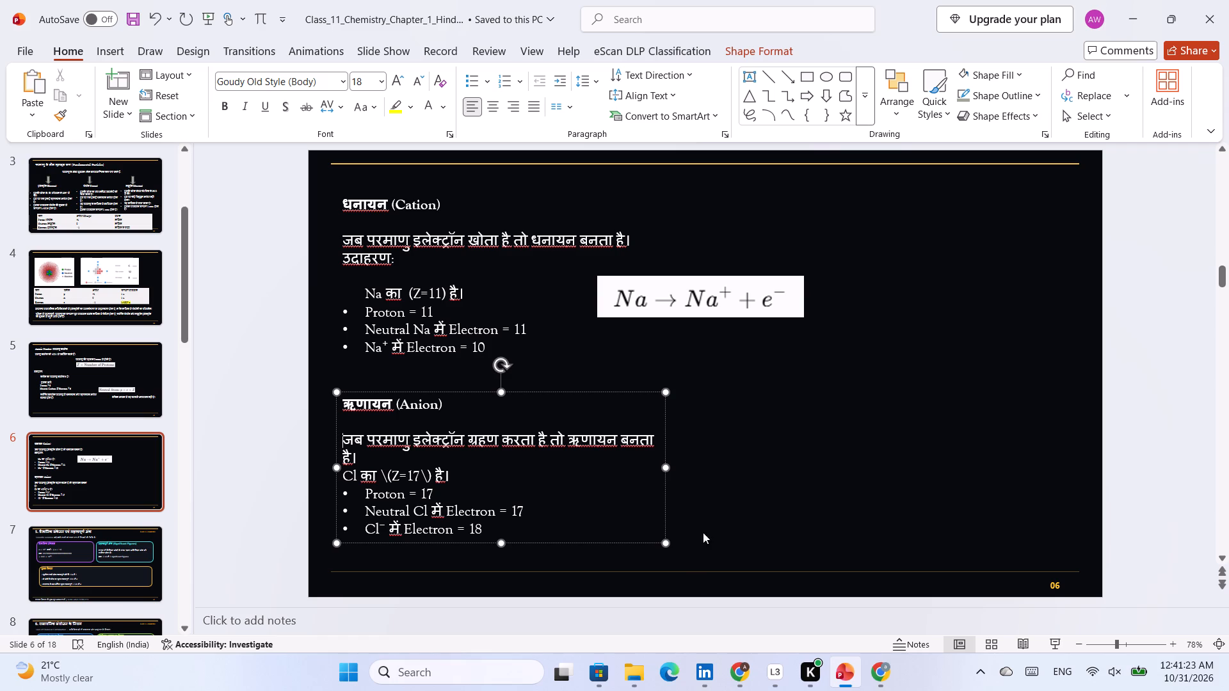
pyautogui.tripleClick(412, 461)
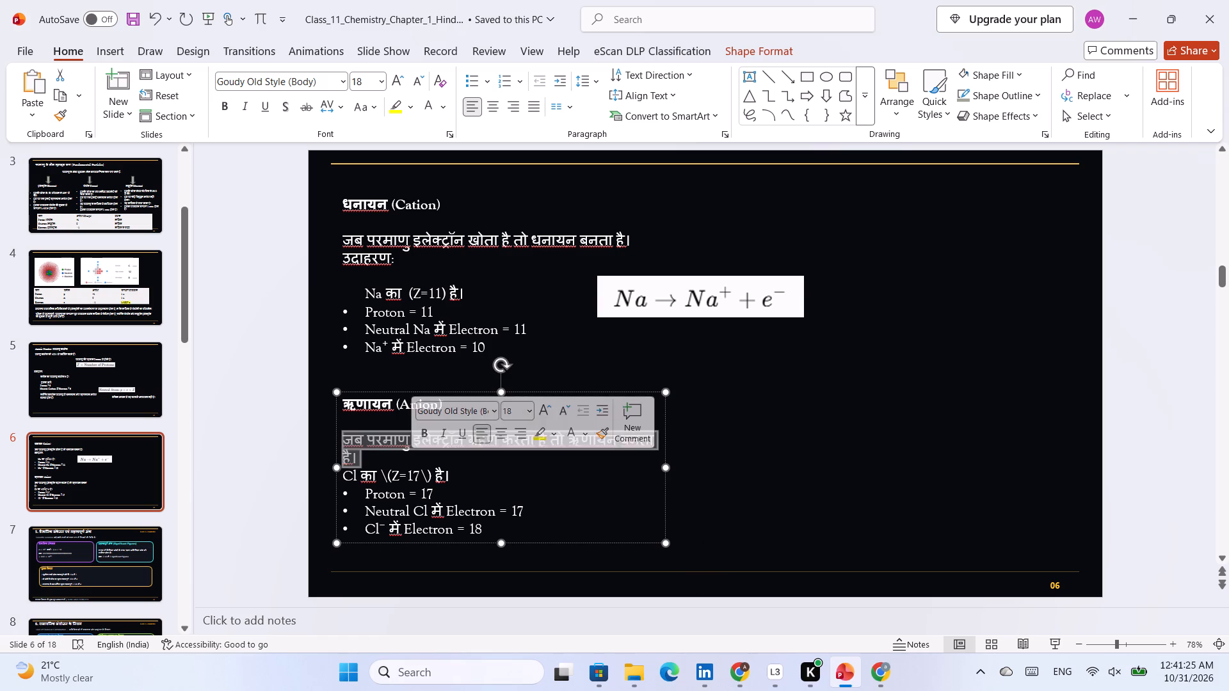
pyautogui.click(550, 479)
# Remove both backslashes from the "Cl का" line so that it reads "Cl का (Z=17) है।".
pyautogui.click(865, 679)
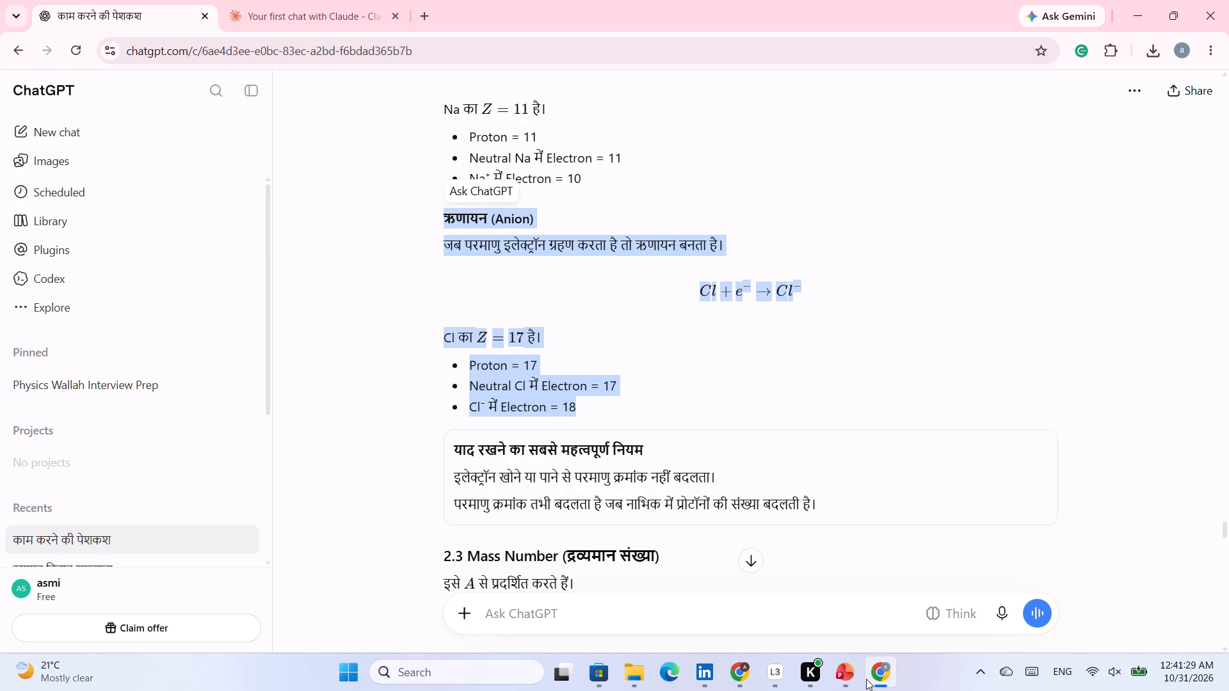
pyautogui.click(850, 679)
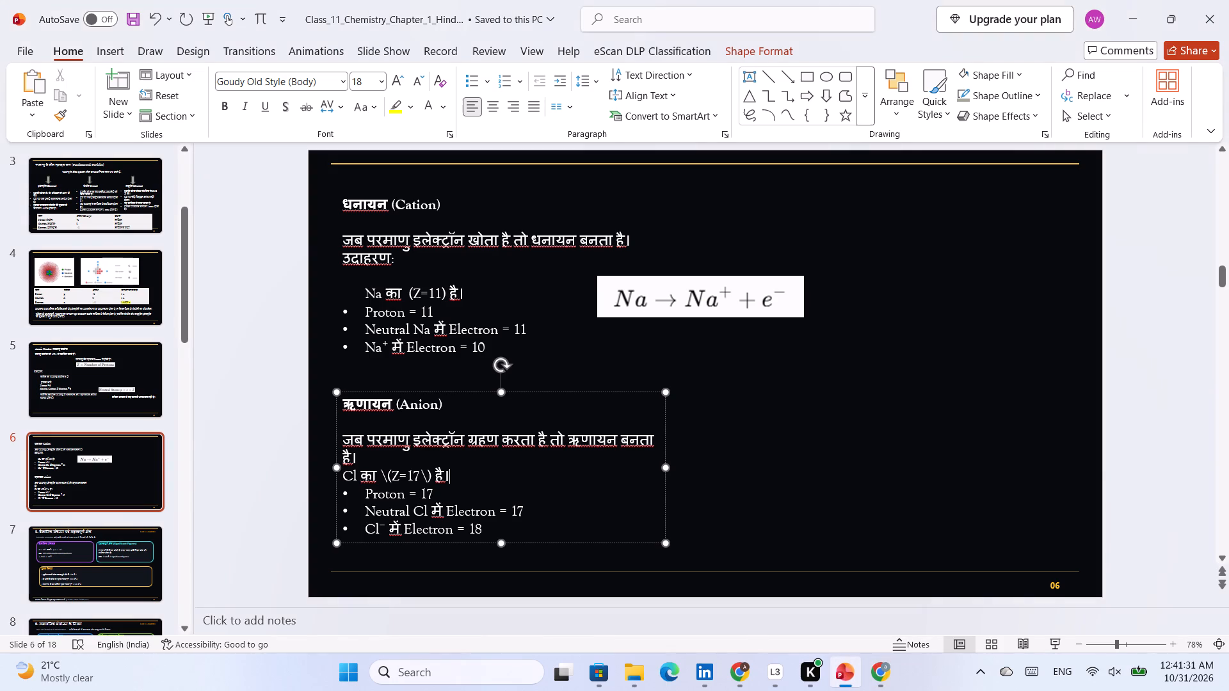
pyautogui.click(387, 477)
pyautogui.press('BackSpace')
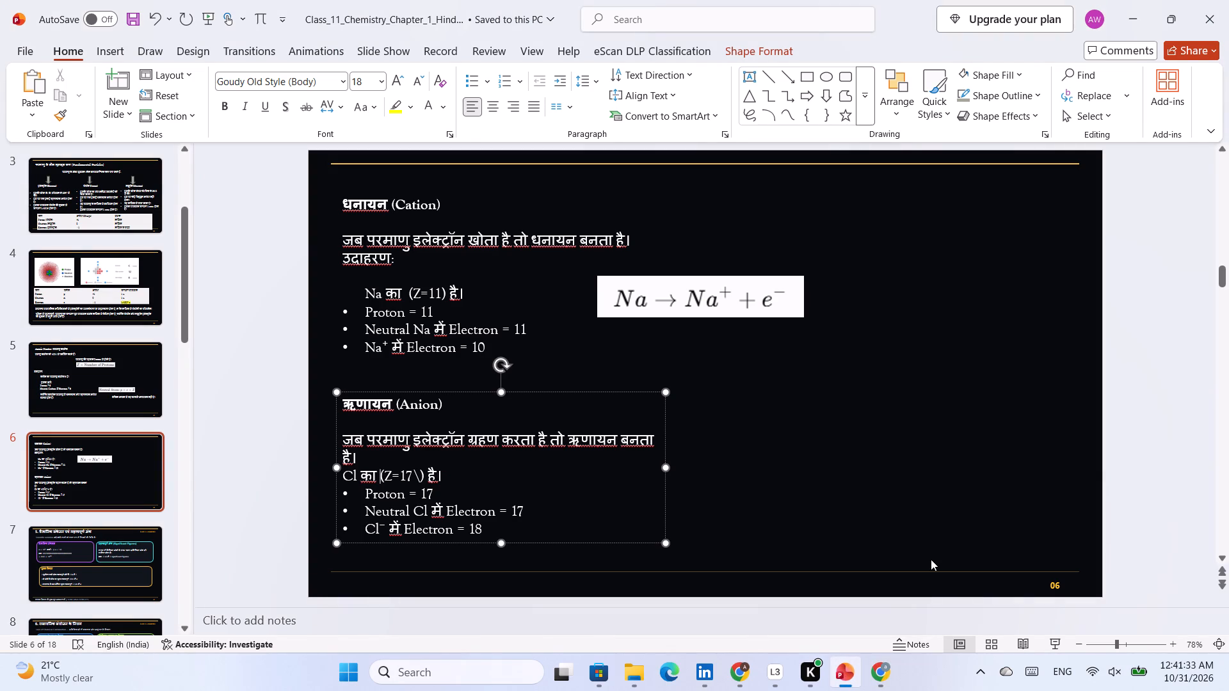
pyautogui.press('Right')
pyautogui.press('Right')
pyautogui.press('Right')
pyautogui.press('Right')
pyautogui.press('Right')
pyautogui.press('Right')
pyautogui.press('BackSpace')
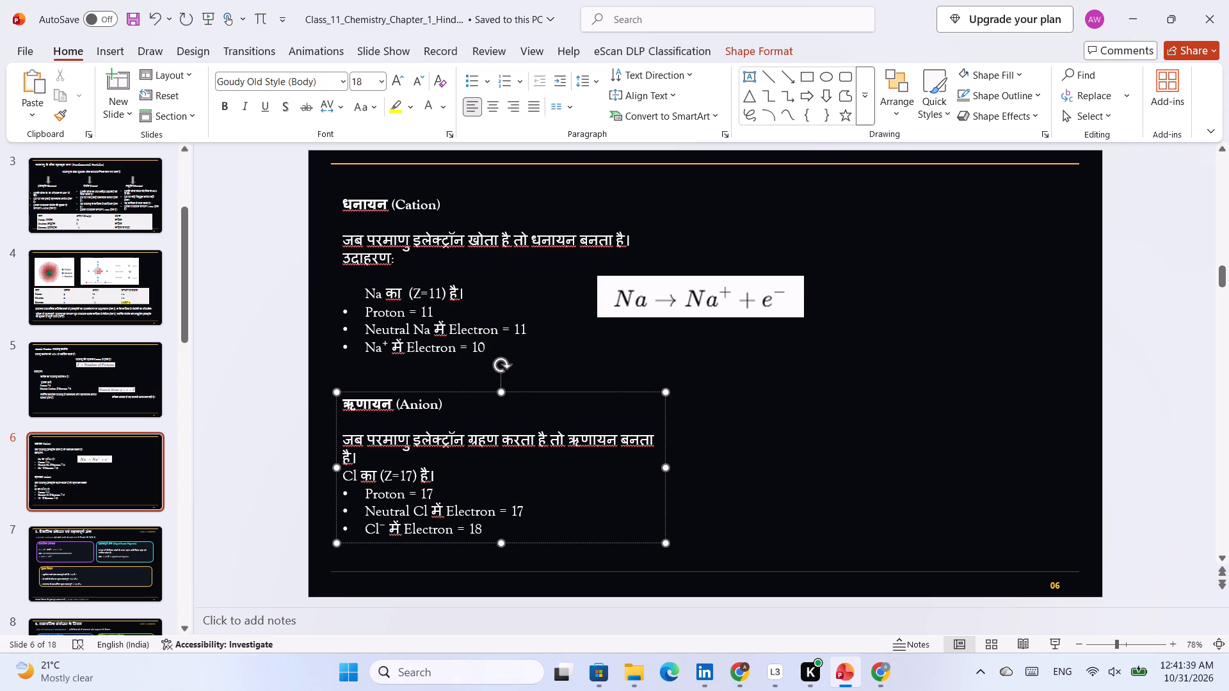
pyautogui.click(744, 456)
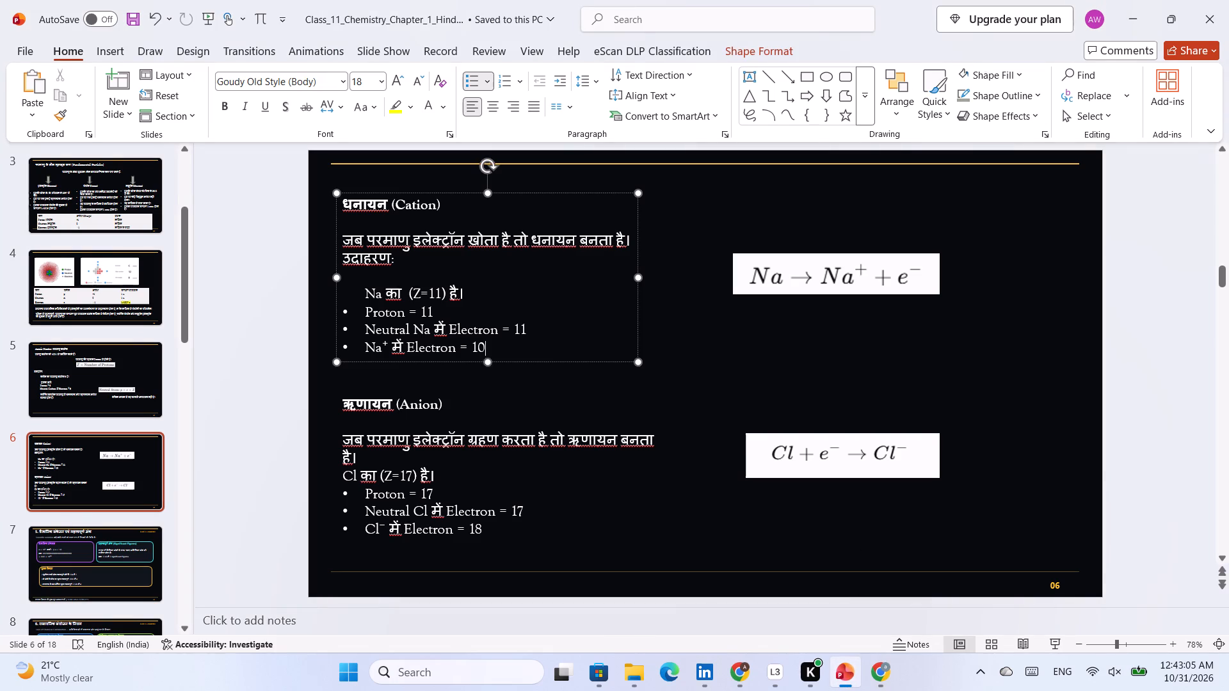
pyautogui.moveTo(495, 363); pyautogui.dragTo(494, 351)
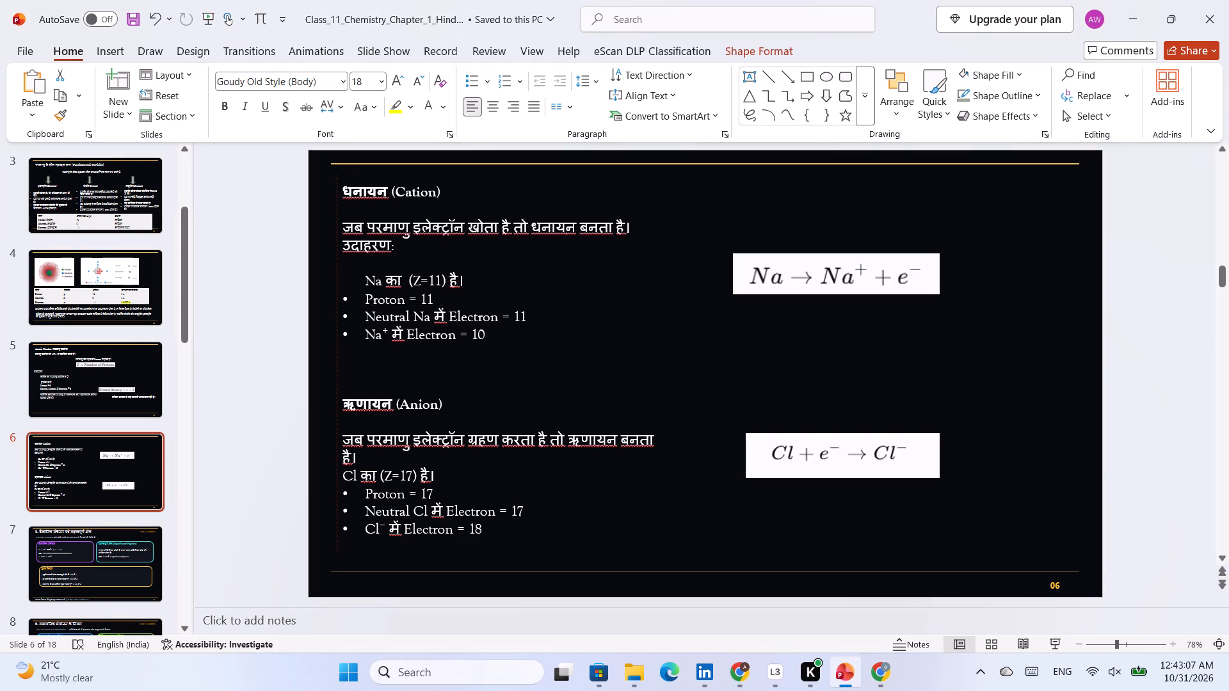
pyautogui.moveTo(494, 351); pyautogui.dragTo(493, 346)
pyautogui.click(497, 512)
pyautogui.moveTo(506, 546); pyautogui.dragTo(507, 545)
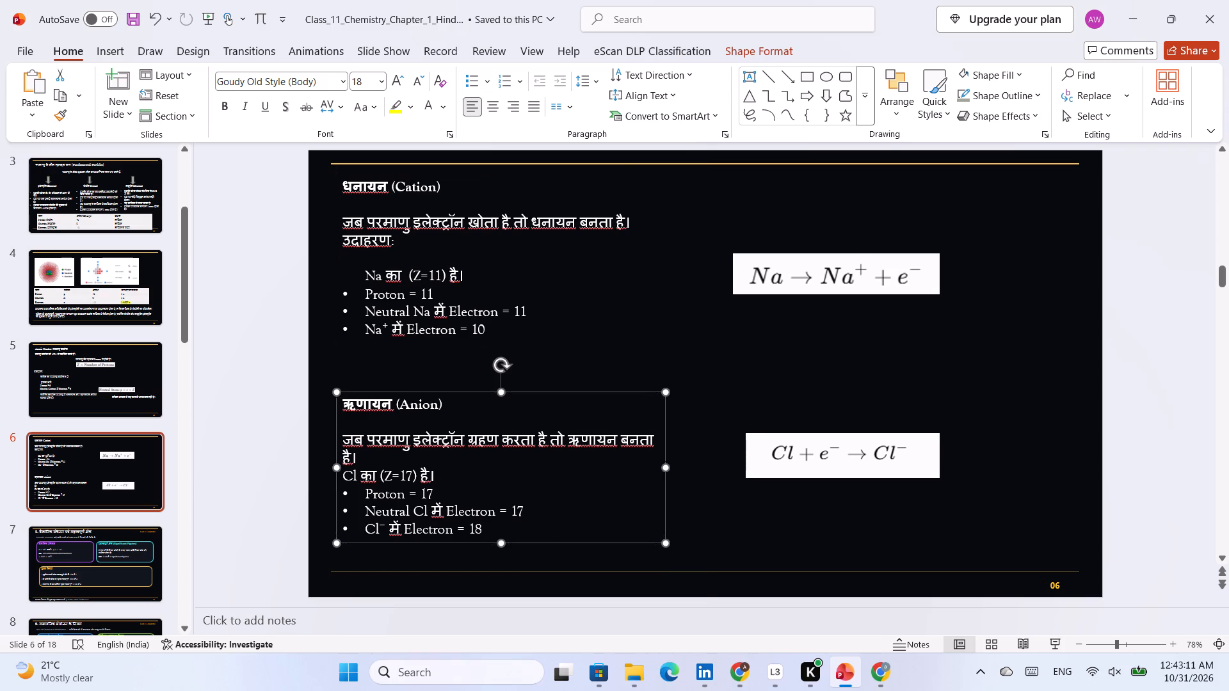
pyautogui.moveTo(507, 545); pyautogui.dragTo(510, 516)
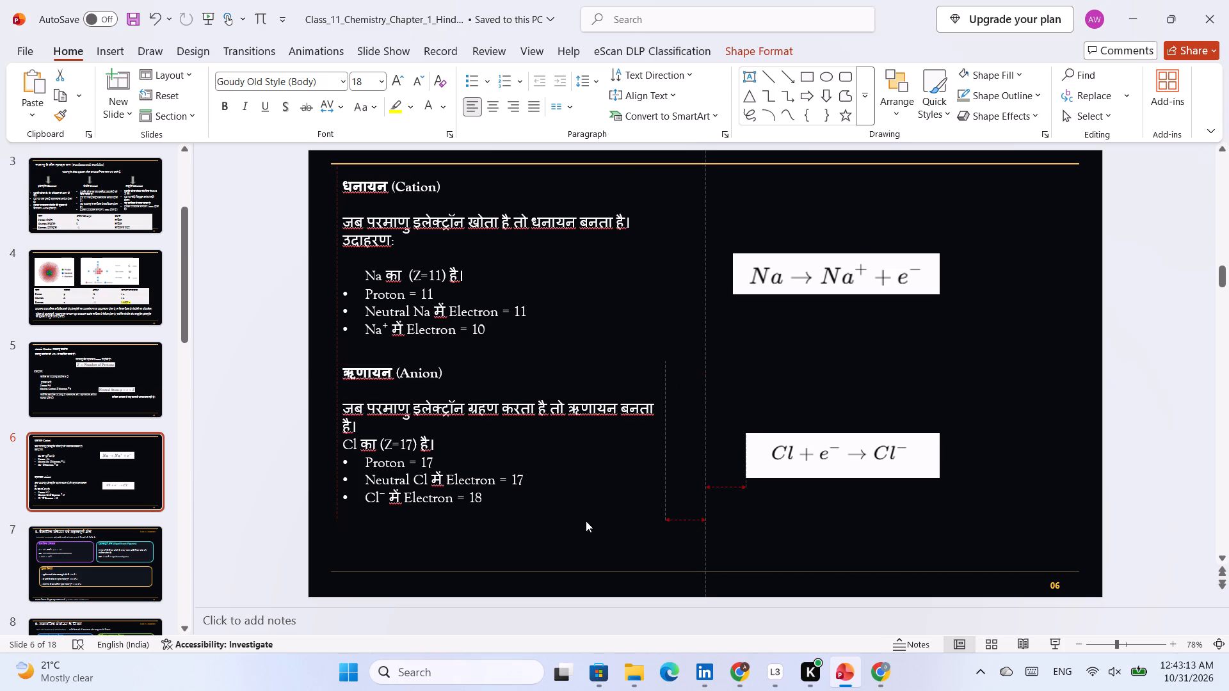
# Move the Cl equation image up beside the Anion text, keeping its right edge aligned with the Na equation image.
pyautogui.click(797, 461)
pyautogui.moveTo(801, 476); pyautogui.dragTo(801, 449)
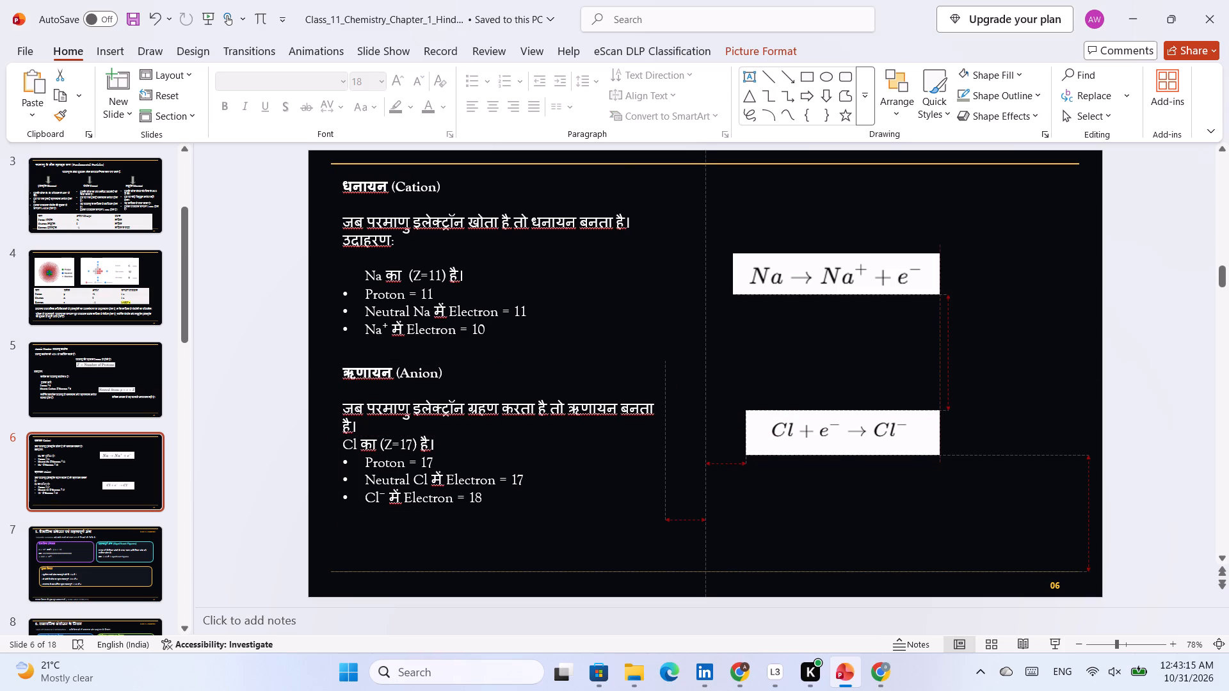
pyautogui.moveTo(801, 449); pyautogui.dragTo(801, 448)
pyautogui.click(767, 520)
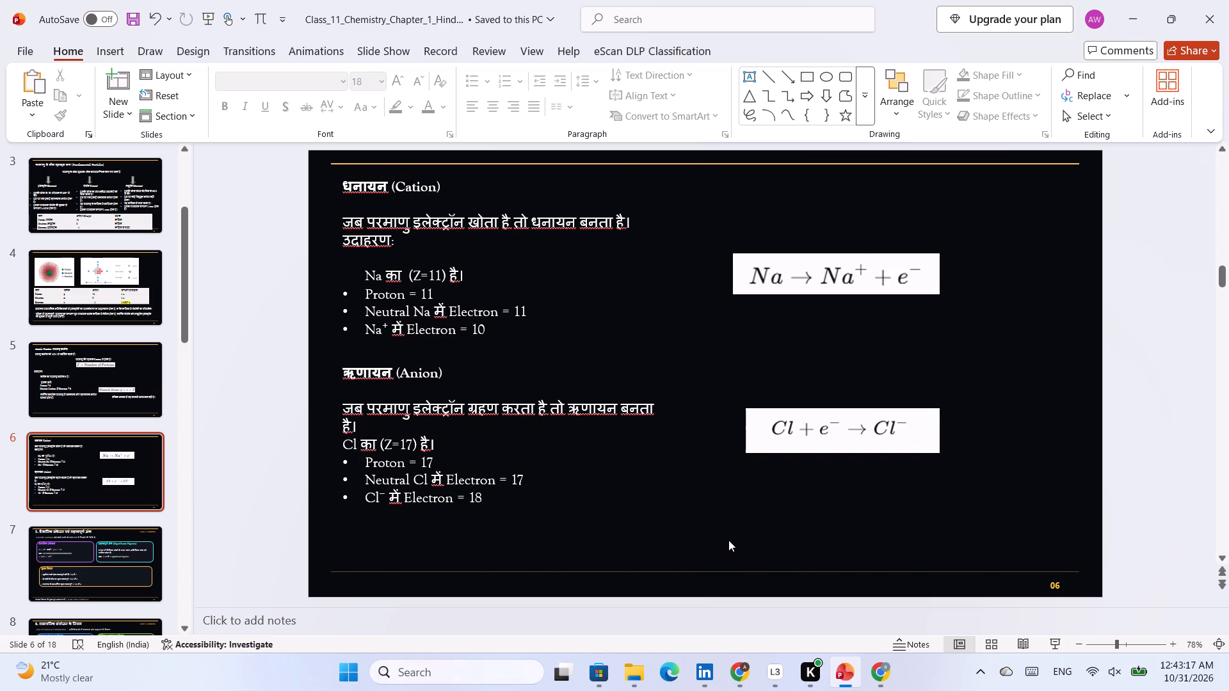
# Paste the copied rule text onto slide 6 and place it below the Cl equation image.
pyautogui.hotkey('ctrl', 'v')
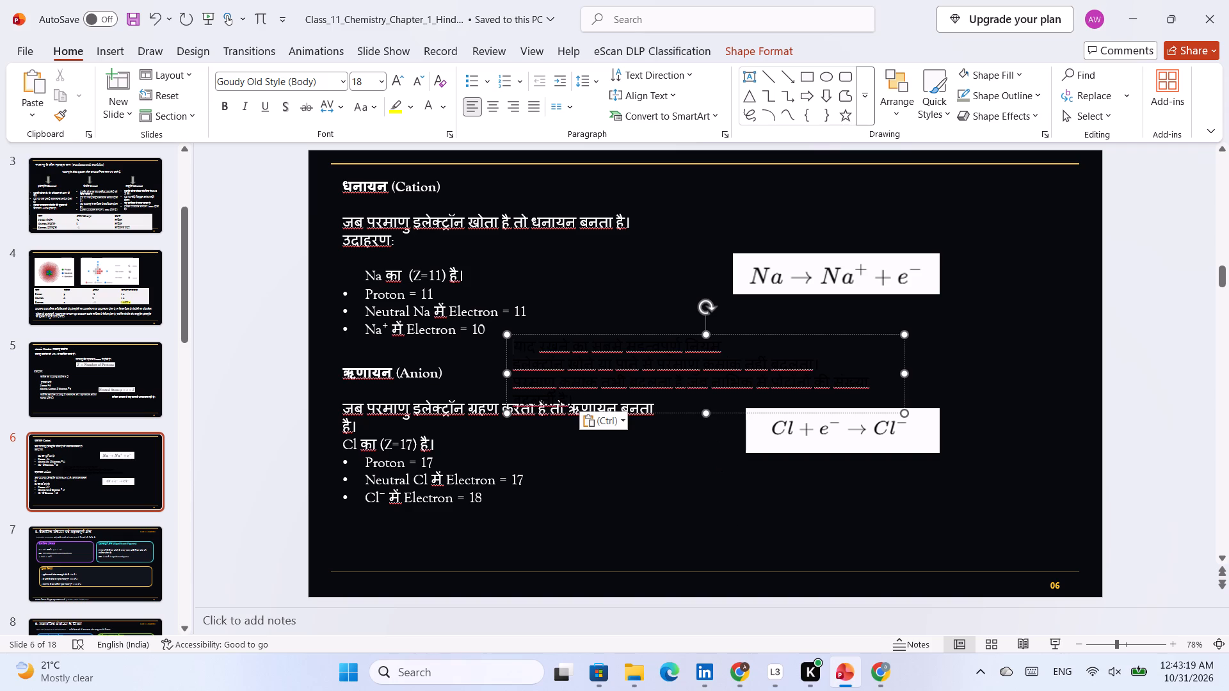
pyautogui.moveTo(709, 415); pyautogui.dragTo(716, 411)
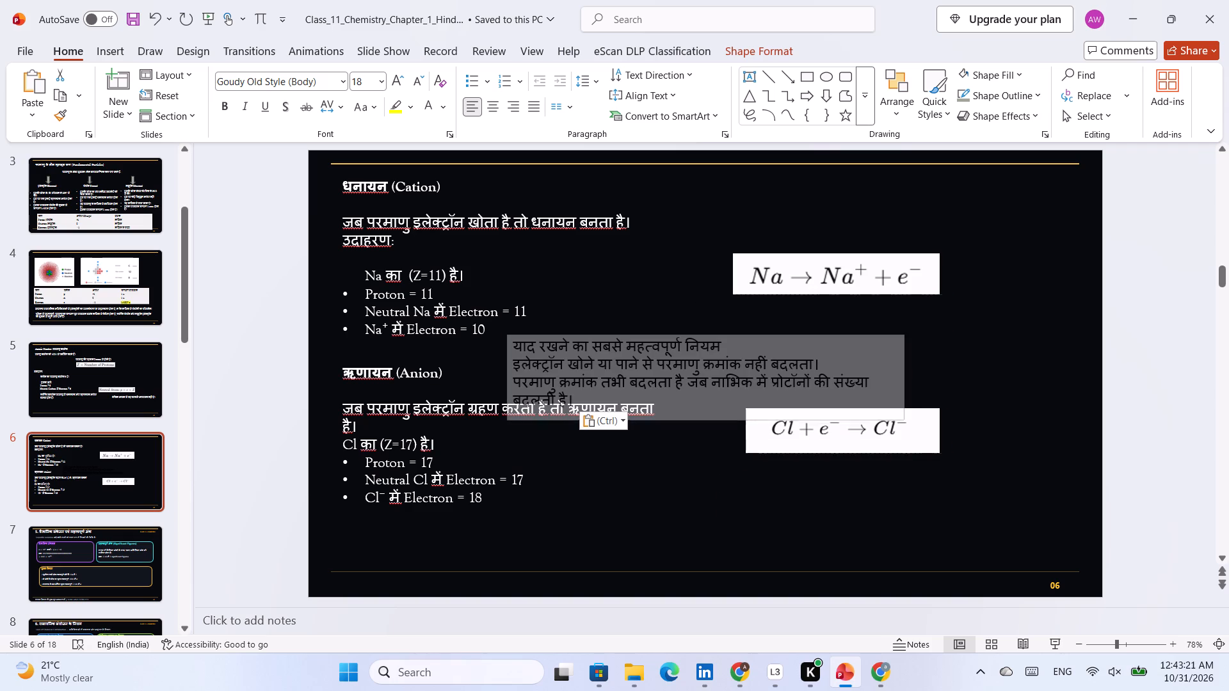
pyautogui.moveTo(716, 411); pyautogui.dragTo(719, 399)
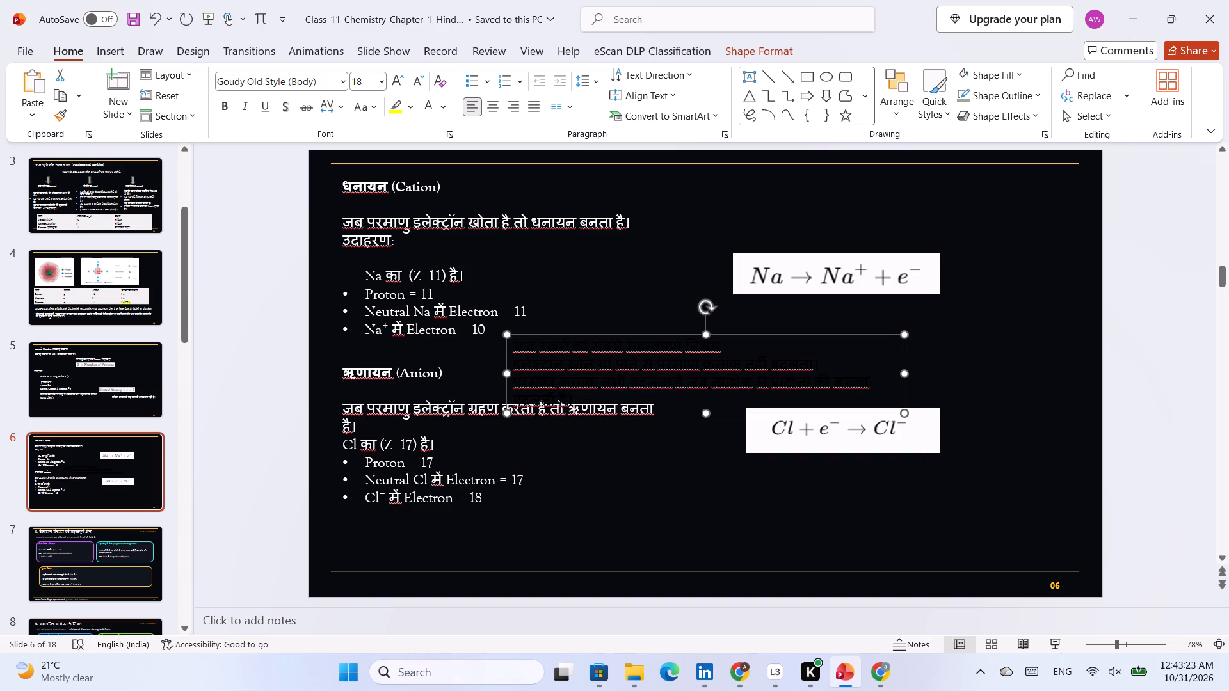
pyautogui.moveTo(759, 336); pyautogui.dragTo(799, 472)
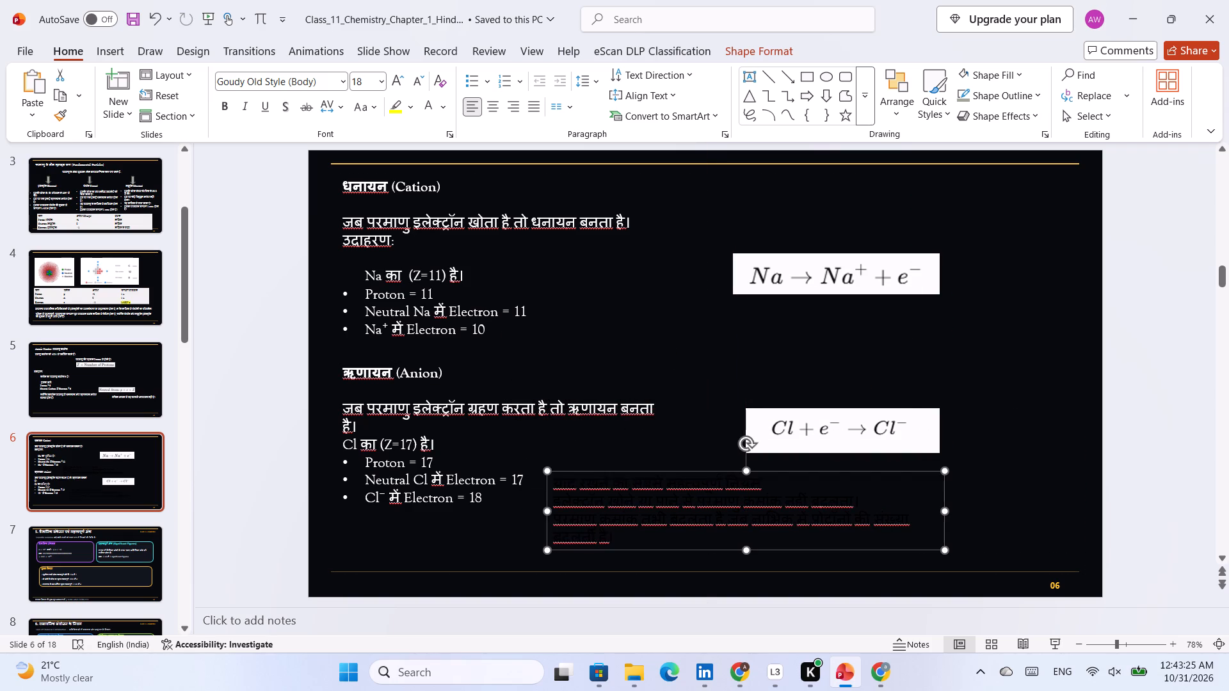
# Recolour the heading and both sentences of the pasted rule text white.
pyautogui.tripleClick(698, 479)
pyautogui.click(862, 445)
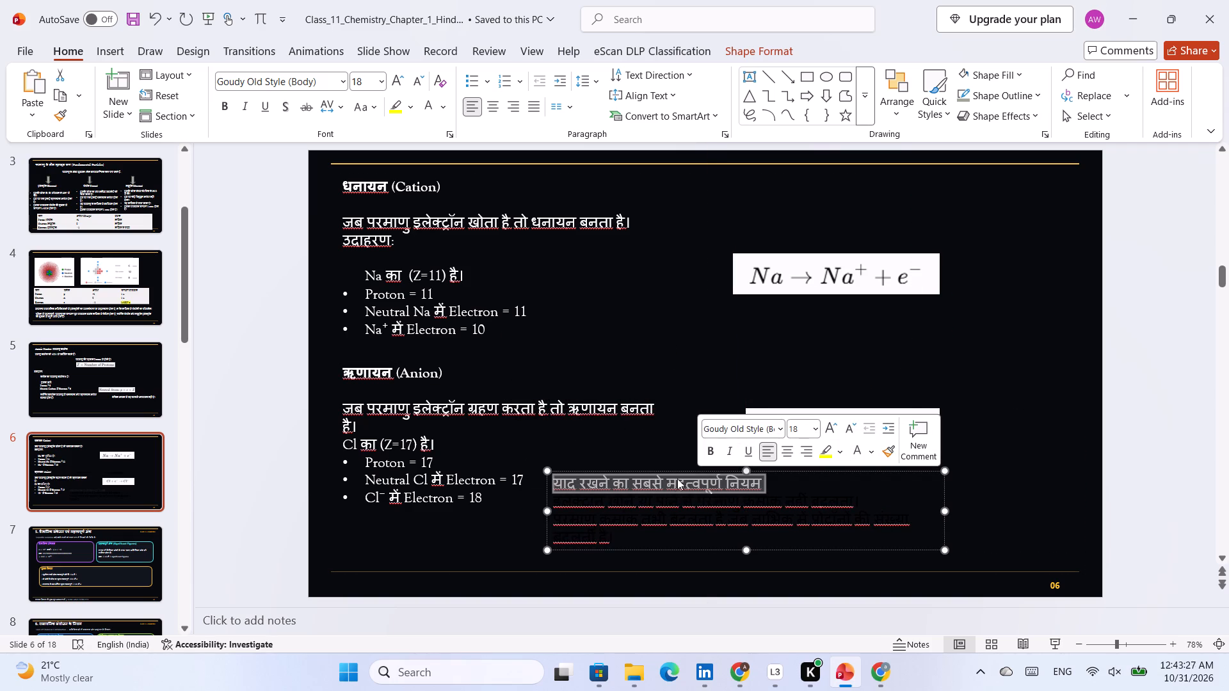
pyautogui.tripleClick(669, 495)
pyautogui.click(830, 461)
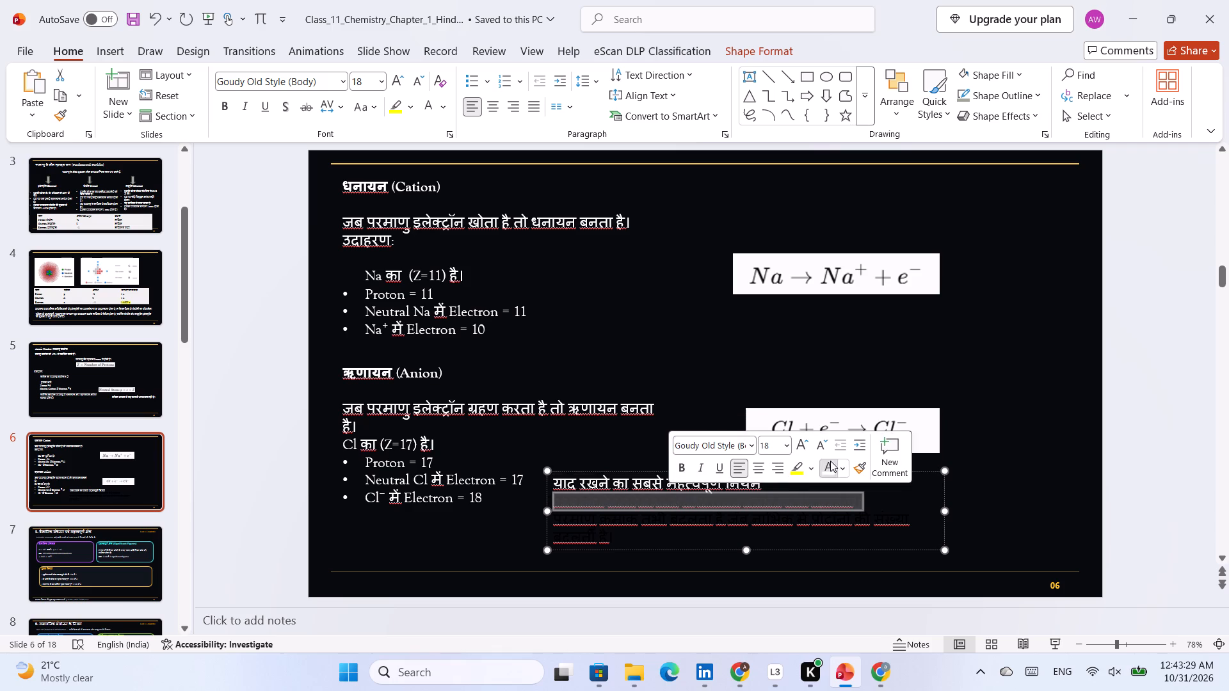
pyautogui.tripleClick(608, 521)
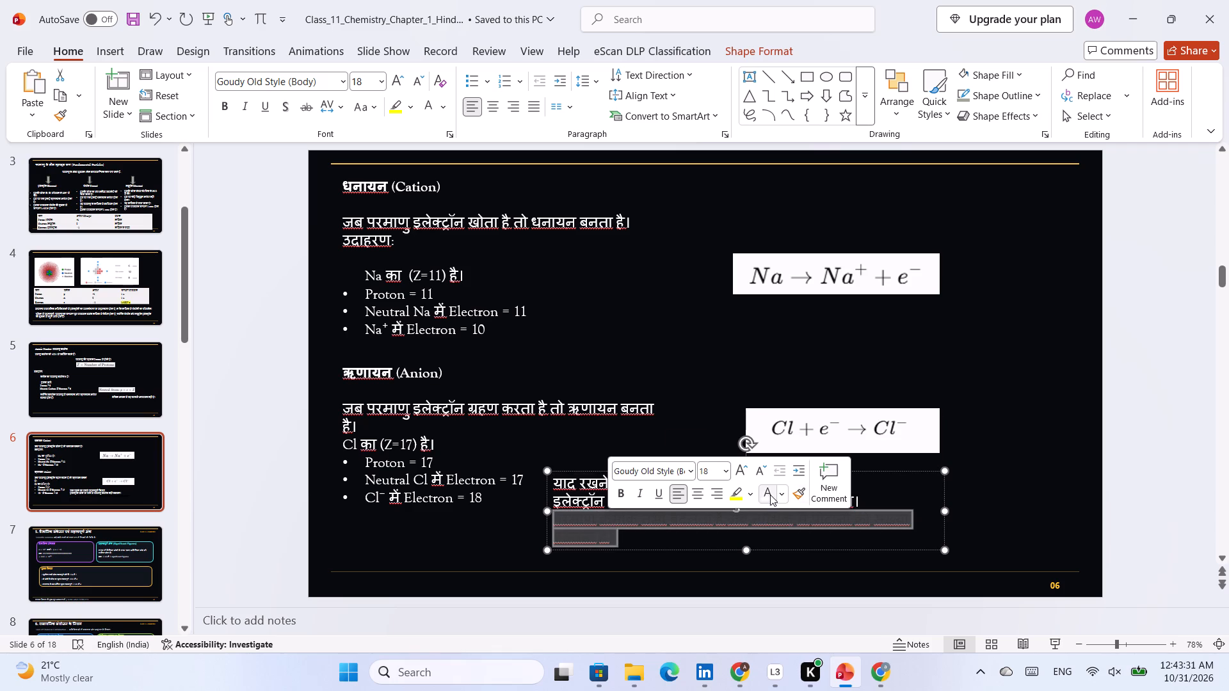
pyautogui.click(770, 495)
pyautogui.click(990, 495)
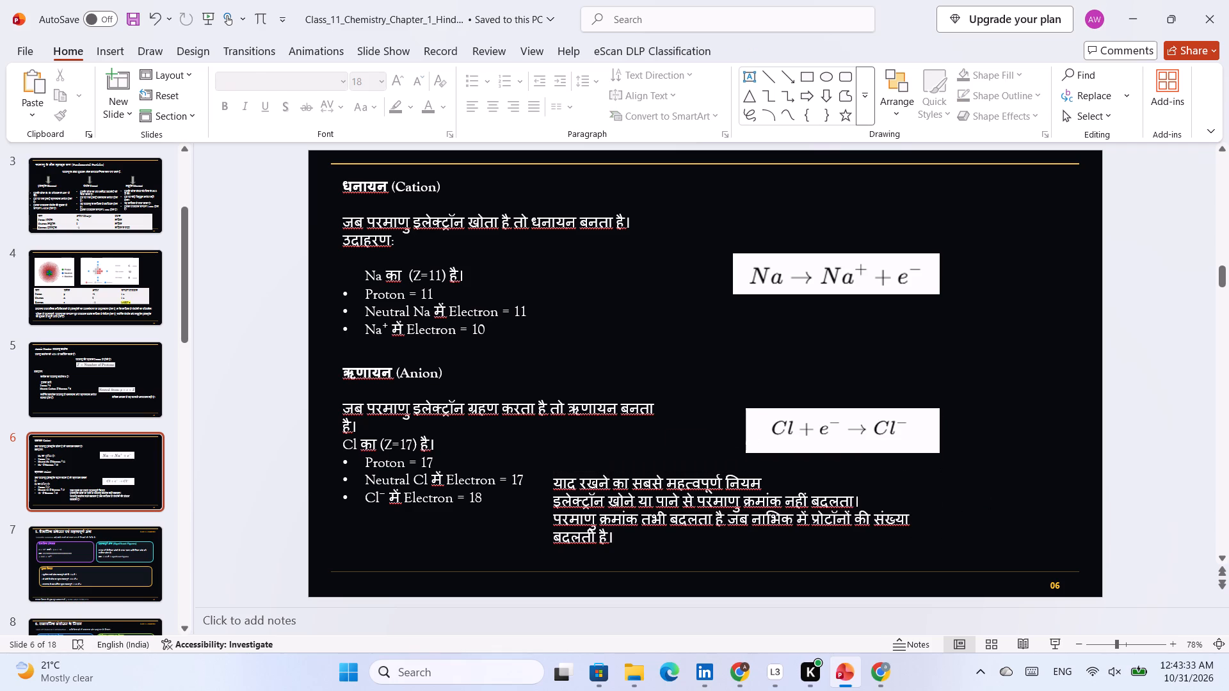
# Widen the rule text box on both sides so its last sentence fits on one line, starting at the Anion text's left edge.
pyautogui.click(889, 527)
pyautogui.moveTo(944, 510); pyautogui.dragTo(1064, 511)
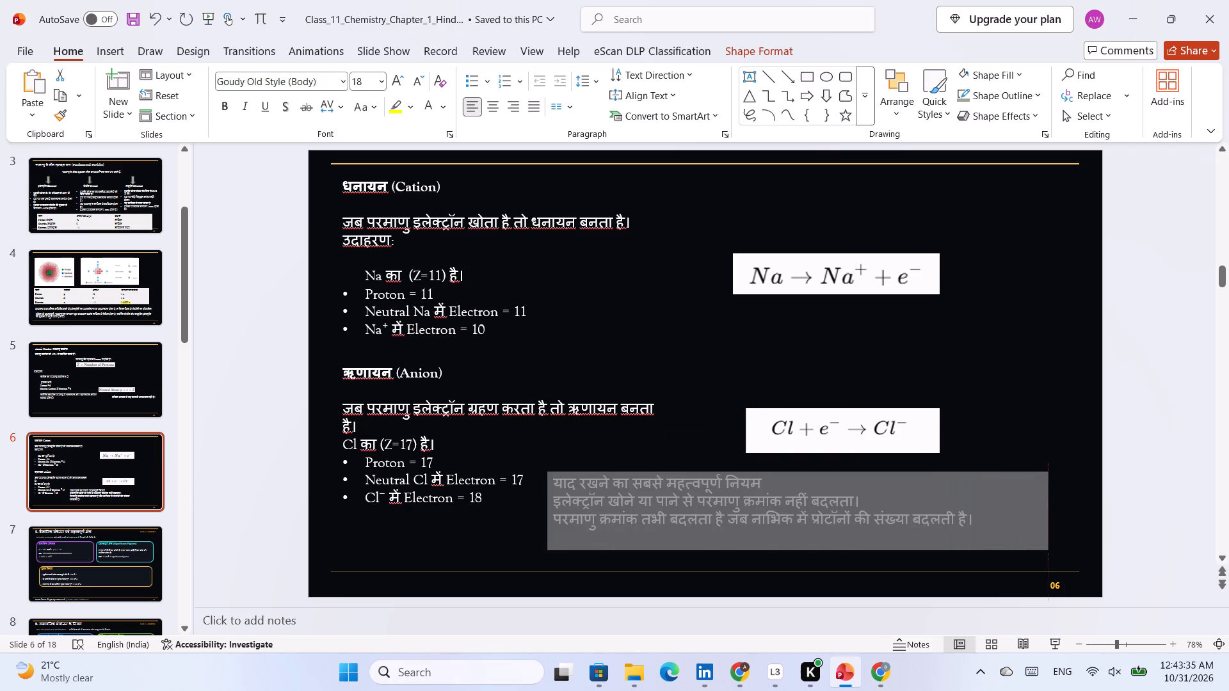
pyautogui.moveTo(1064, 511); pyautogui.dragTo(1085, 514)
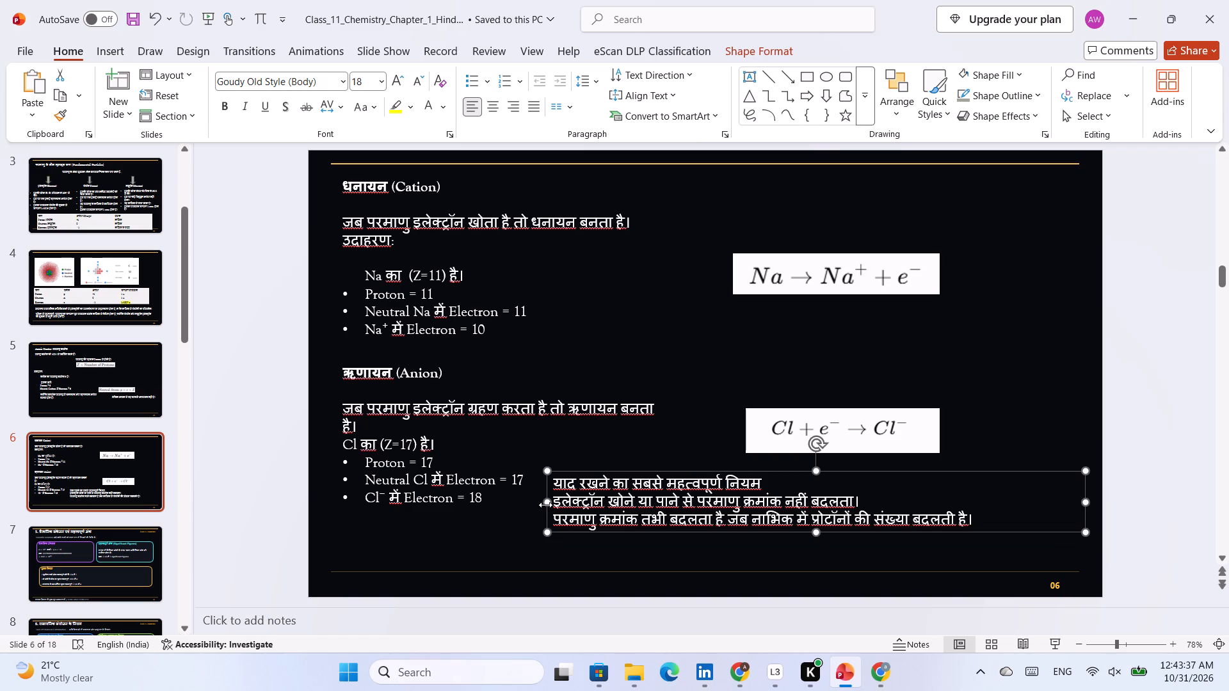
pyautogui.moveTo(545, 505); pyautogui.dragTo(338, 509)
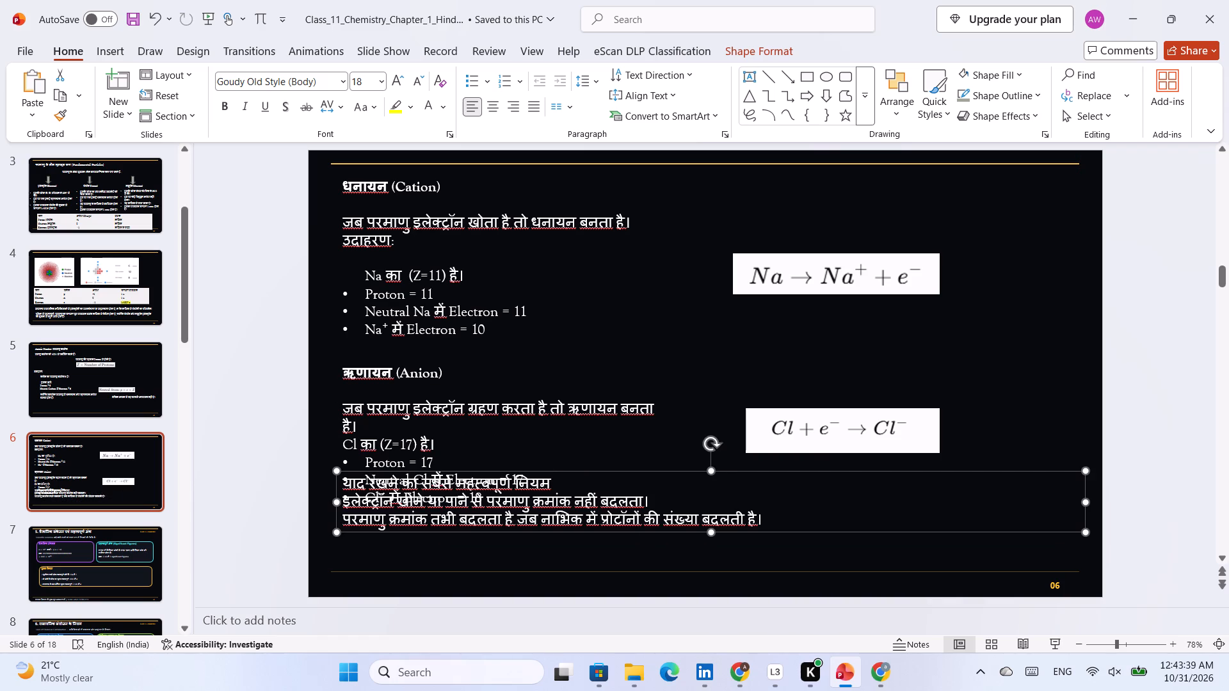
# Move the rule text box down beneath the Anion bullets, just above the slide's bottom line.
pyautogui.moveTo(747, 528); pyautogui.dragTo(767, 552)
pyautogui.click(672, 553)
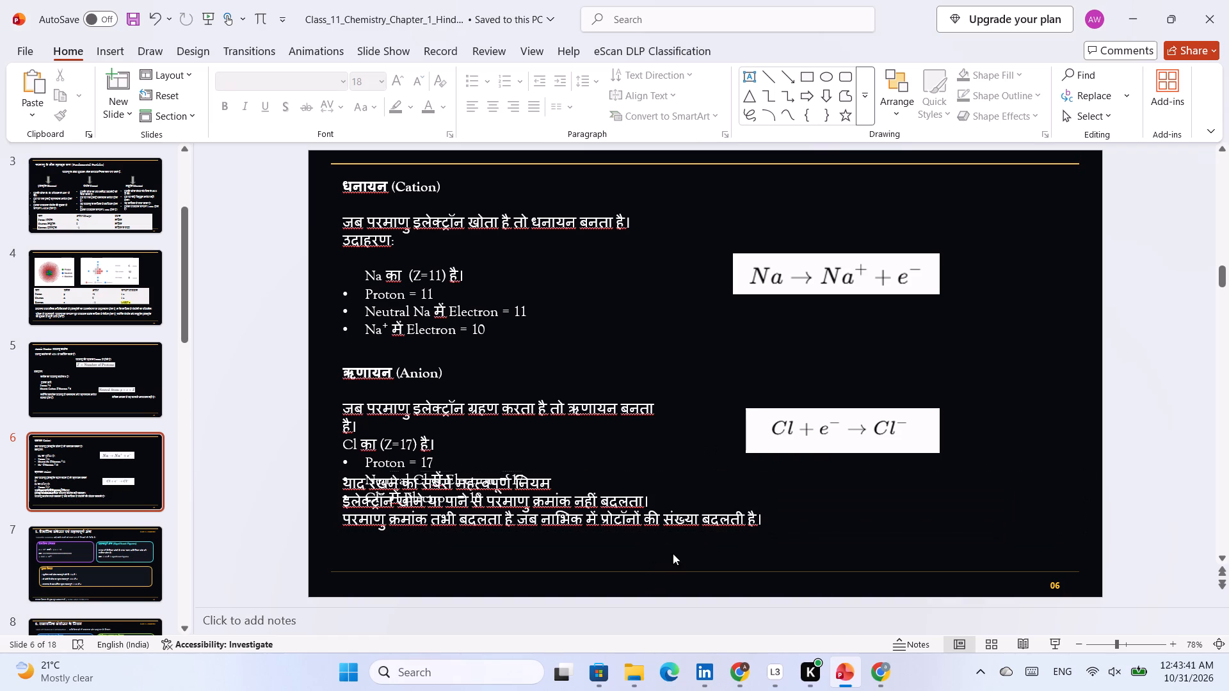
pyautogui.click(740, 534)
pyautogui.moveTo(741, 533); pyautogui.dragTo(762, 568)
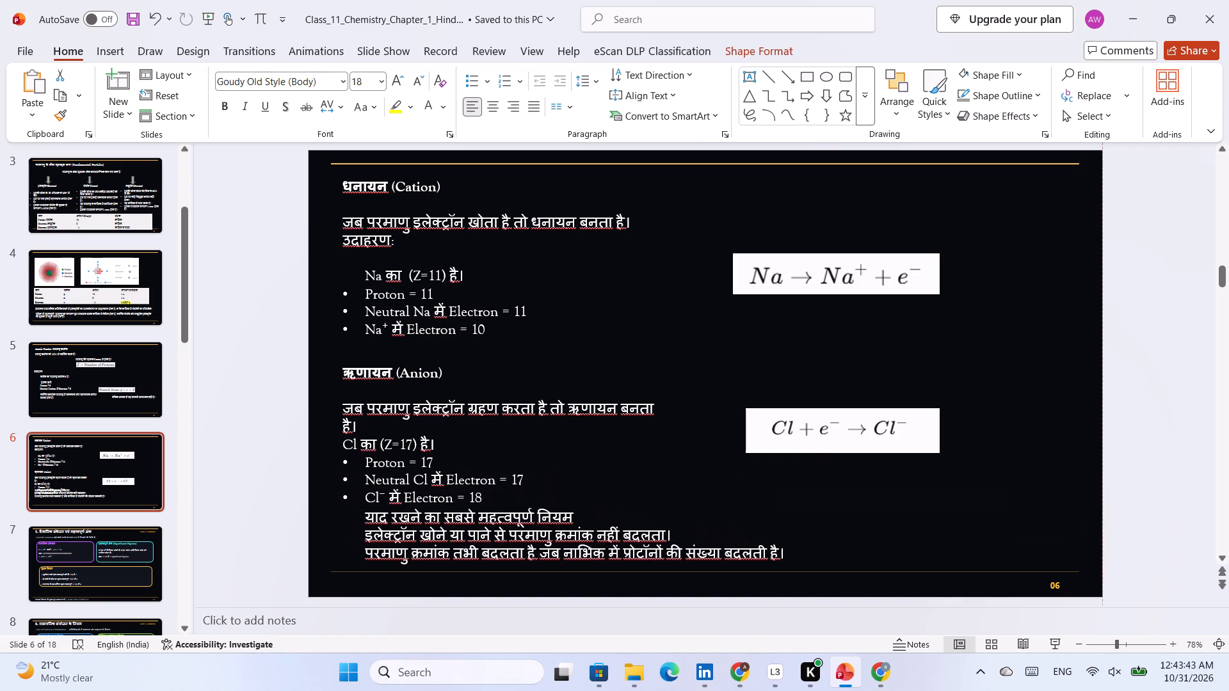
pyautogui.moveTo(762, 568); pyautogui.dragTo(735, 571)
# Narrow the rule text box to fit its longest sentence and shift it right, beneath the Cl equation image.
pyautogui.moveTo(1079, 543); pyautogui.dragTo(861, 553)
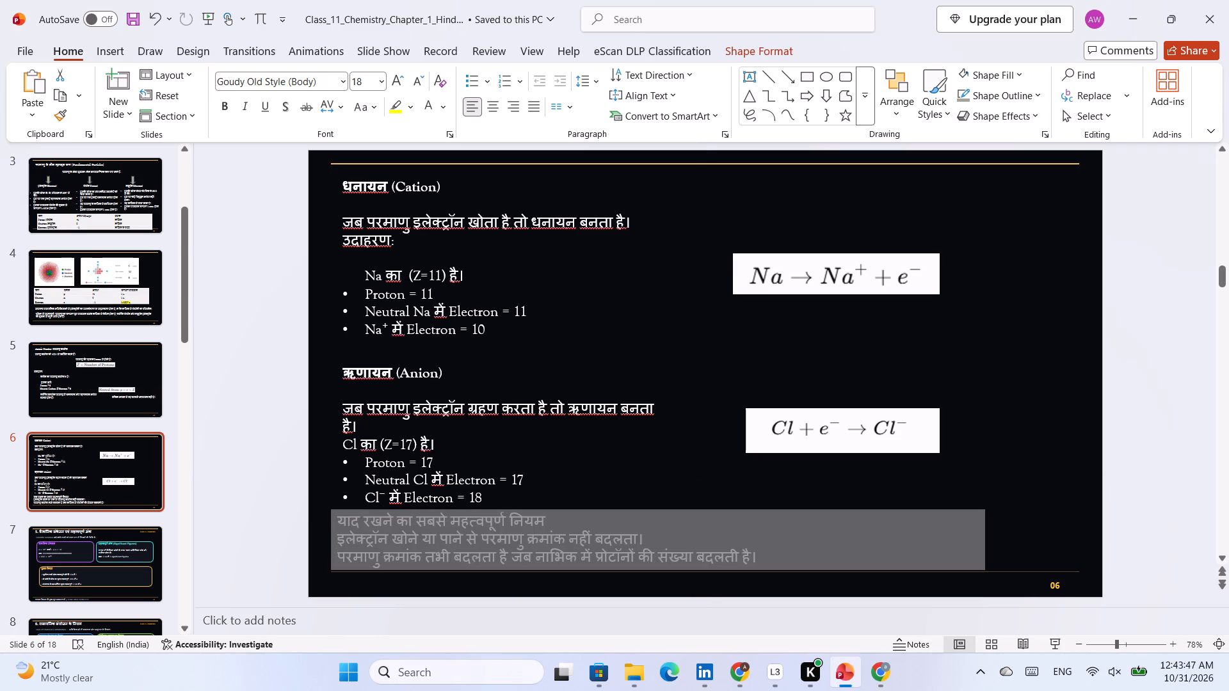
pyautogui.moveTo(861, 553); pyautogui.dragTo(785, 560)
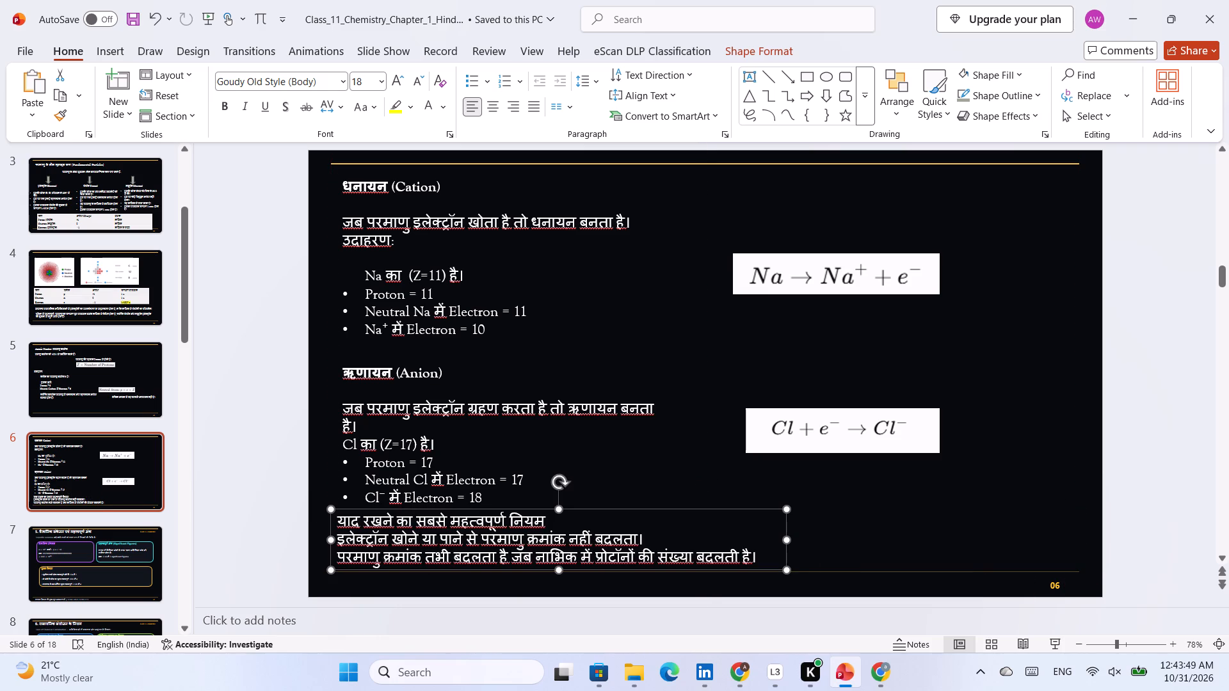
pyautogui.moveTo(746, 509); pyautogui.dragTo(910, 504)
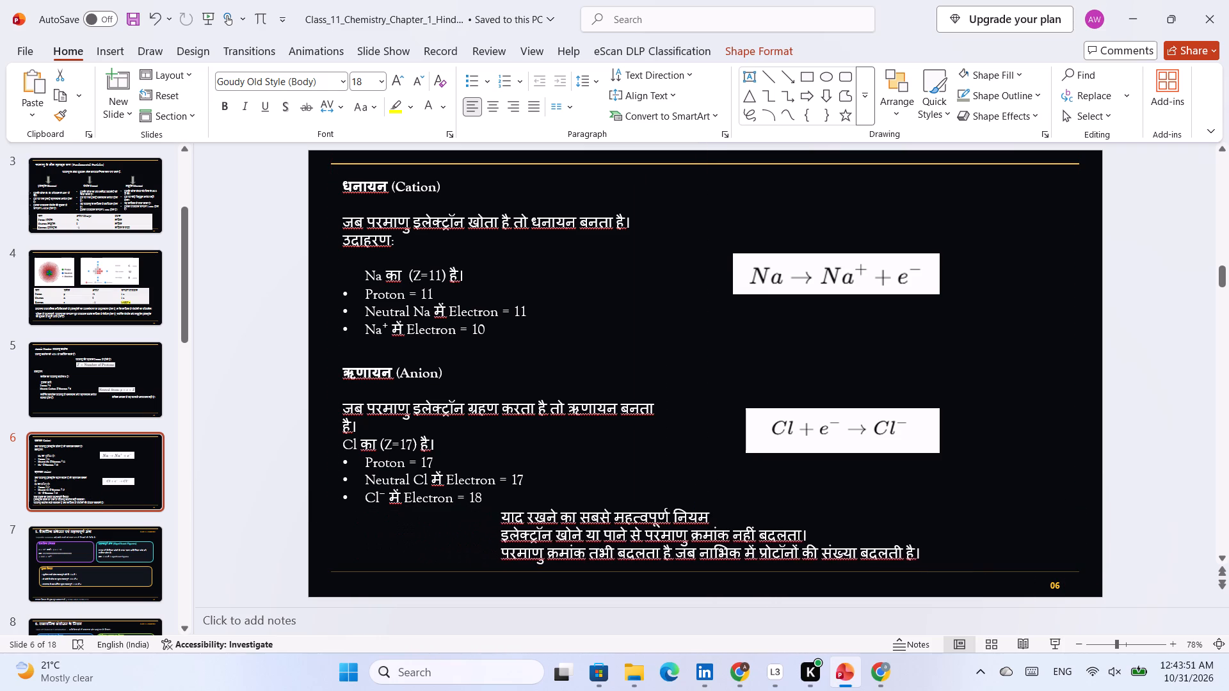
pyautogui.moveTo(910, 504); pyautogui.dragTo(940, 504)
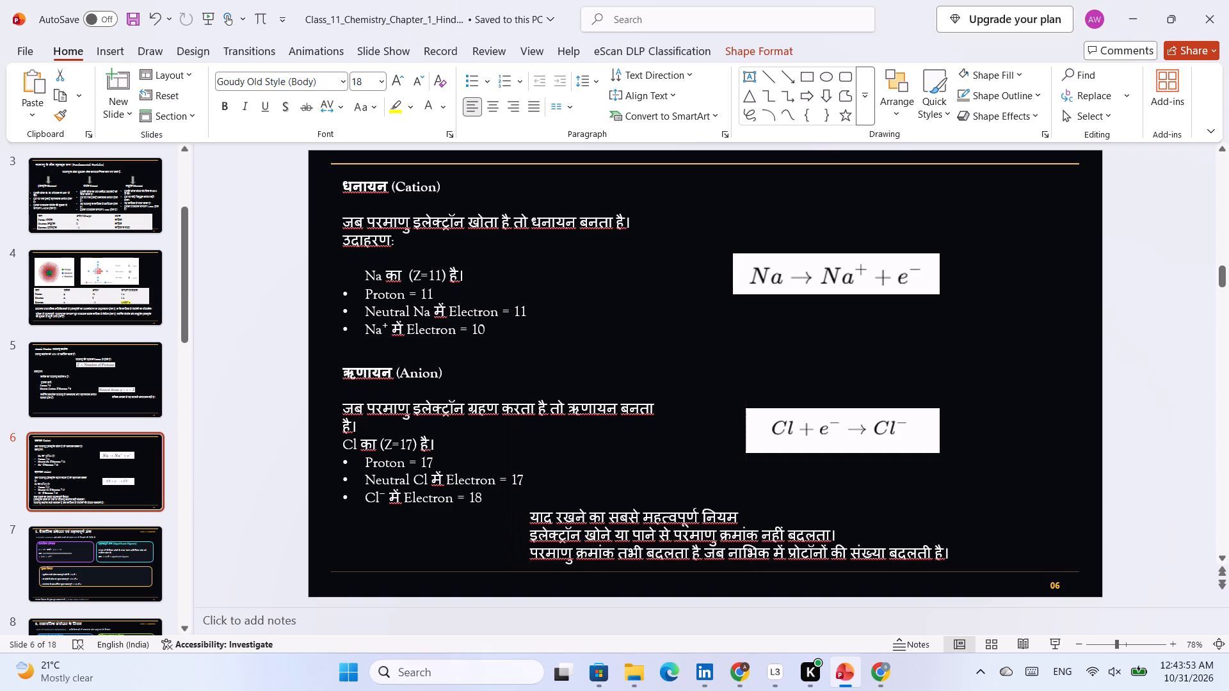
pyautogui.moveTo(940, 504); pyautogui.dragTo(977, 506)
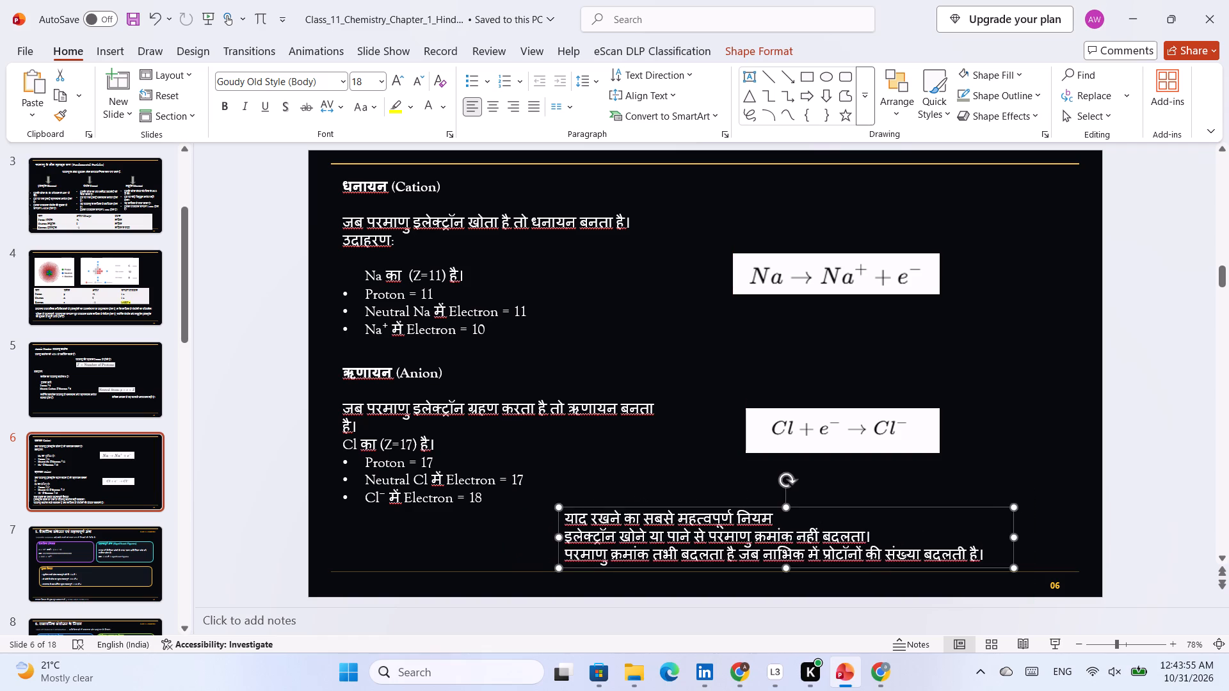
pyautogui.click(1034, 433)
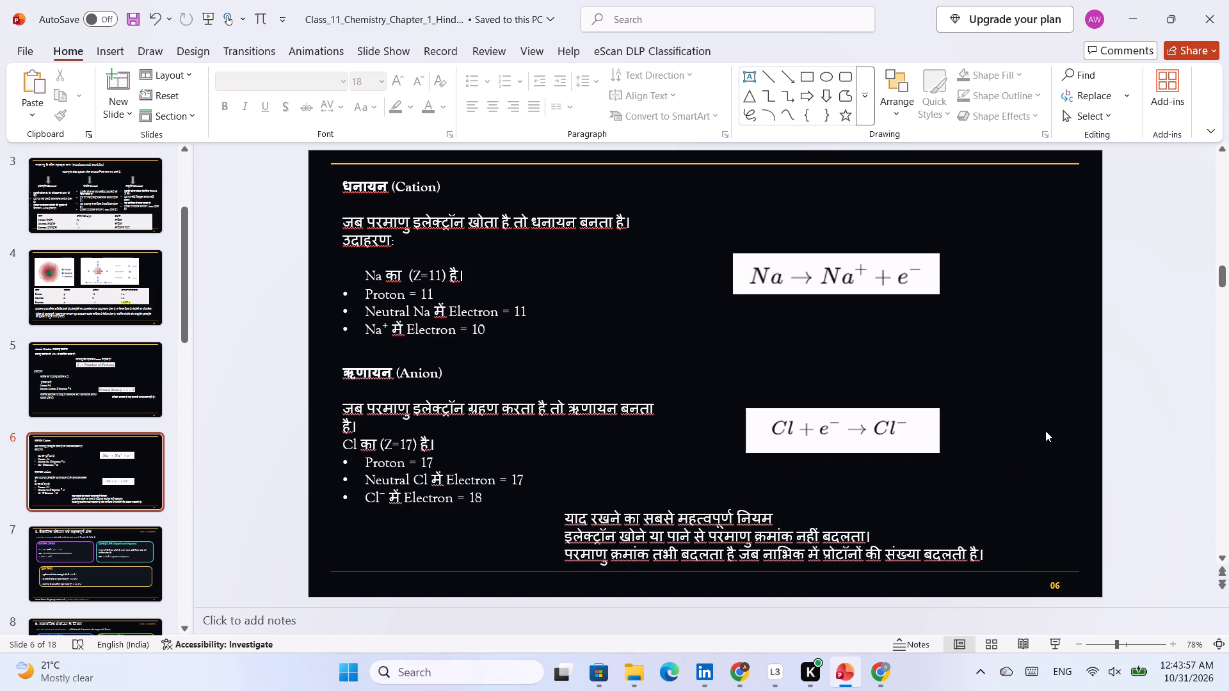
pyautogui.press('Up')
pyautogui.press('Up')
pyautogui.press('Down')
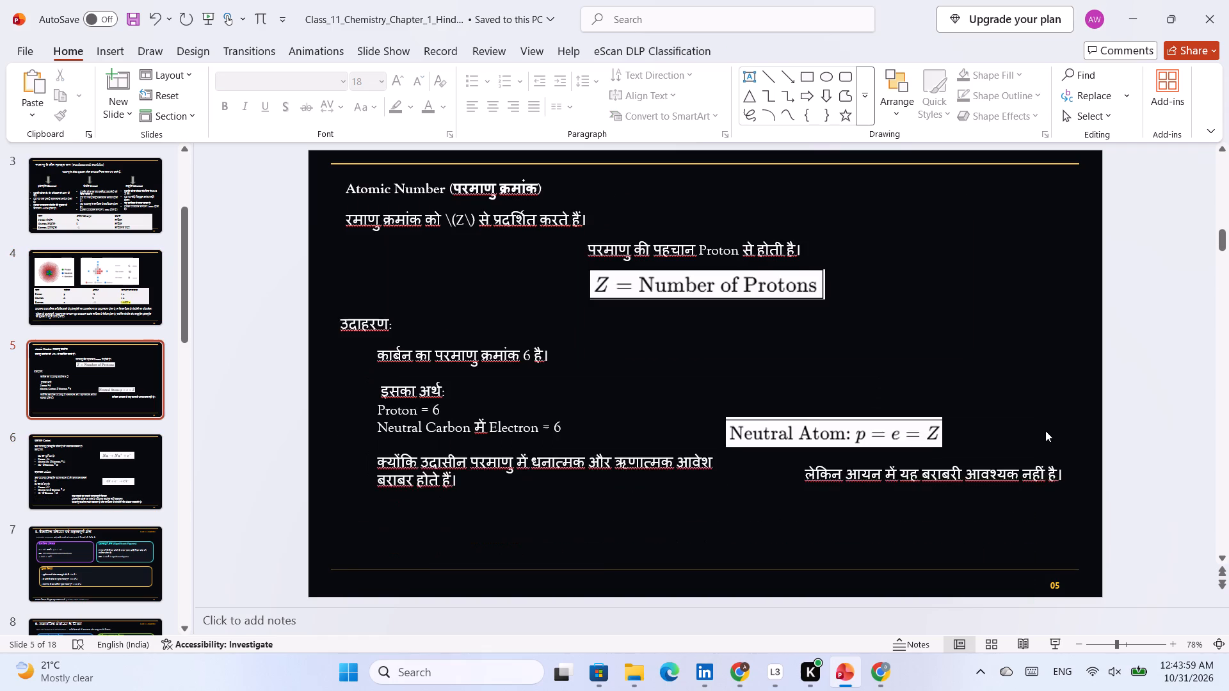
# Nudge slide 6's rule text box slightly up, away from the line at the slide's bottom.
pyautogui.press('Down')
pyautogui.click(827, 546)
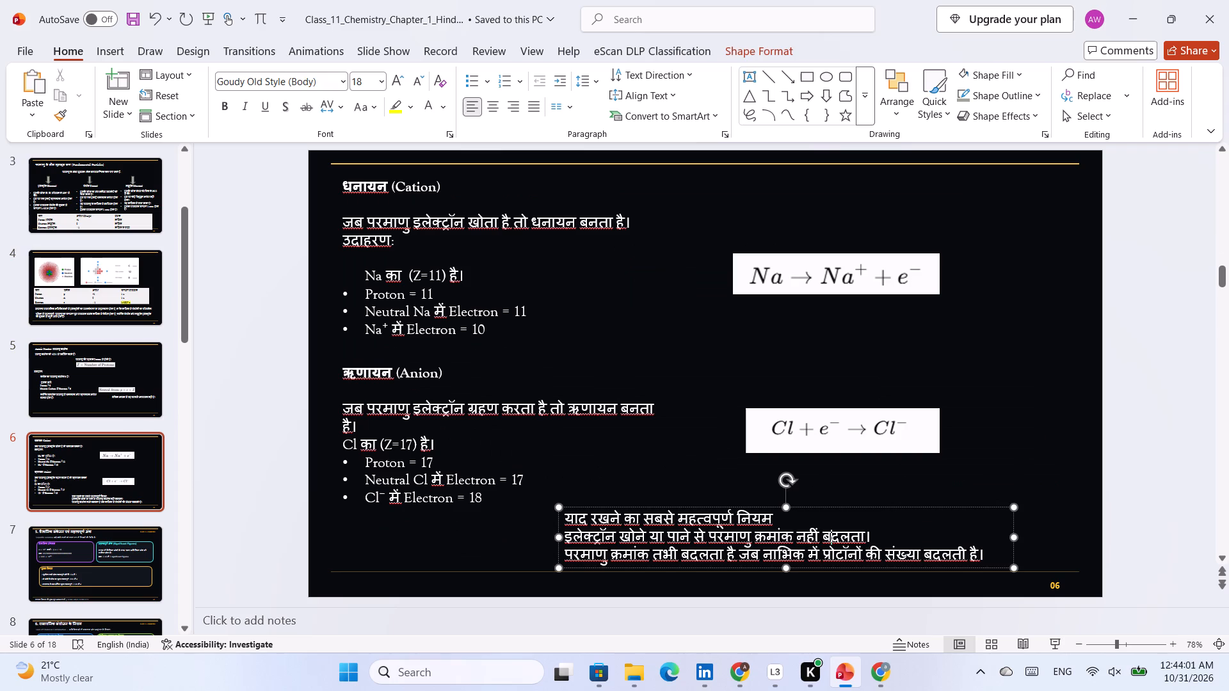
pyautogui.press('Up')
pyautogui.press('Up')
pyautogui.press('Up')
pyautogui.press('Up')
pyautogui.click(871, 500)
pyautogui.click(877, 507)
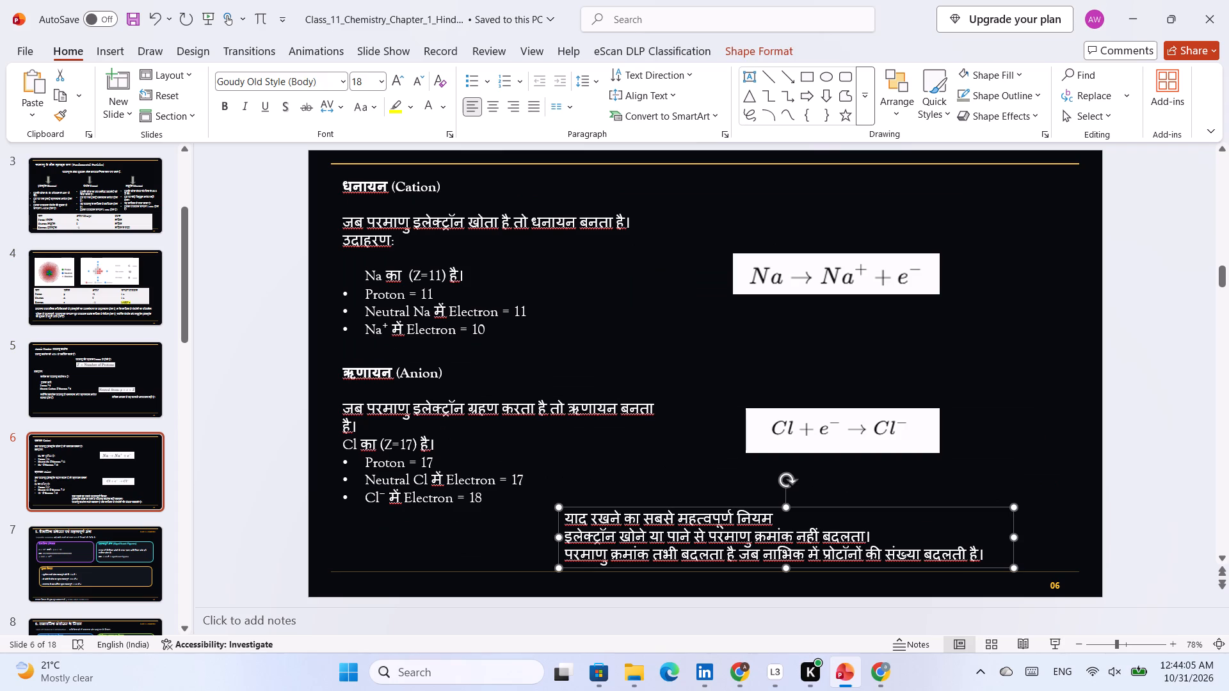
pyautogui.press('Up')
pyautogui.press('Up')
pyautogui.press('Up')
pyautogui.press('Up')
pyautogui.press('Up')
pyautogui.press('Up')
pyautogui.press('Up')
pyautogui.press('Up')
pyautogui.press('Up')
pyautogui.press('Up')
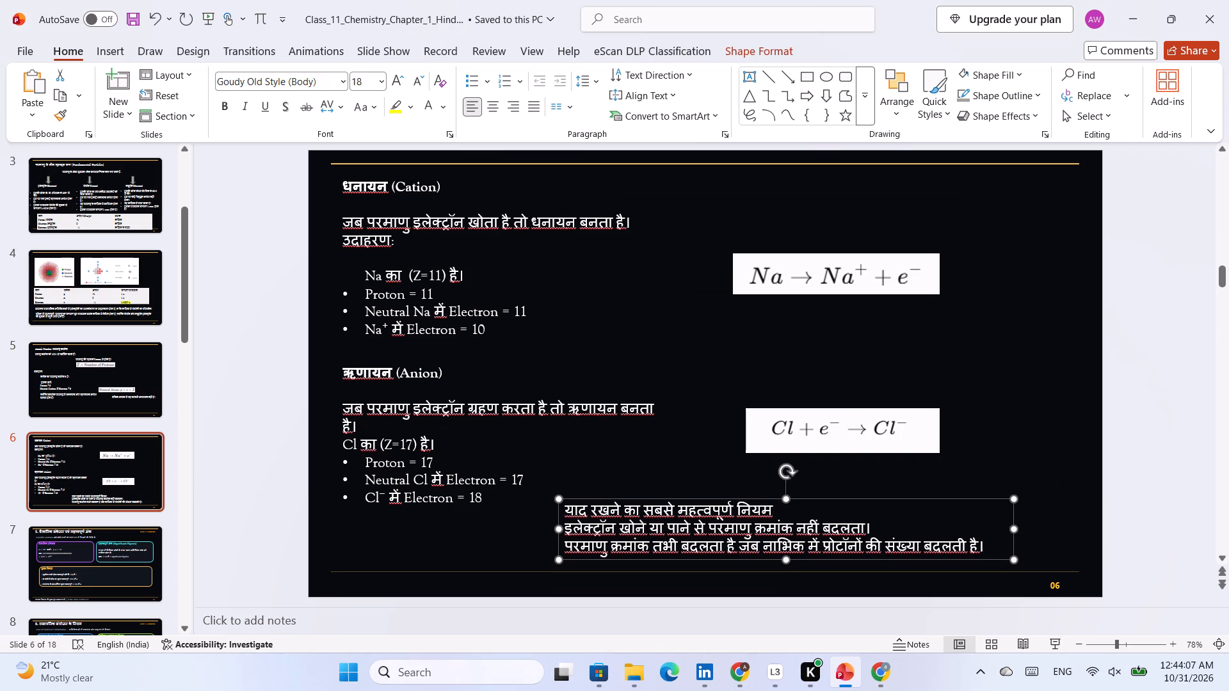
pyautogui.click(1024, 405)
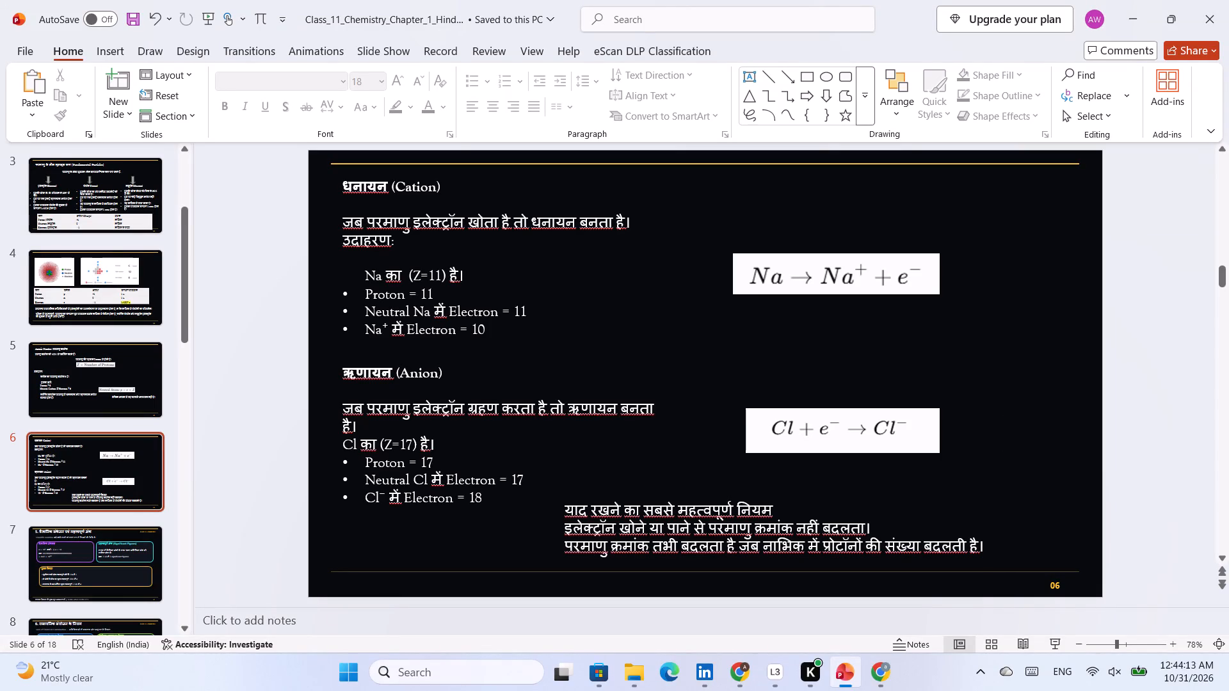
pyautogui.click(880, 687)
pyautogui.scroll(-3, 1011, 449)
pyautogui.click(1096, 343)
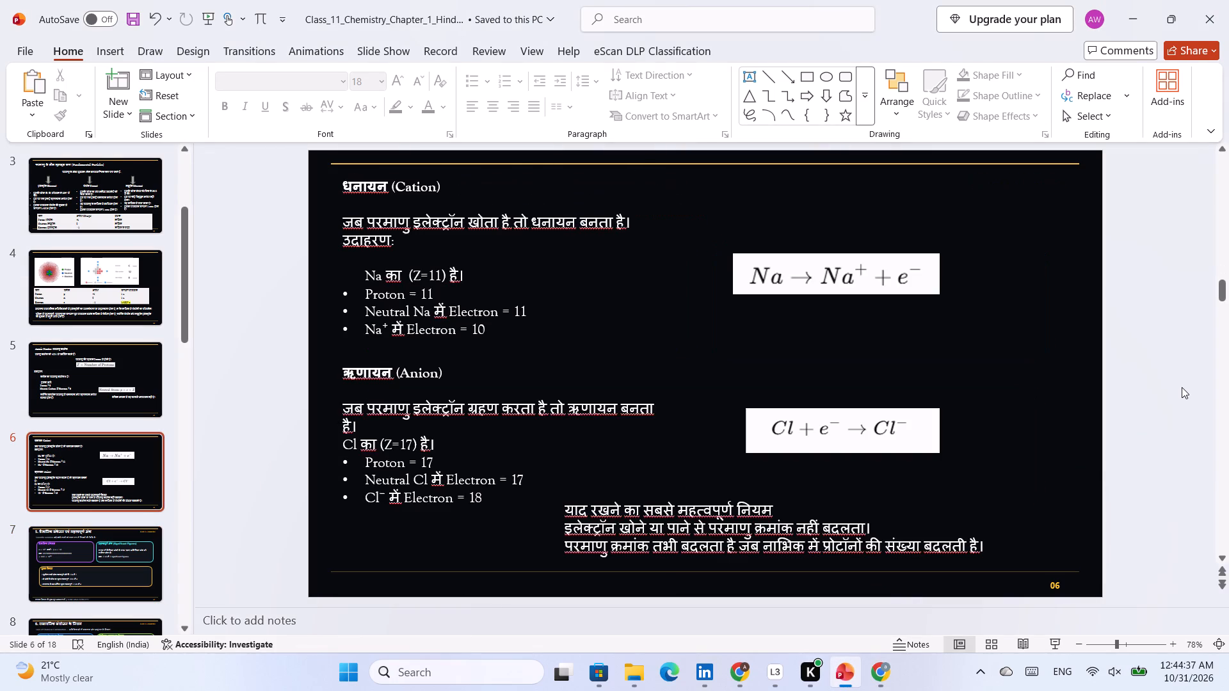
pyautogui.scroll(1, 1182, 387)
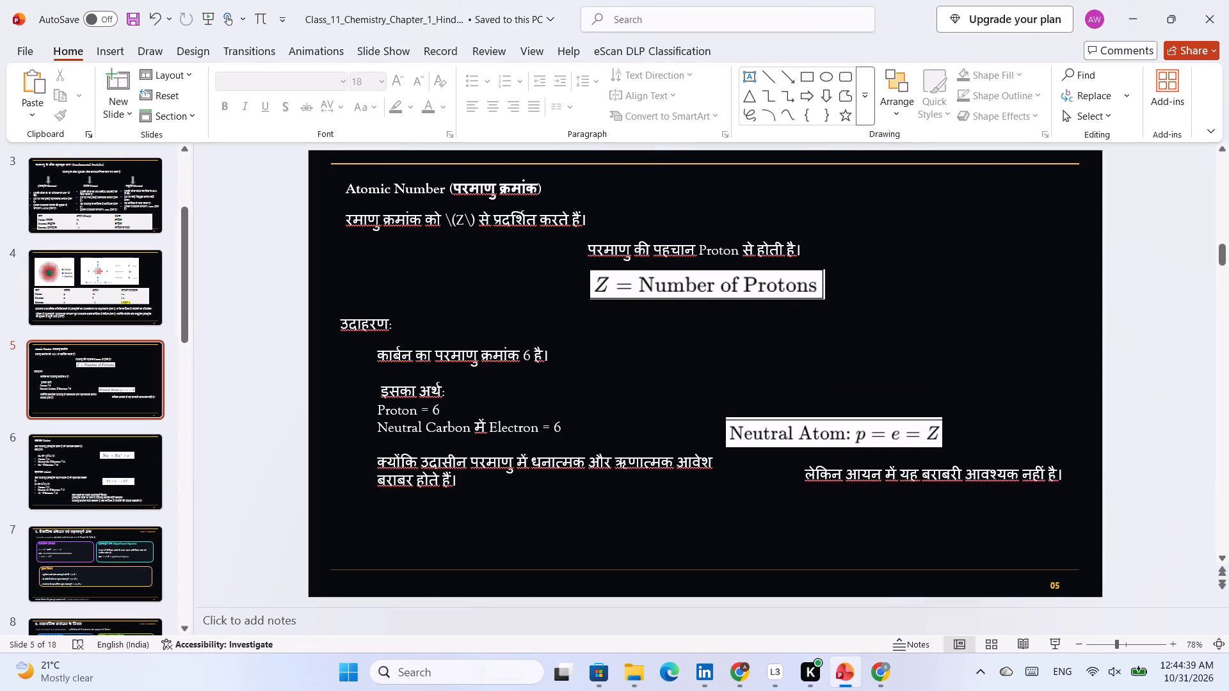
pyautogui.tripleClick(422, 197)
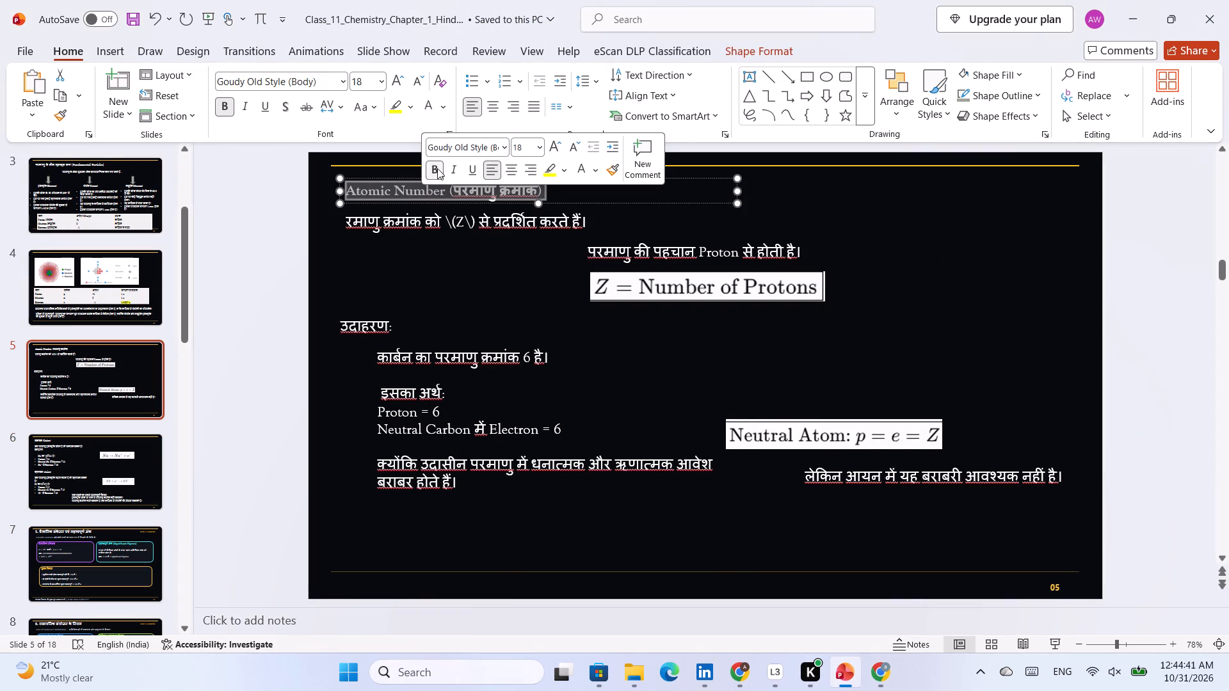
pyautogui.click(437, 168)
pyautogui.click(437, 168)
pyautogui.click(383, 85)
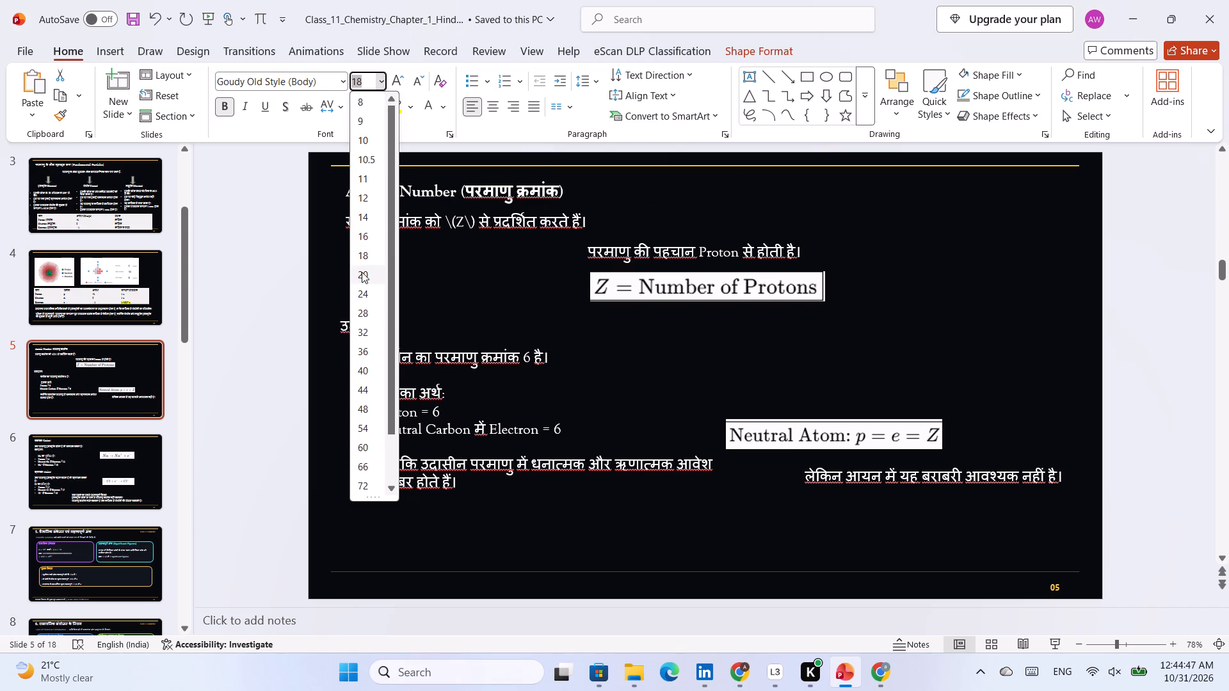
pyautogui.click(369, 310)
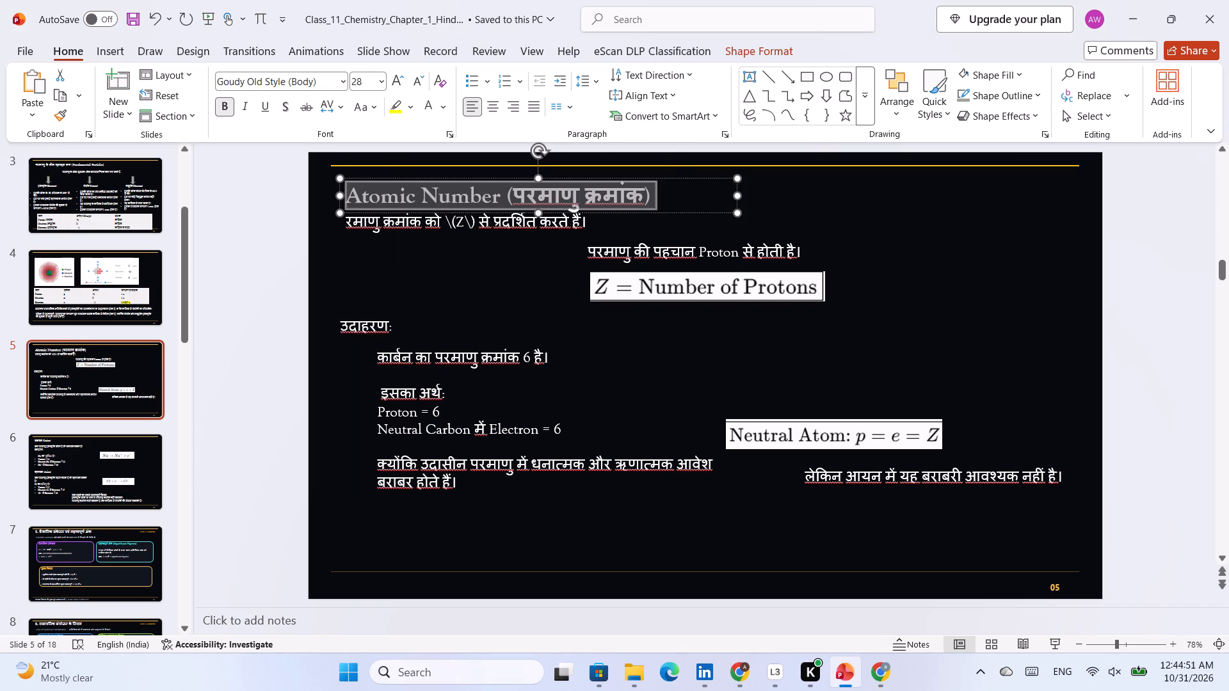
pyautogui.moveTo(673, 214); pyautogui.dragTo(668, 208)
pyautogui.click(898, 260)
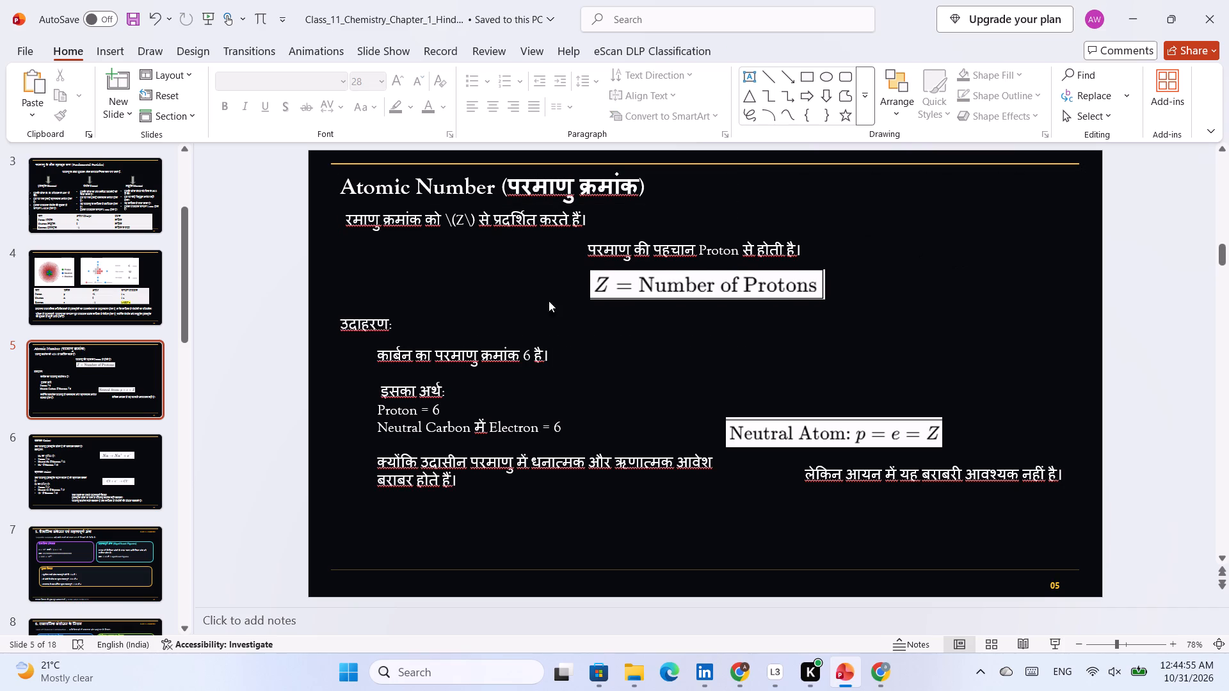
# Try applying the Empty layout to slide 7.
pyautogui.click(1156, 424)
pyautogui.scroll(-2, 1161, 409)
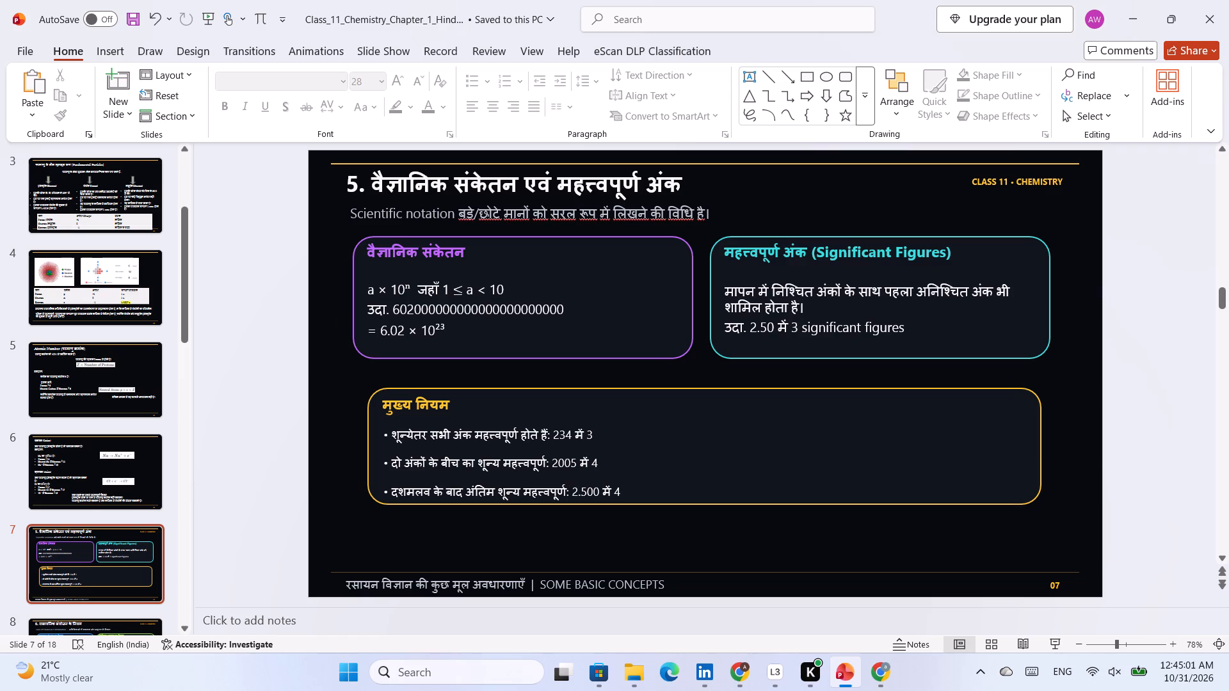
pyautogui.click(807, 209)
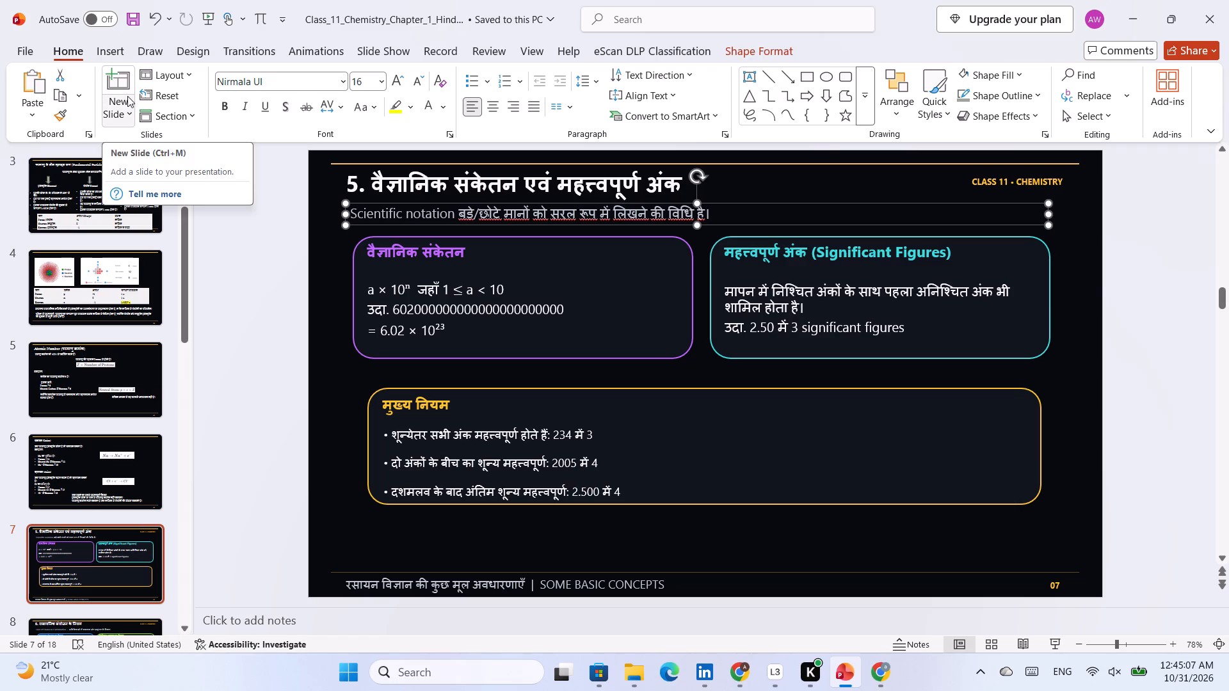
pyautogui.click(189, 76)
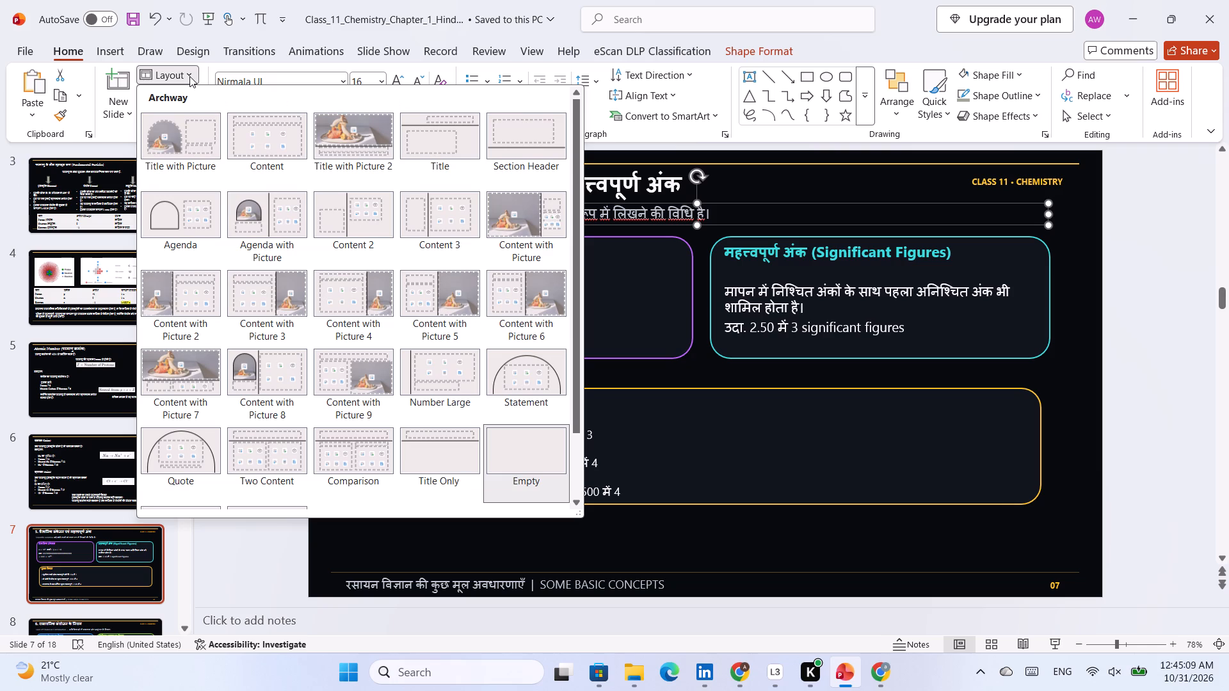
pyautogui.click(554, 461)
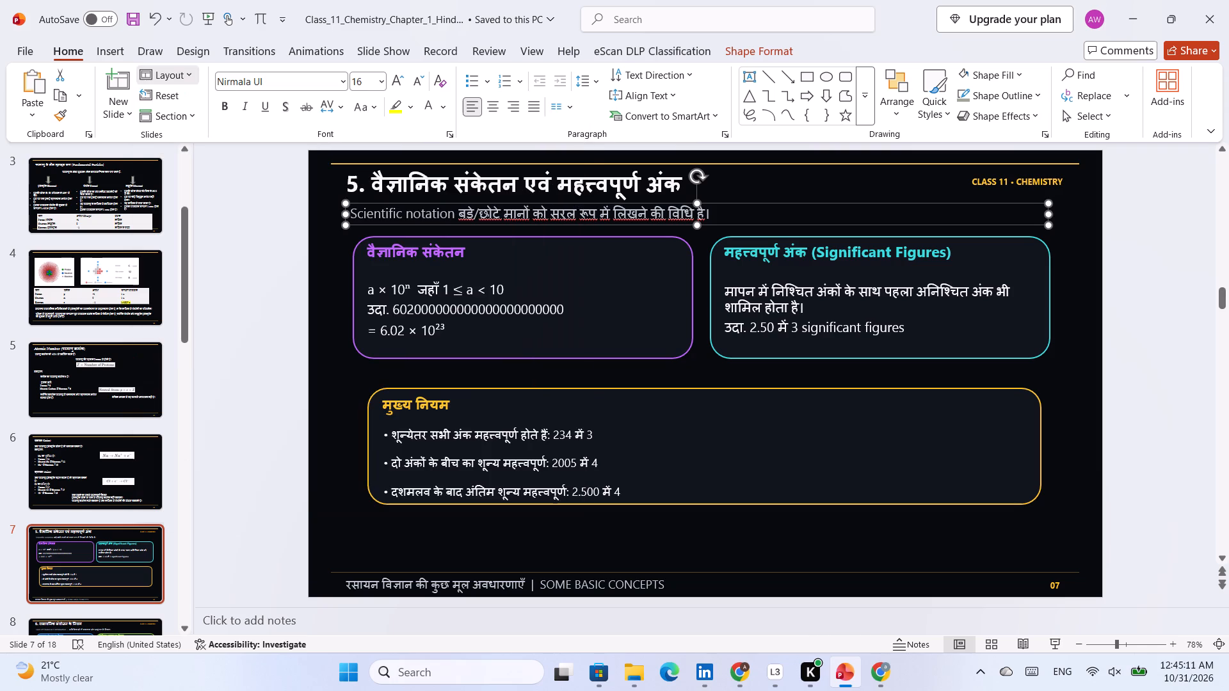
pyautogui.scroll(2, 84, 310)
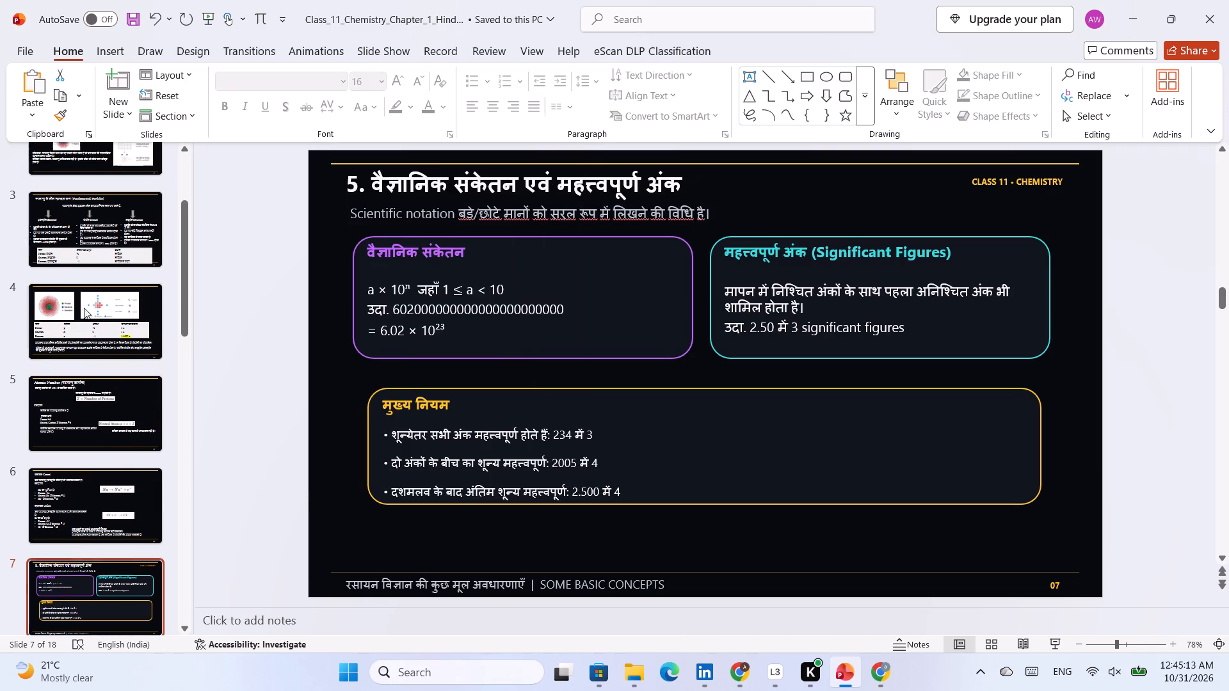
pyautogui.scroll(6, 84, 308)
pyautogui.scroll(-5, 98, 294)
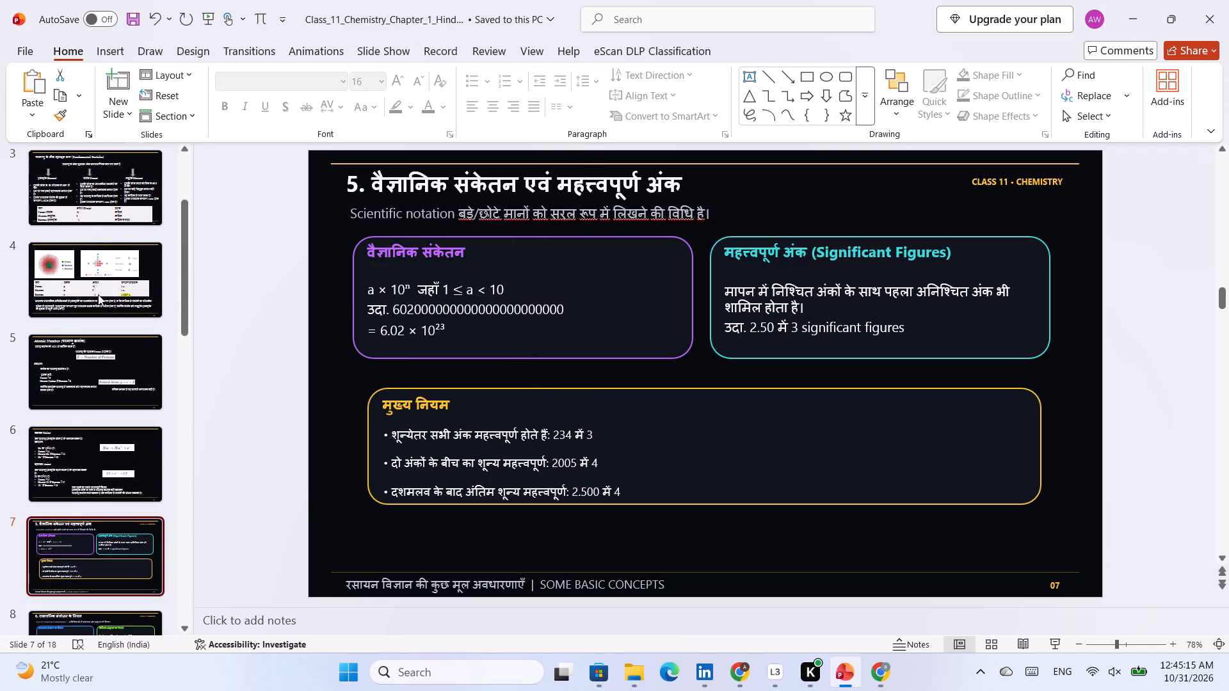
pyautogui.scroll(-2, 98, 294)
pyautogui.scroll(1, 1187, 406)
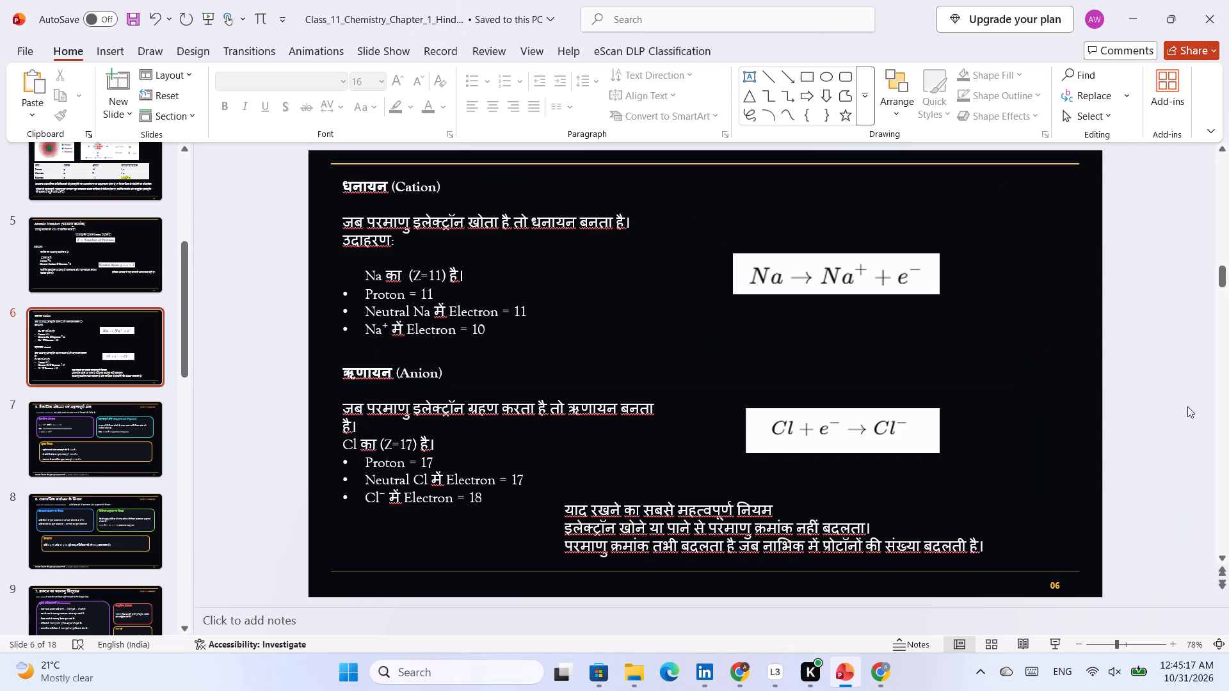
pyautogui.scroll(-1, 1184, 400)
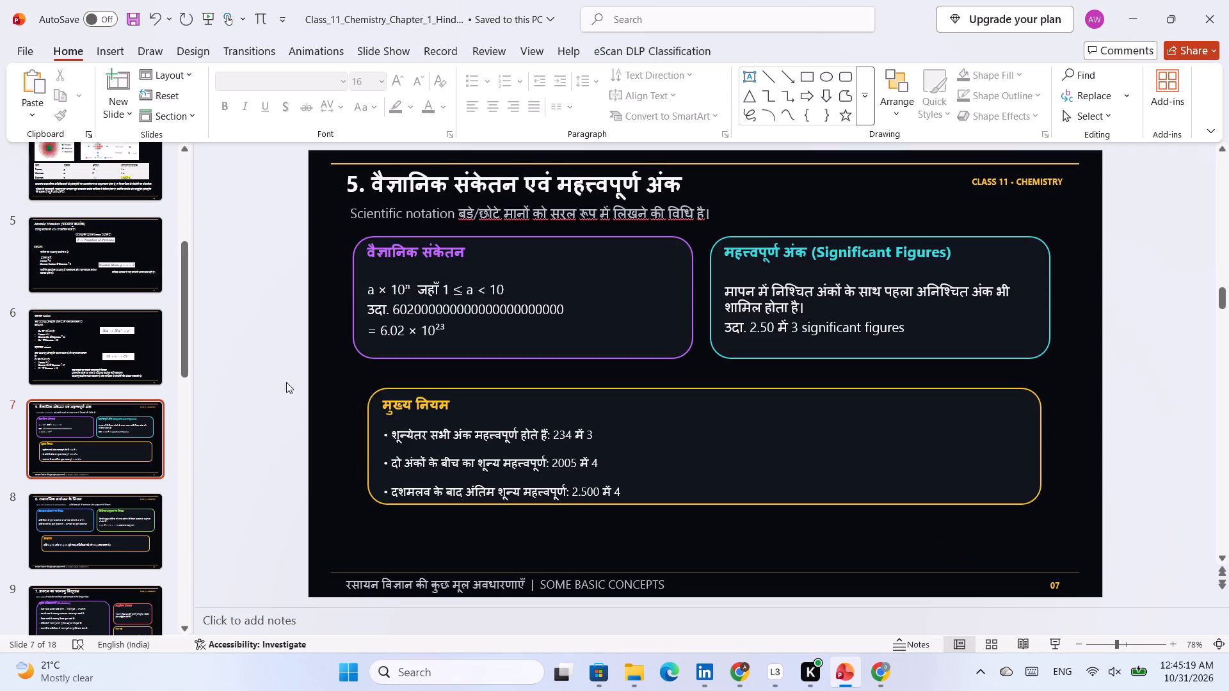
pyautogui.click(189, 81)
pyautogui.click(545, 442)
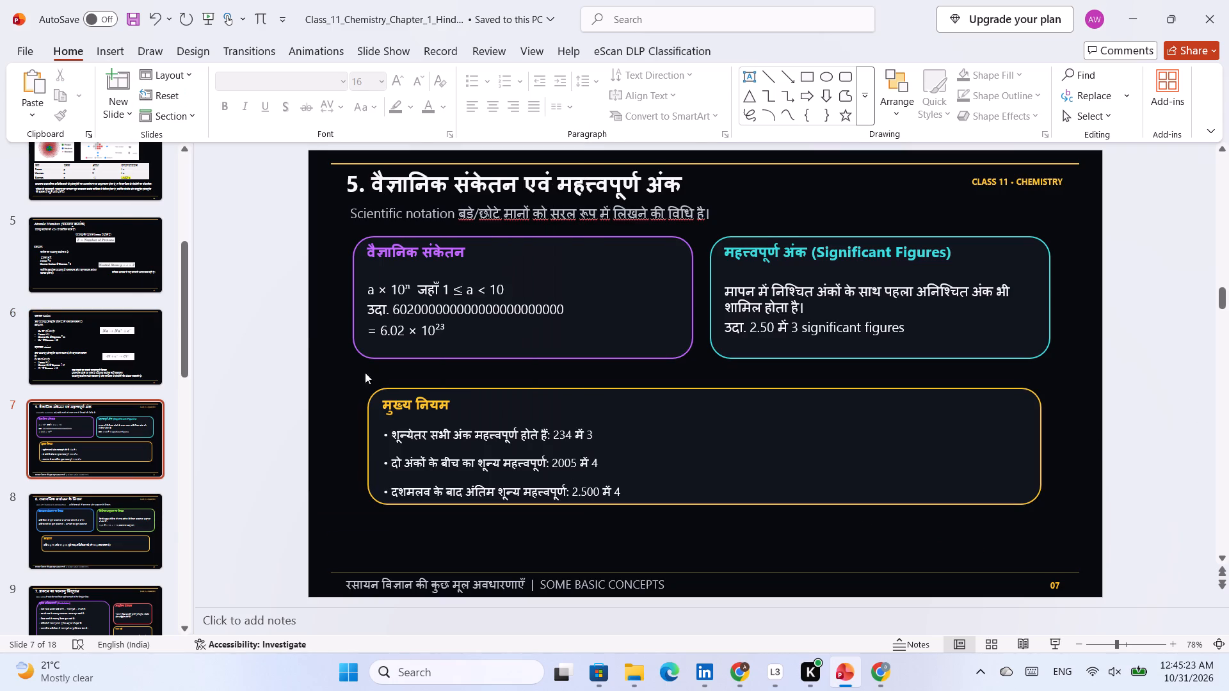
# Add a blank slide after slide 7.
pyautogui.click(120, 84)
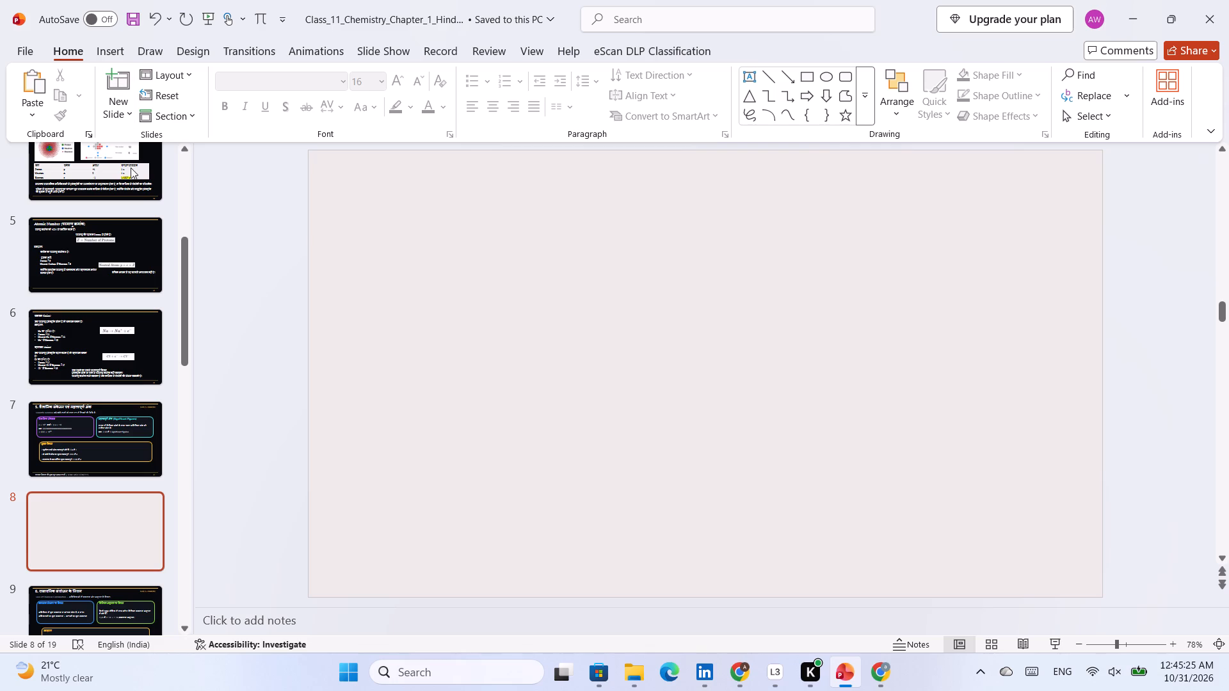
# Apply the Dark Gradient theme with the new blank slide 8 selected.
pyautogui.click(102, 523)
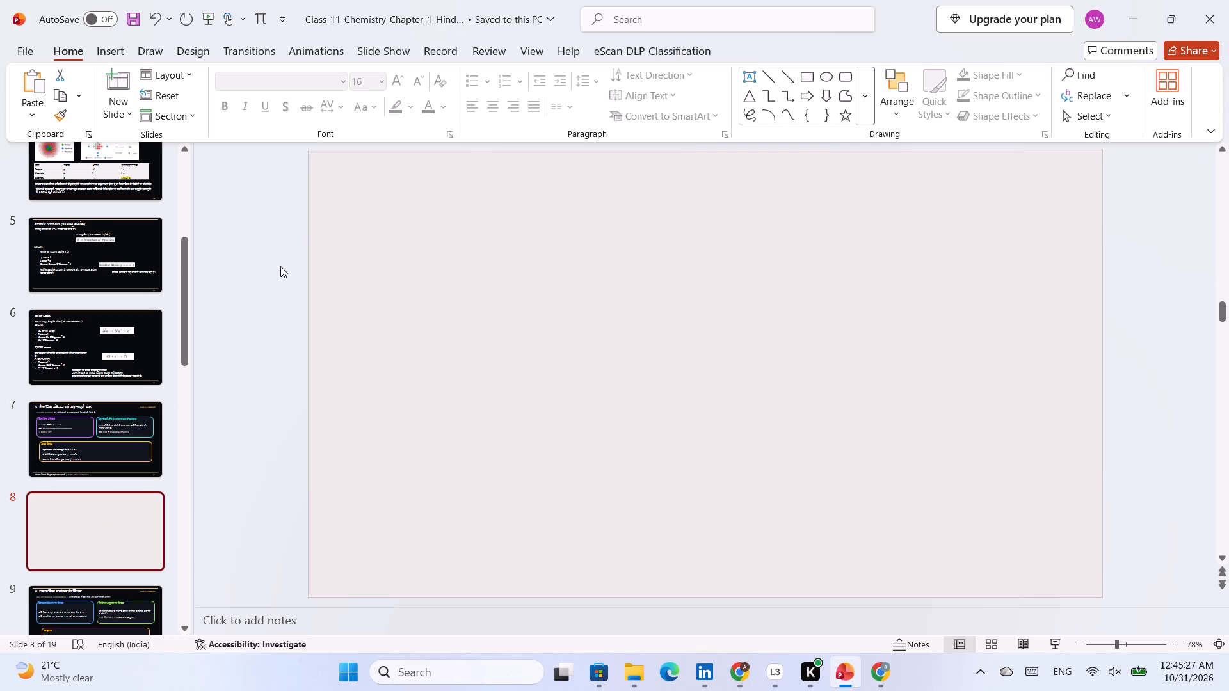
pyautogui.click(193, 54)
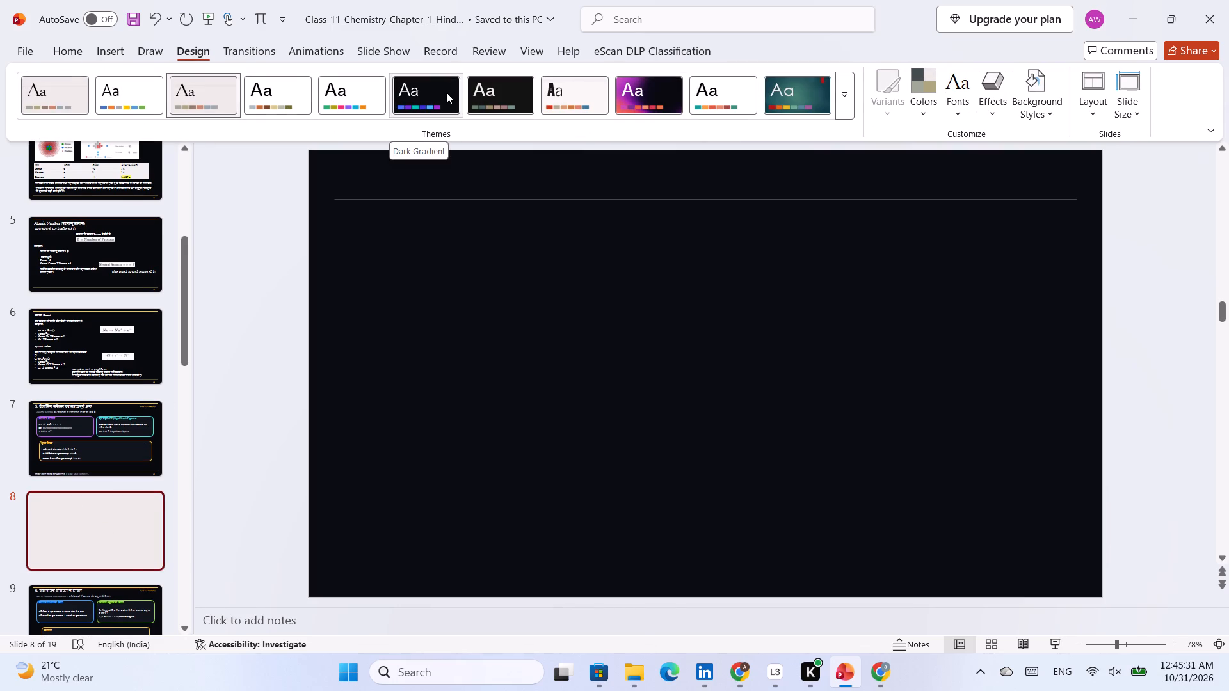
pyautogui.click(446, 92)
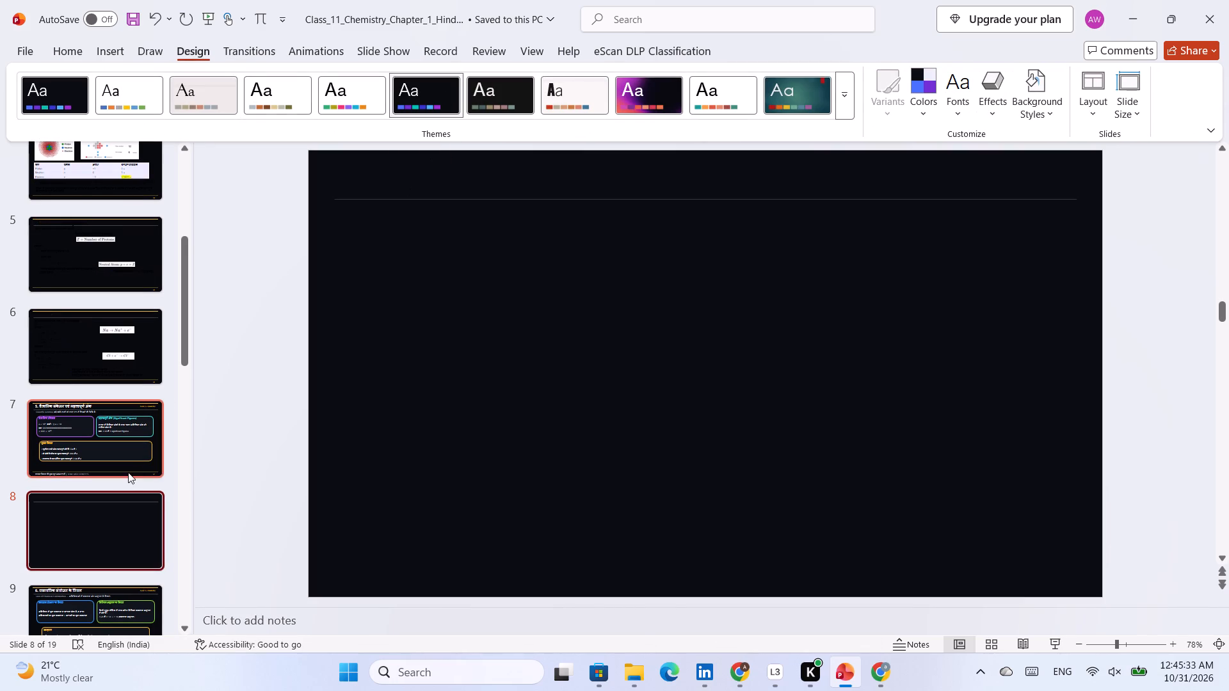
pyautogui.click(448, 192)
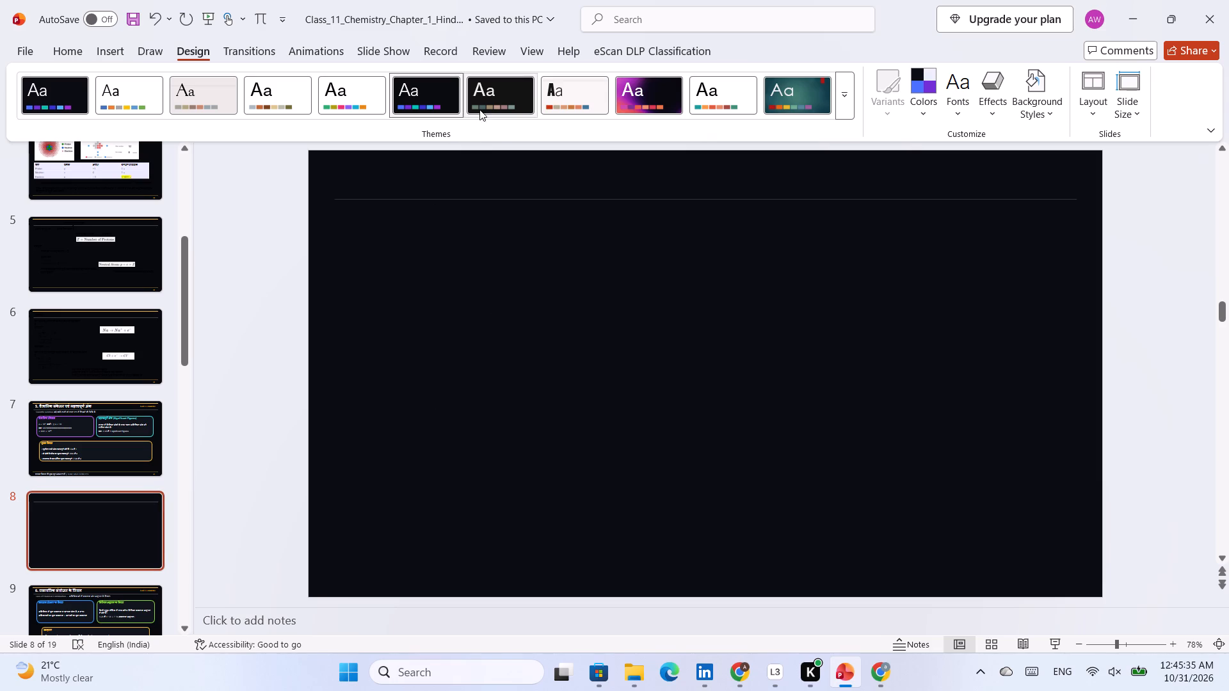
# Switch the presentation to the black theme with muted accent colours beside Dark Gradient, comparing the two once more.
pyautogui.click(484, 104)
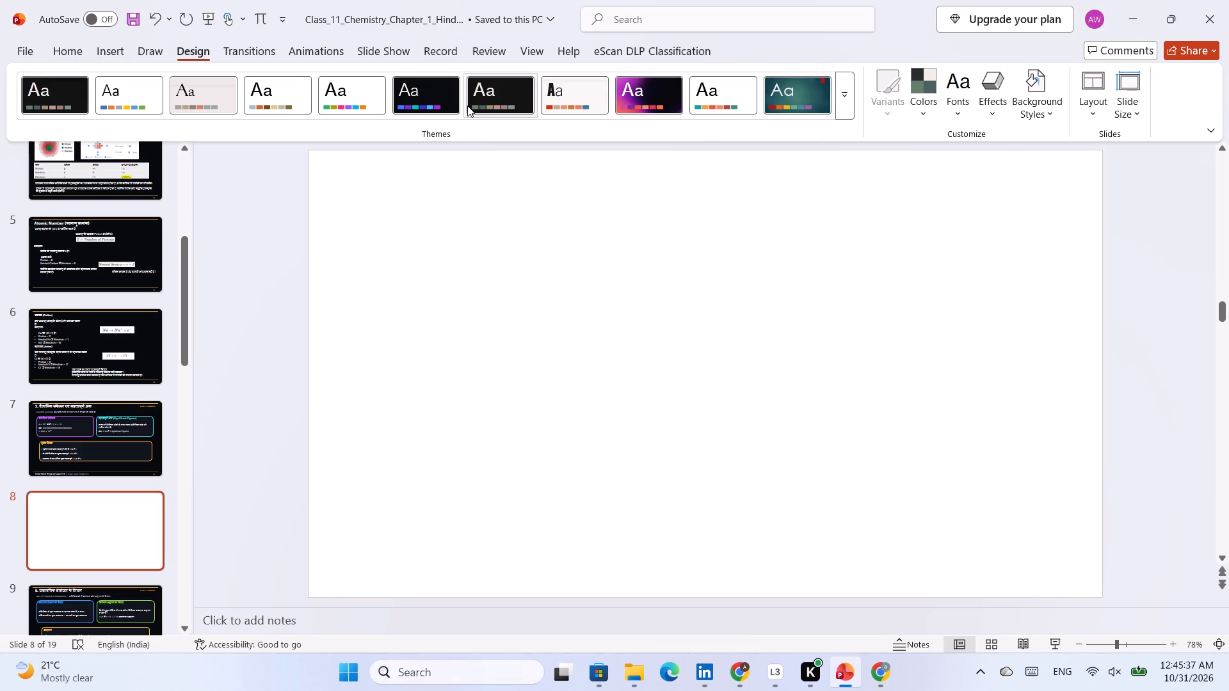
pyautogui.click(487, 105)
pyautogui.click(445, 102)
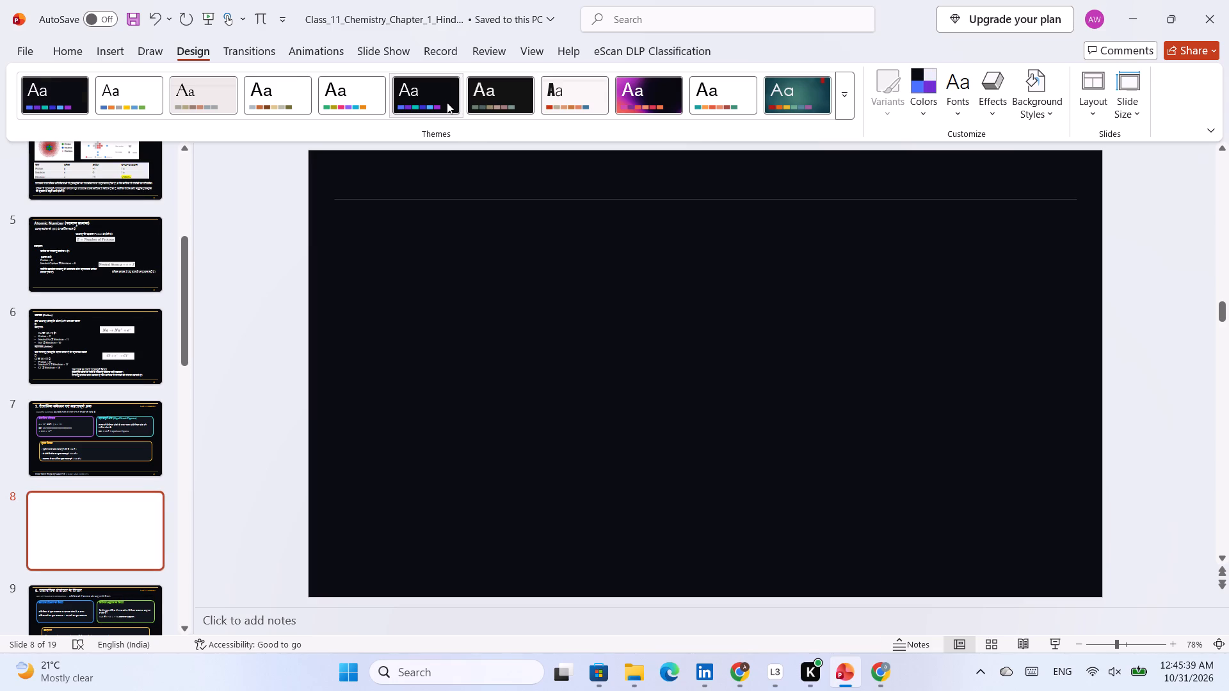
pyautogui.click(512, 107)
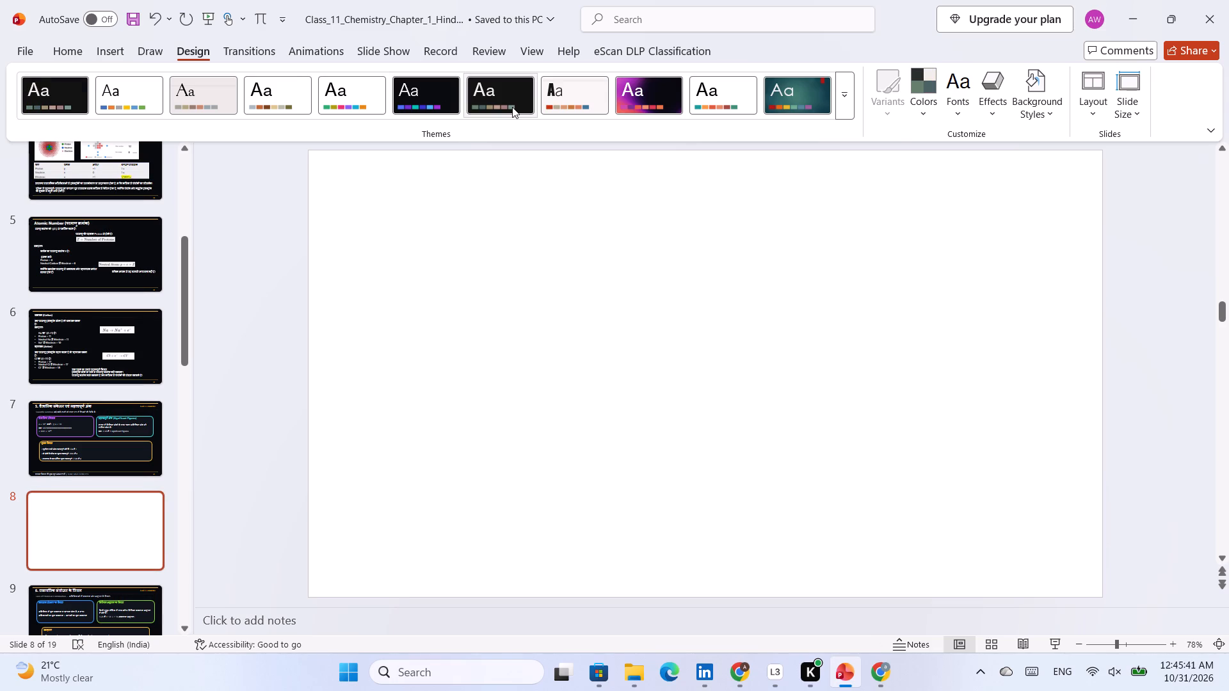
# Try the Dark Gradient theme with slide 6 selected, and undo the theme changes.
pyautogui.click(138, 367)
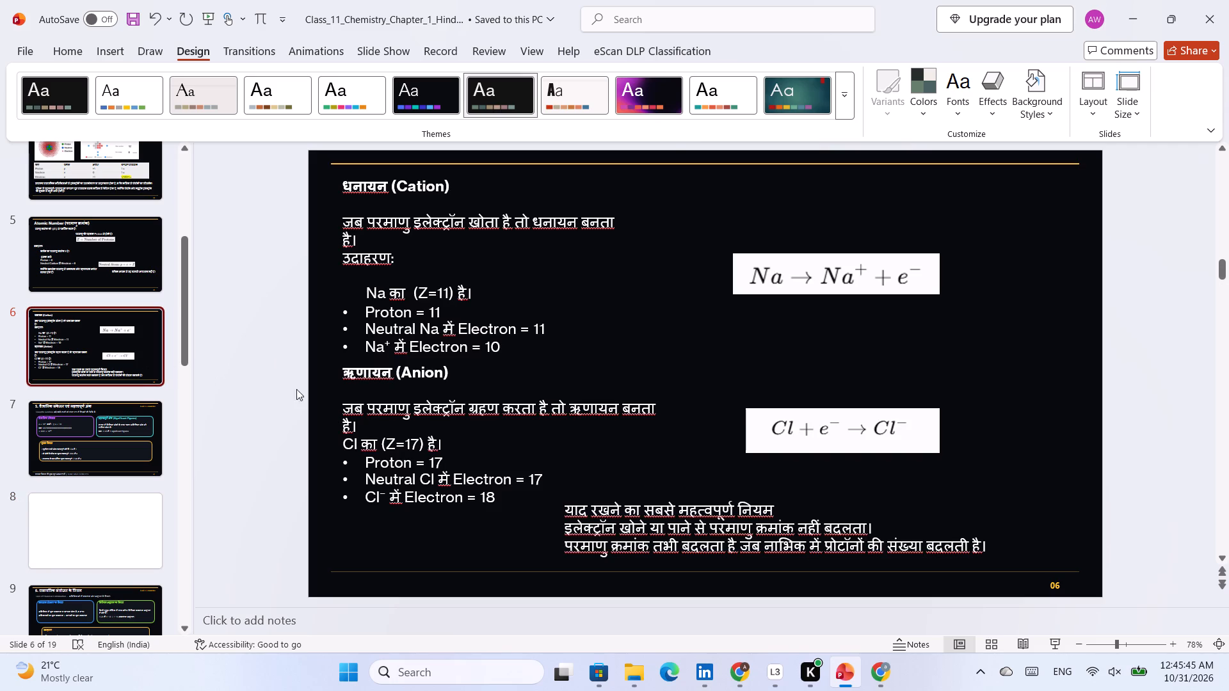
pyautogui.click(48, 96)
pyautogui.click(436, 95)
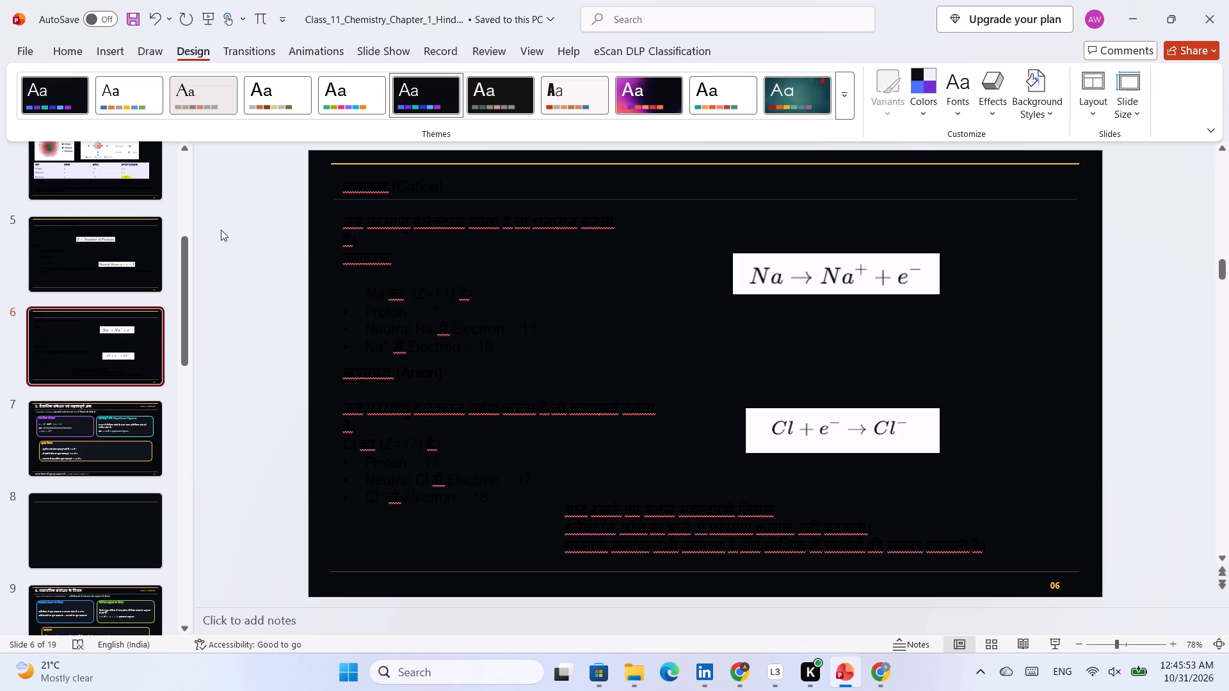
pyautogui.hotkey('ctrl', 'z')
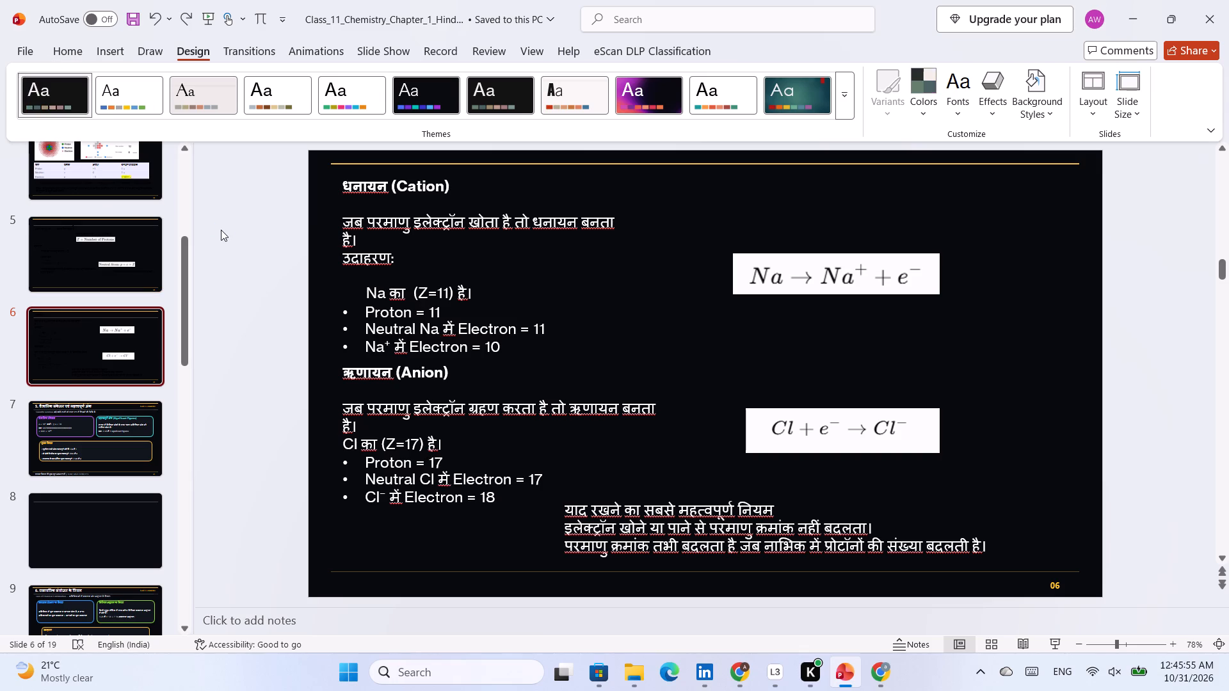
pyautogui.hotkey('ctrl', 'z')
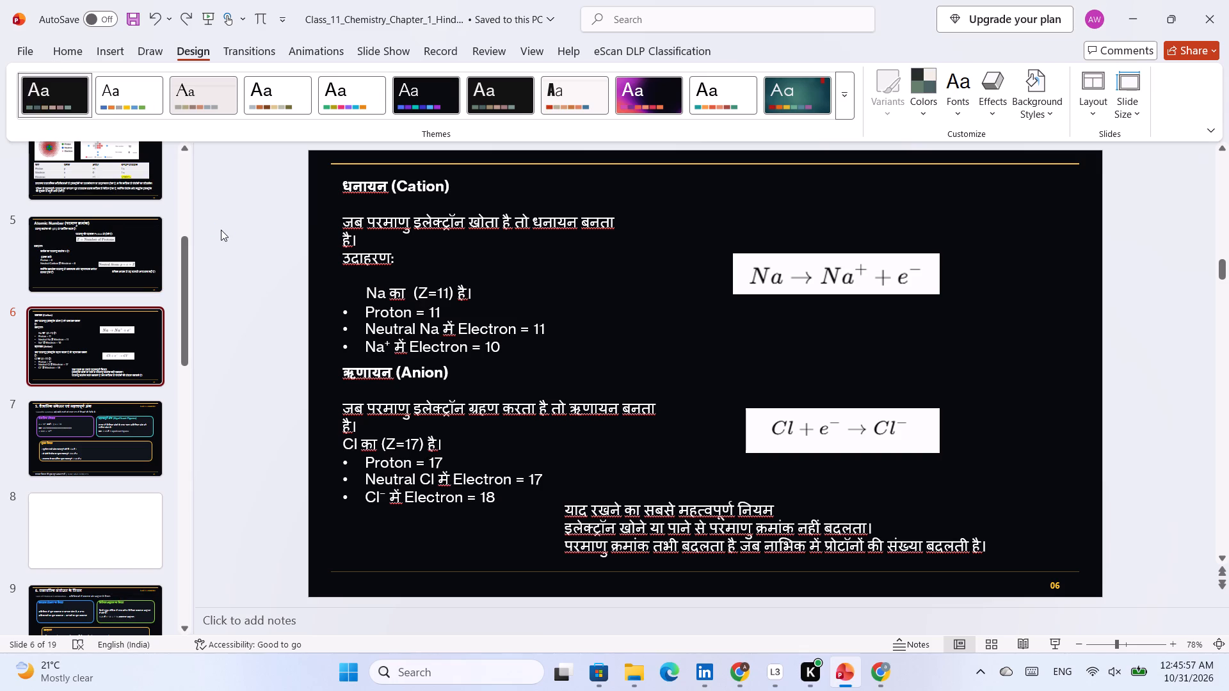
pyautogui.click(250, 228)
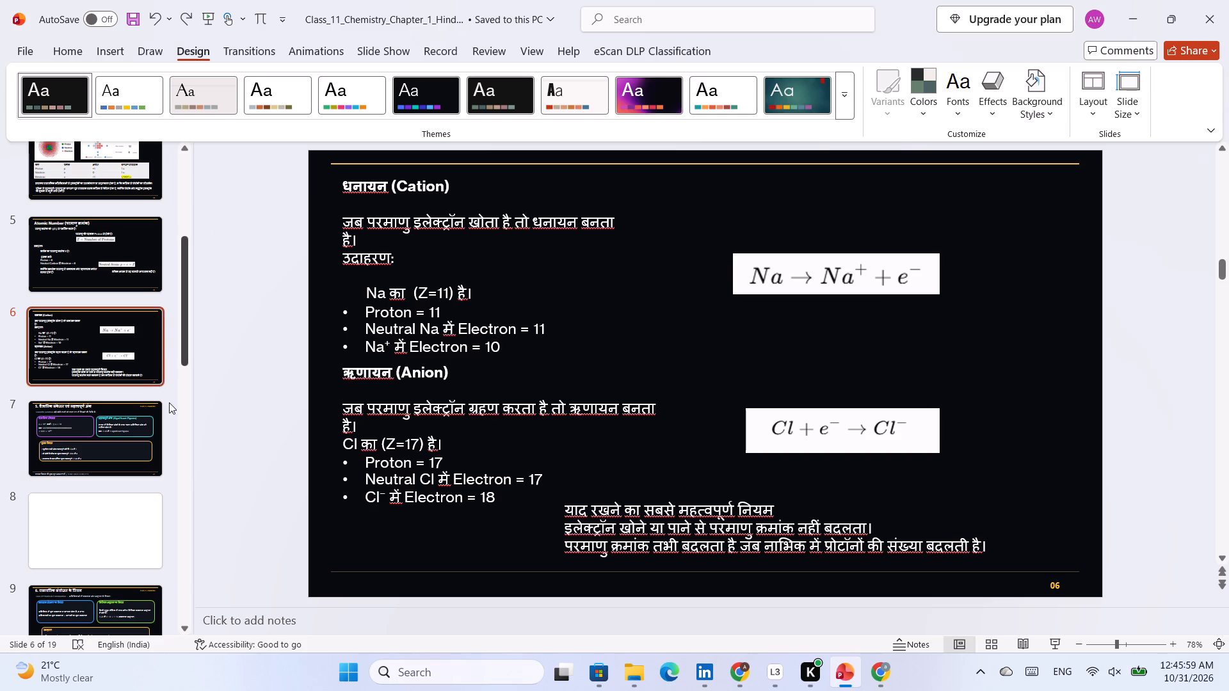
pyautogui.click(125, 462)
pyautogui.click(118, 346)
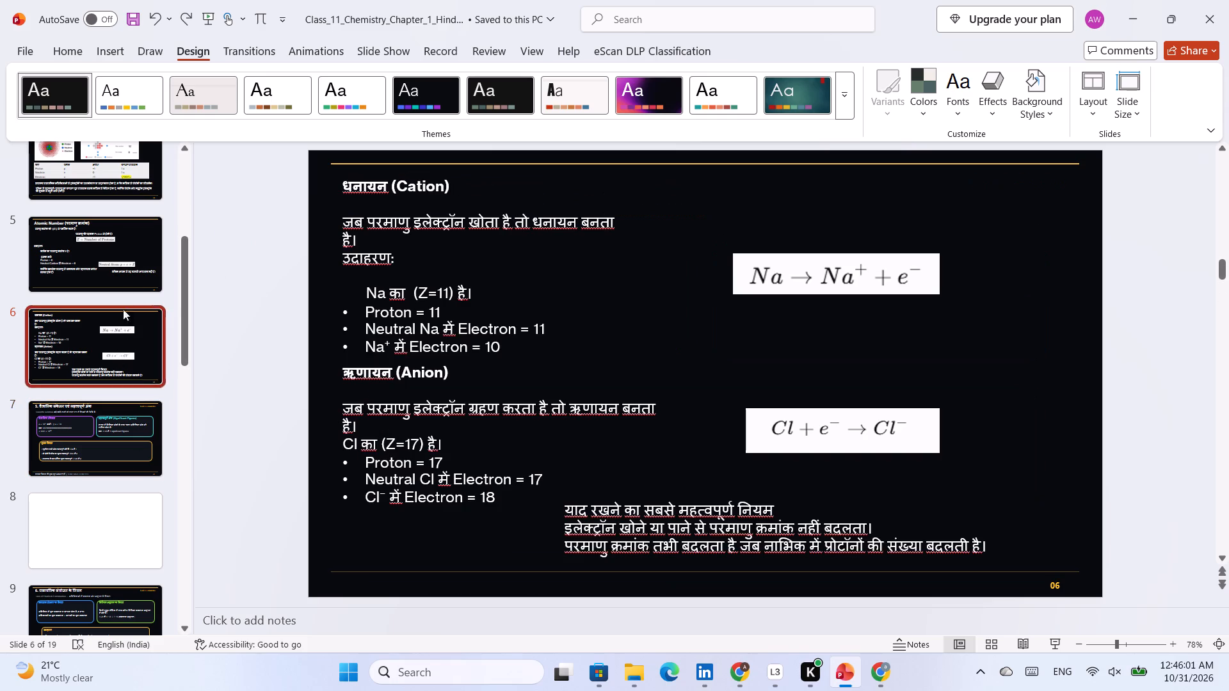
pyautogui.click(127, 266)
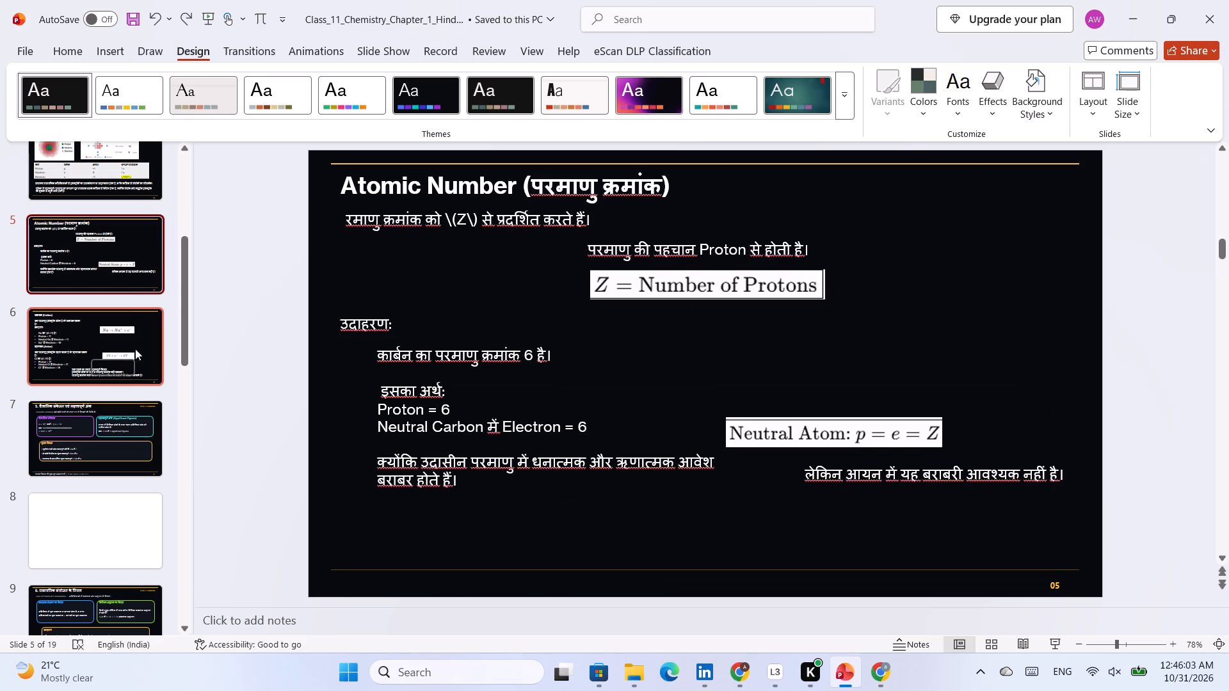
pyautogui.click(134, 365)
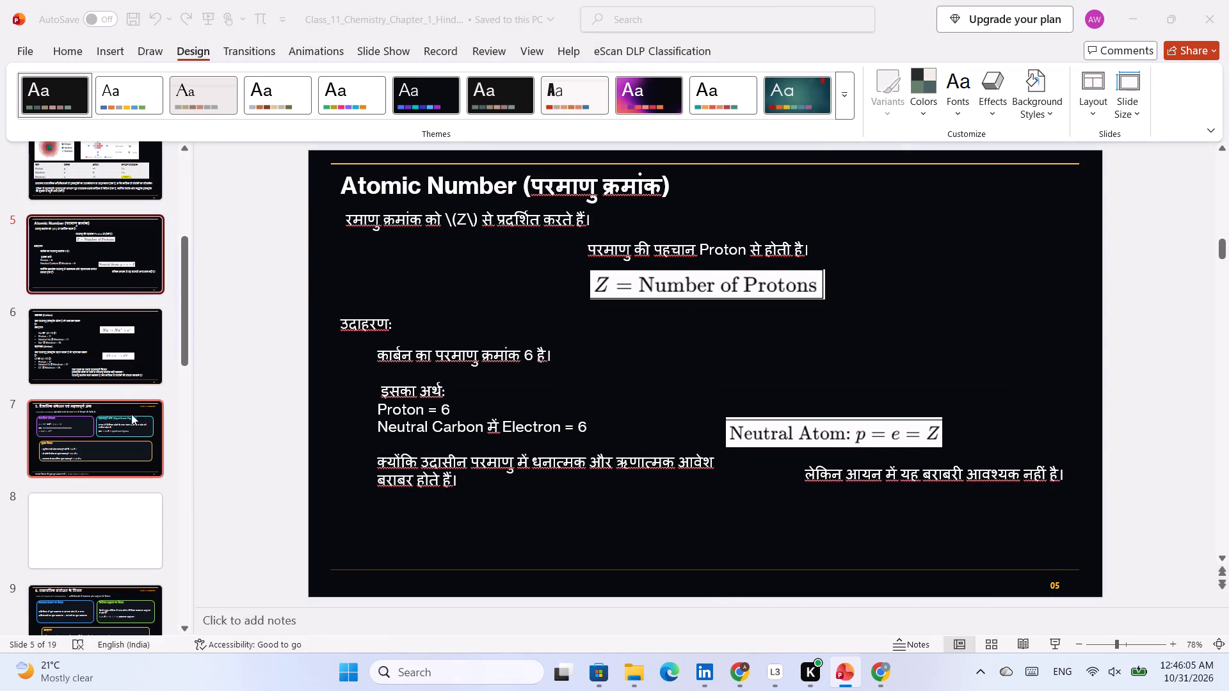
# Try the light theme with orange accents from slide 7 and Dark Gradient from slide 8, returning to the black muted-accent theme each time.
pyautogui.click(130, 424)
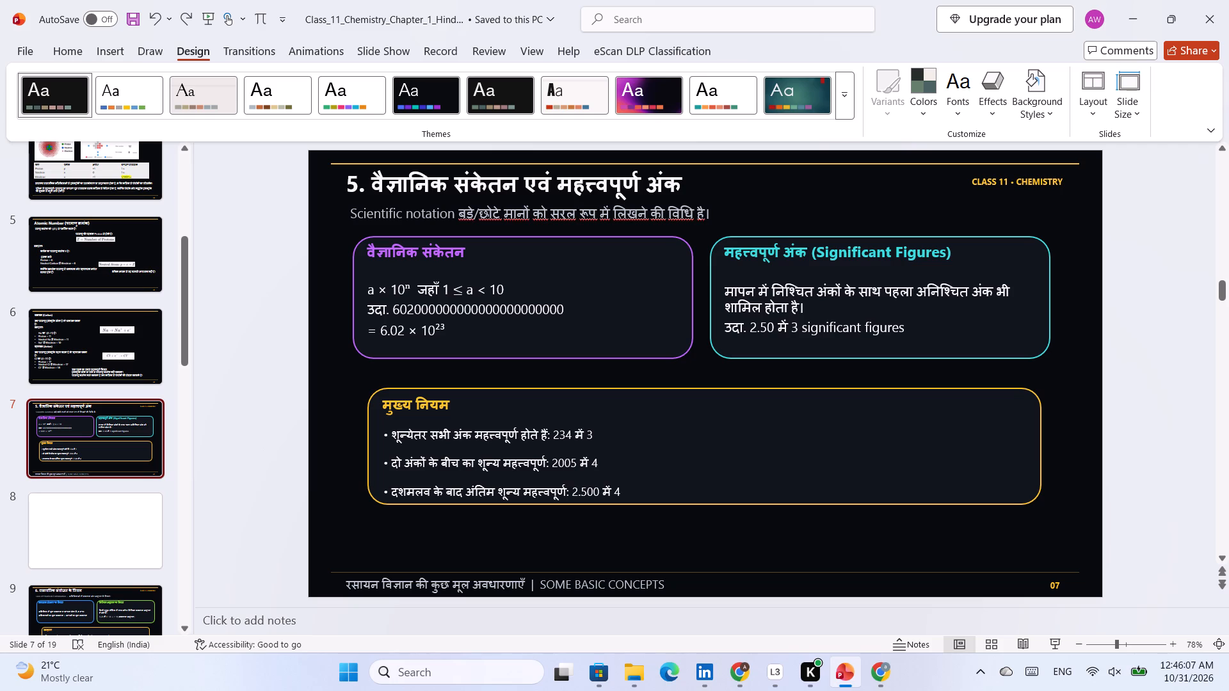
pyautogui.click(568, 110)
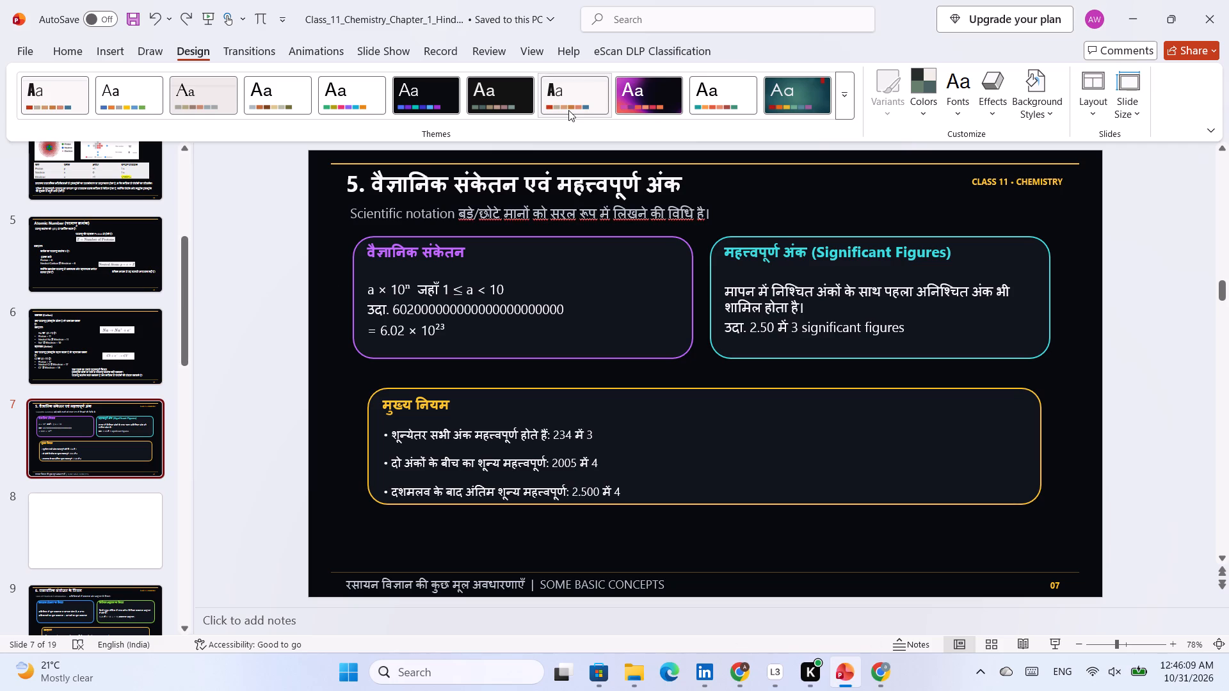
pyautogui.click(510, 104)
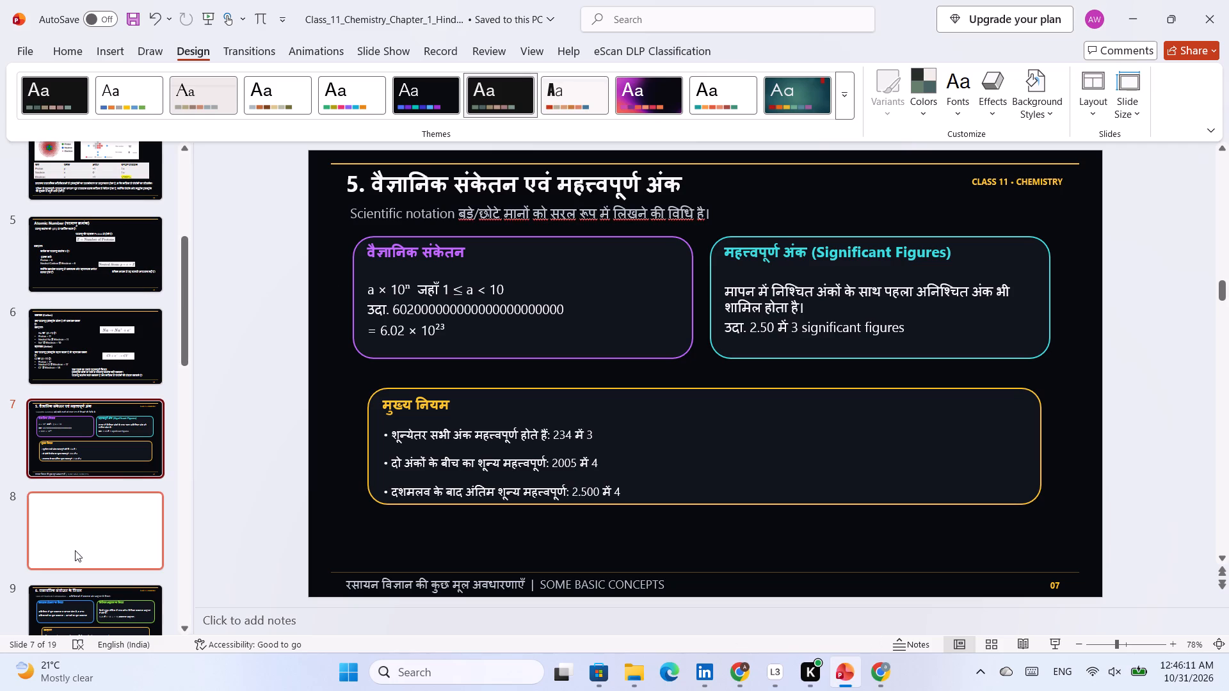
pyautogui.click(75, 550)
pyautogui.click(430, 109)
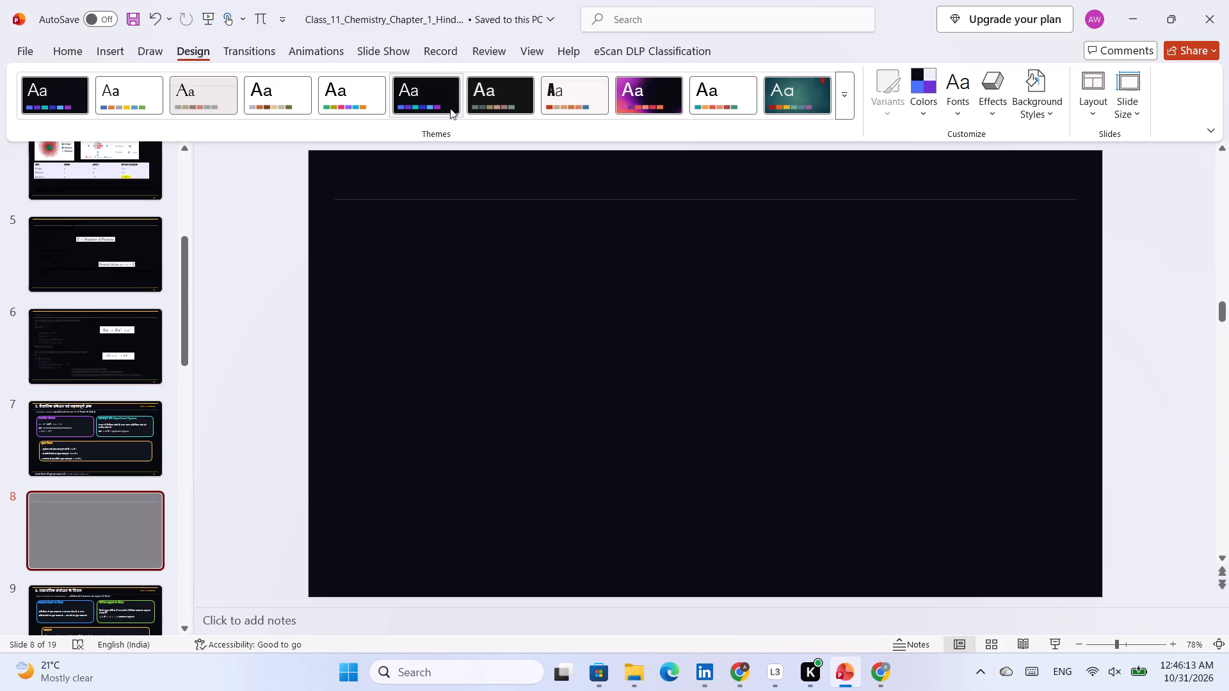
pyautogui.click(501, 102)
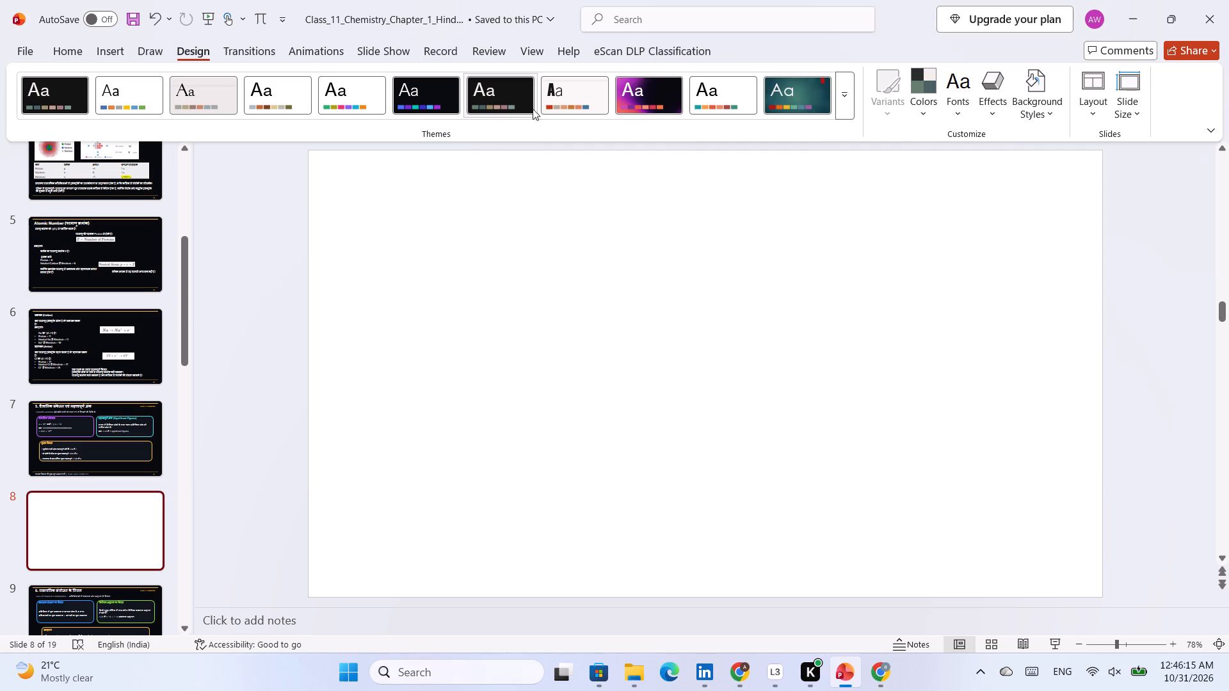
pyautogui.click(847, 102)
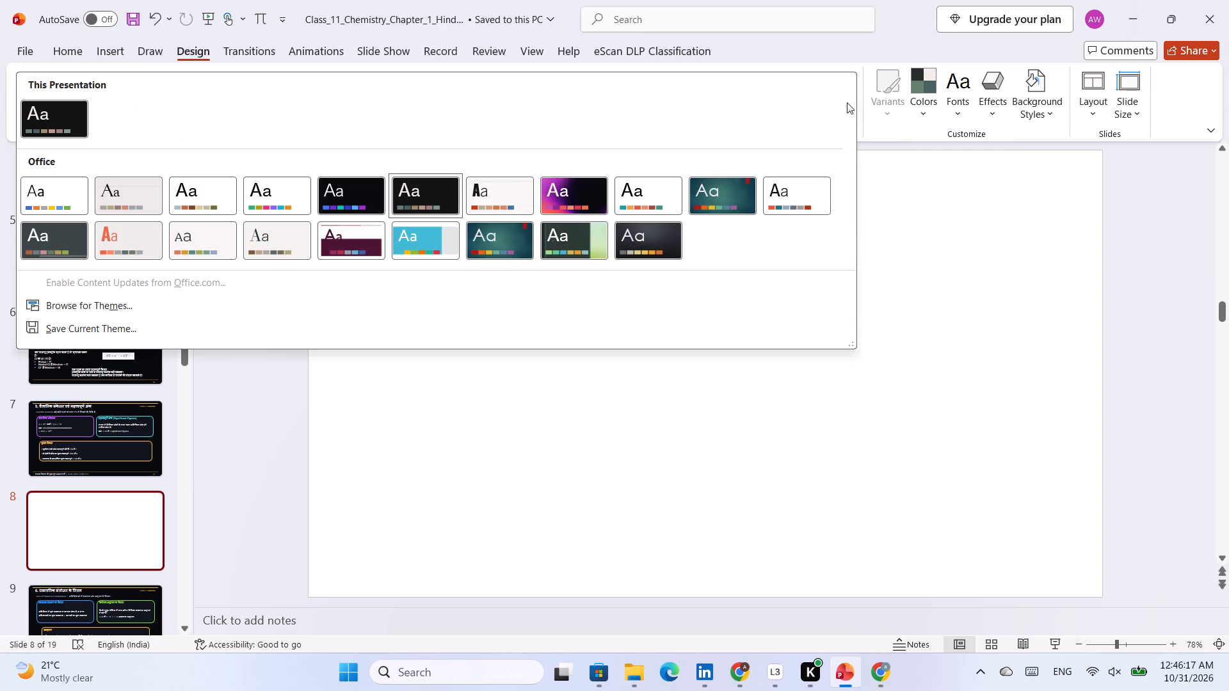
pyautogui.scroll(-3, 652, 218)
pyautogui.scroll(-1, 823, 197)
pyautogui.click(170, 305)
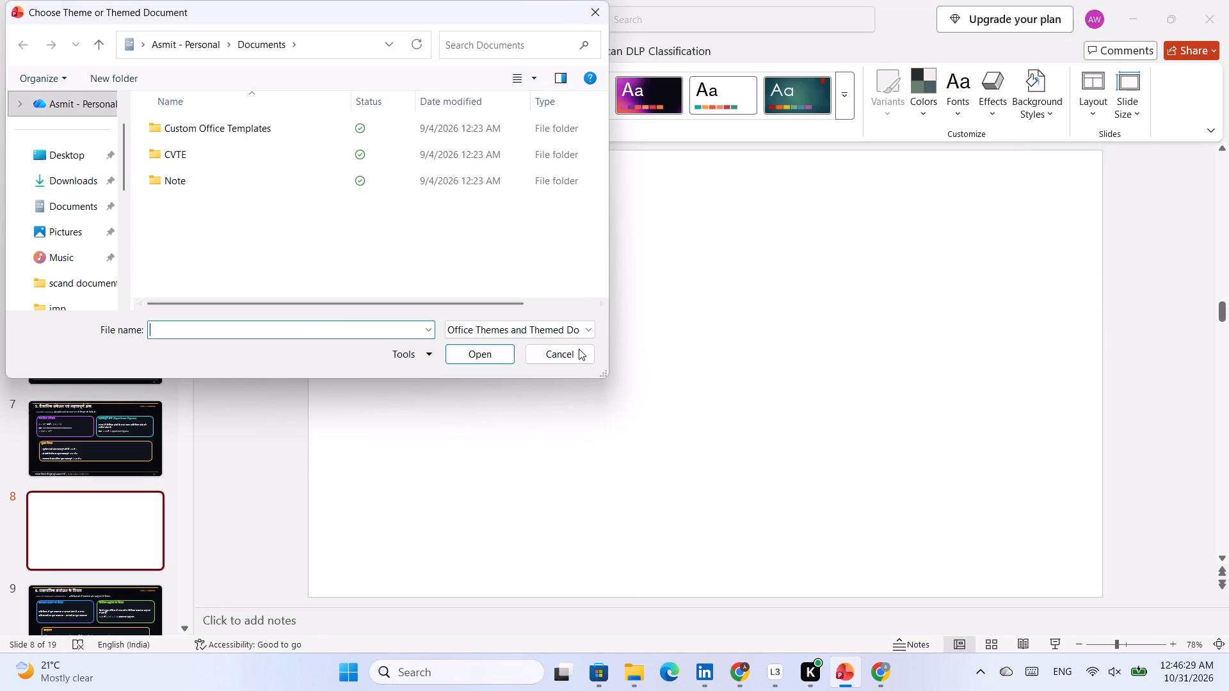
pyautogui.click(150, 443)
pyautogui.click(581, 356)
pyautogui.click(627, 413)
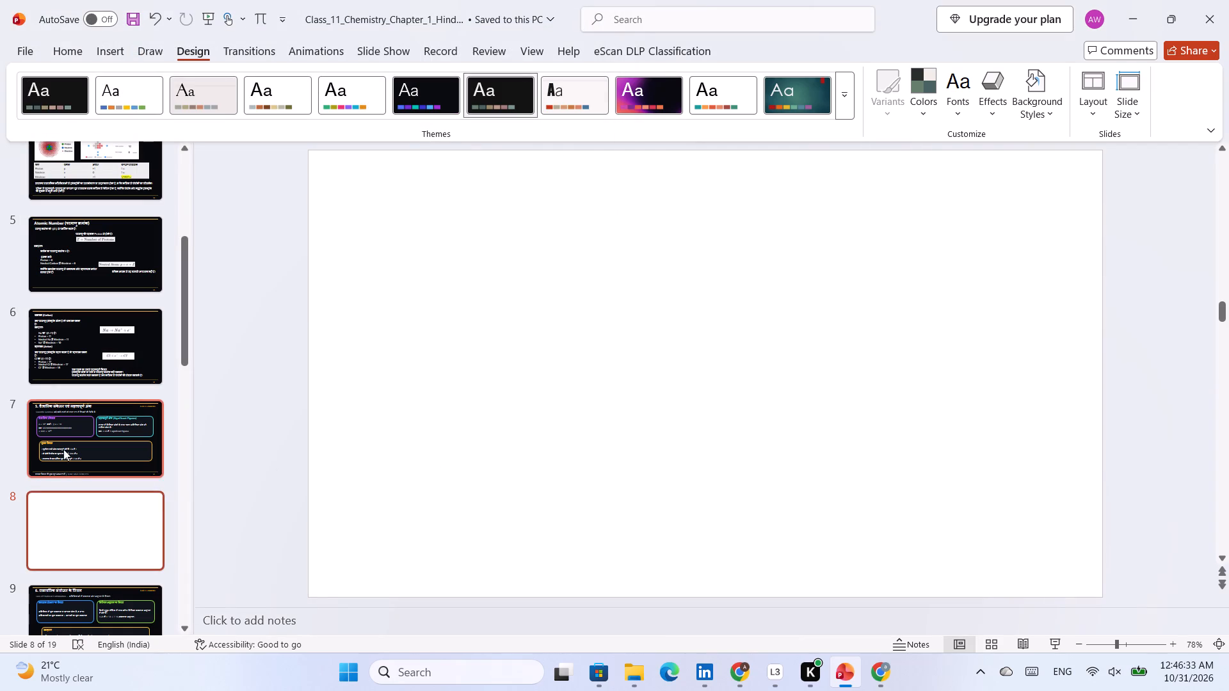
# Delete the वैज्ञानिक संकेतन and मुख्य नियम boxes with their text from slide 7.
pyautogui.click(68, 431)
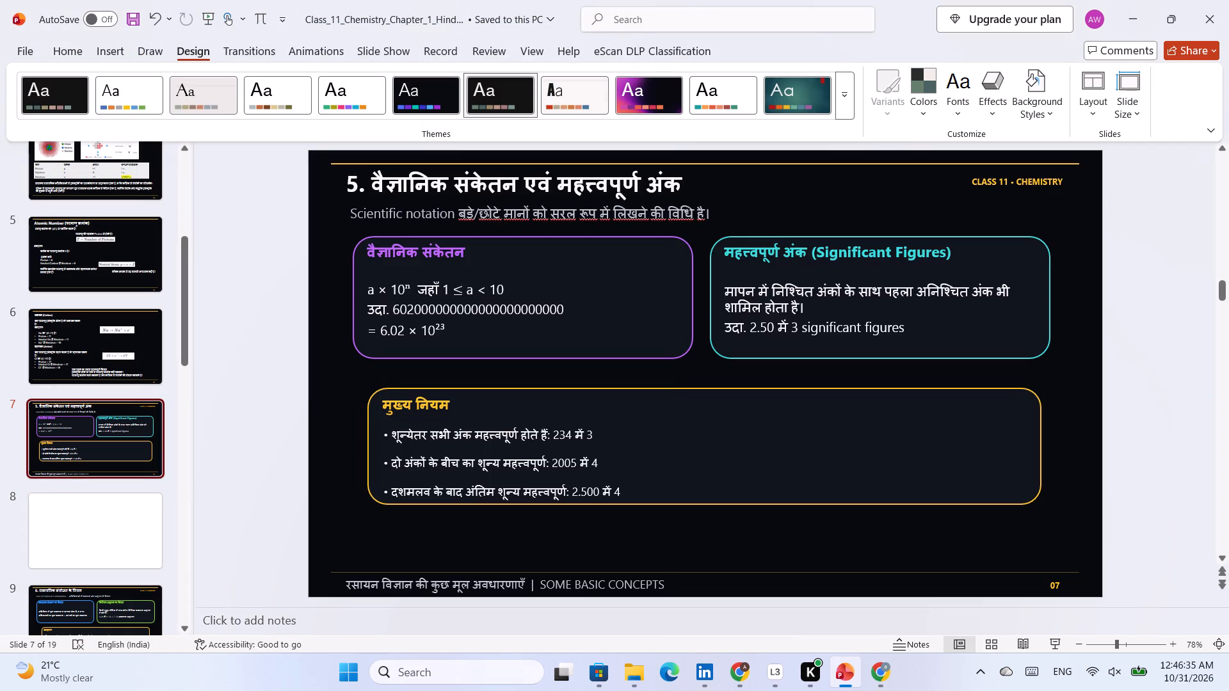
pyautogui.moveTo(344, 172); pyautogui.dragTo(362, 174)
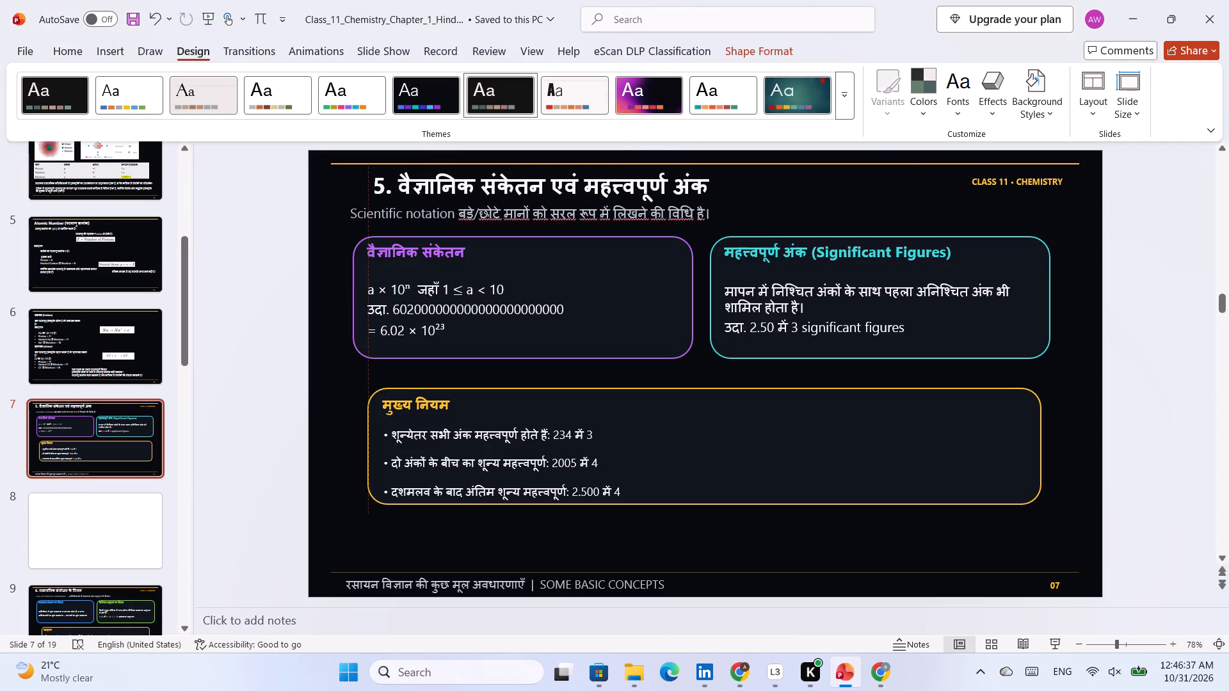
pyautogui.moveTo(362, 174); pyautogui.dragTo(361, 173)
pyautogui.click(341, 181)
pyautogui.moveTo(339, 173); pyautogui.dragTo(464, 293)
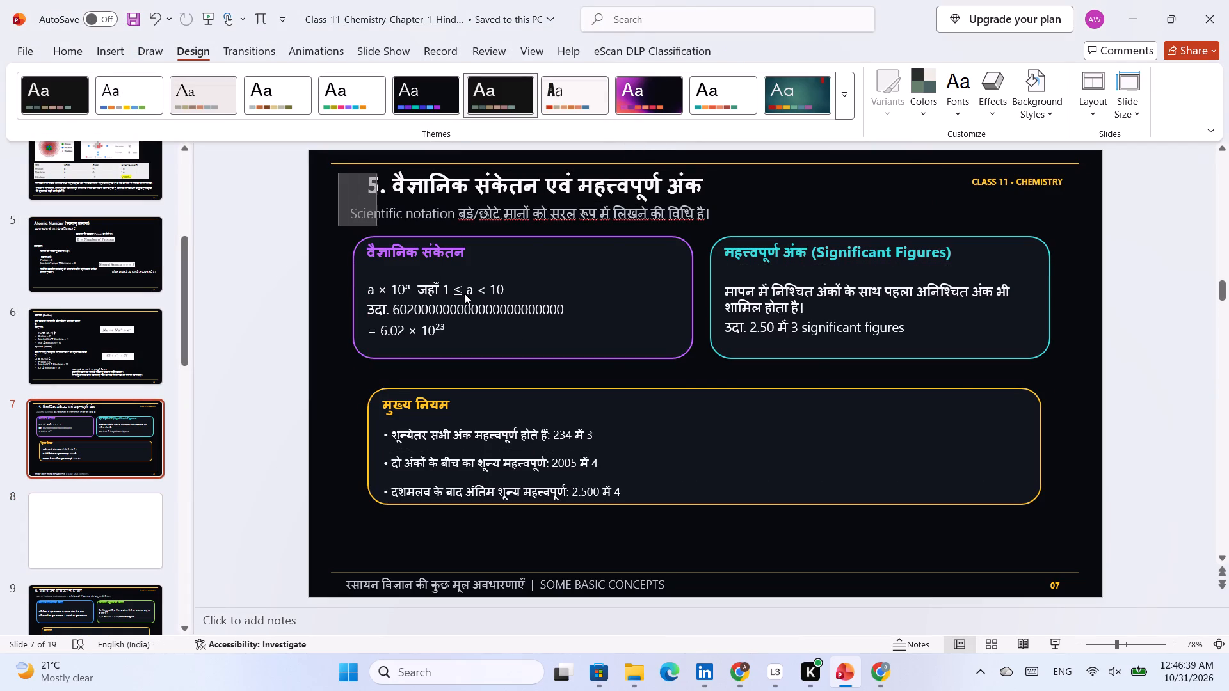
pyautogui.moveTo(464, 293); pyautogui.dragTo(1034, 534)
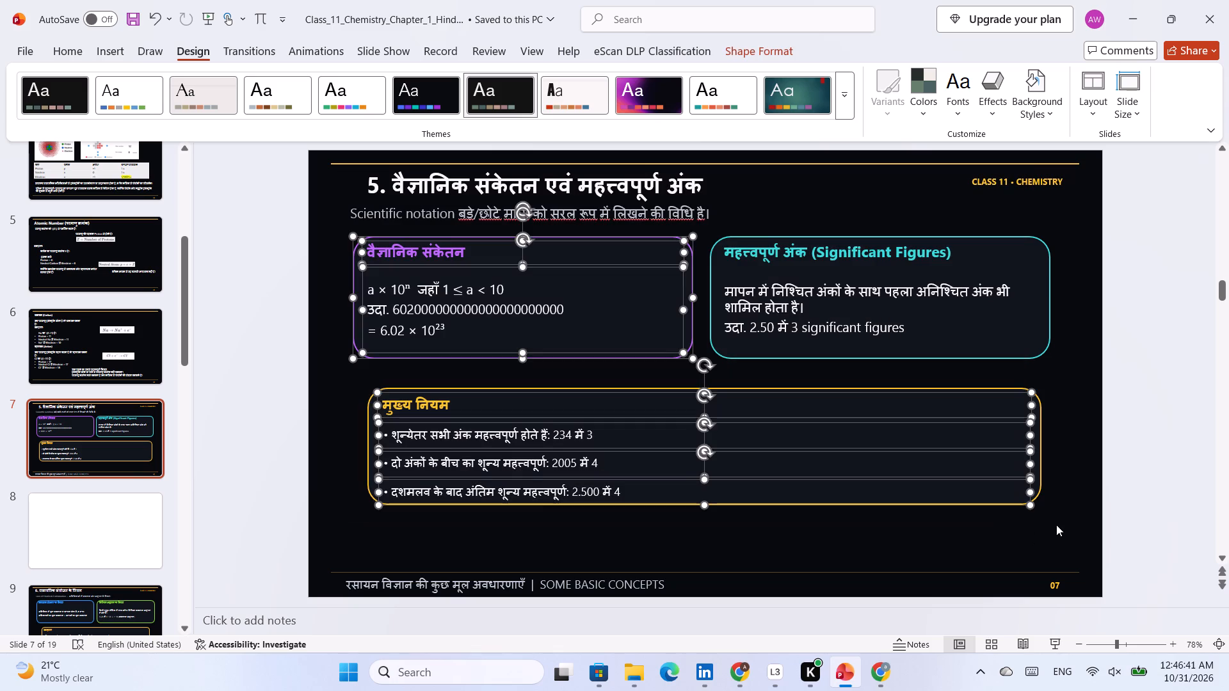
pyautogui.press('BackSpace')
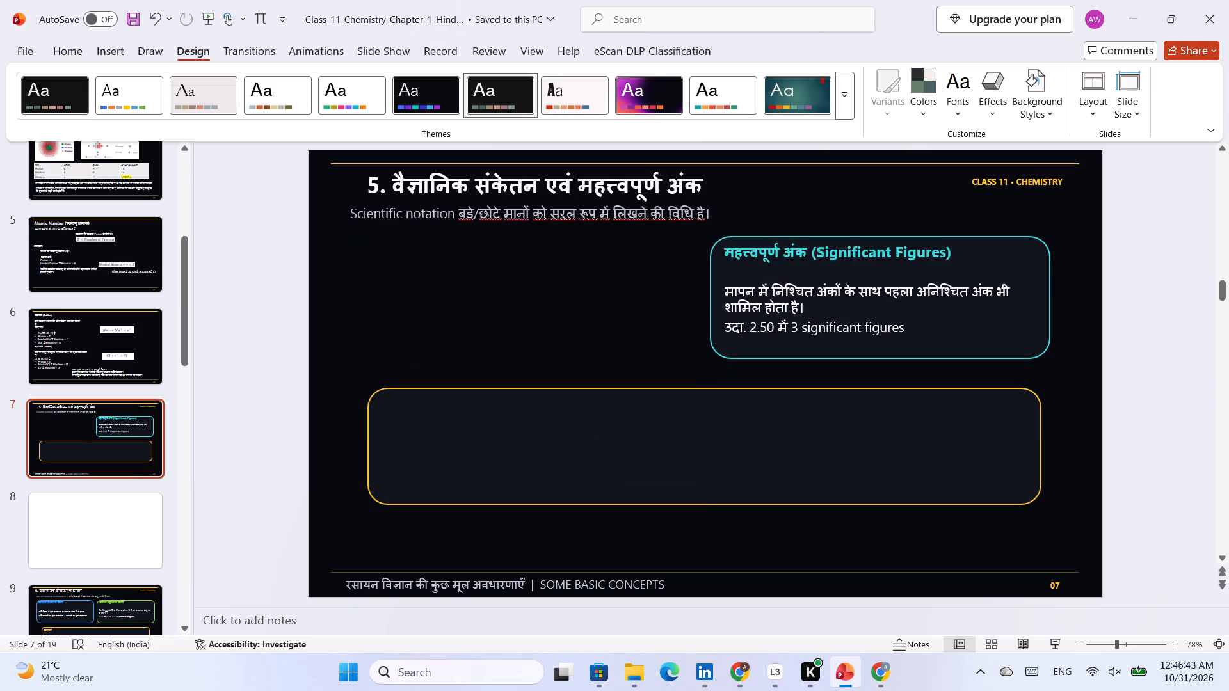
pyautogui.click(415, 448)
pyautogui.press('Delete')
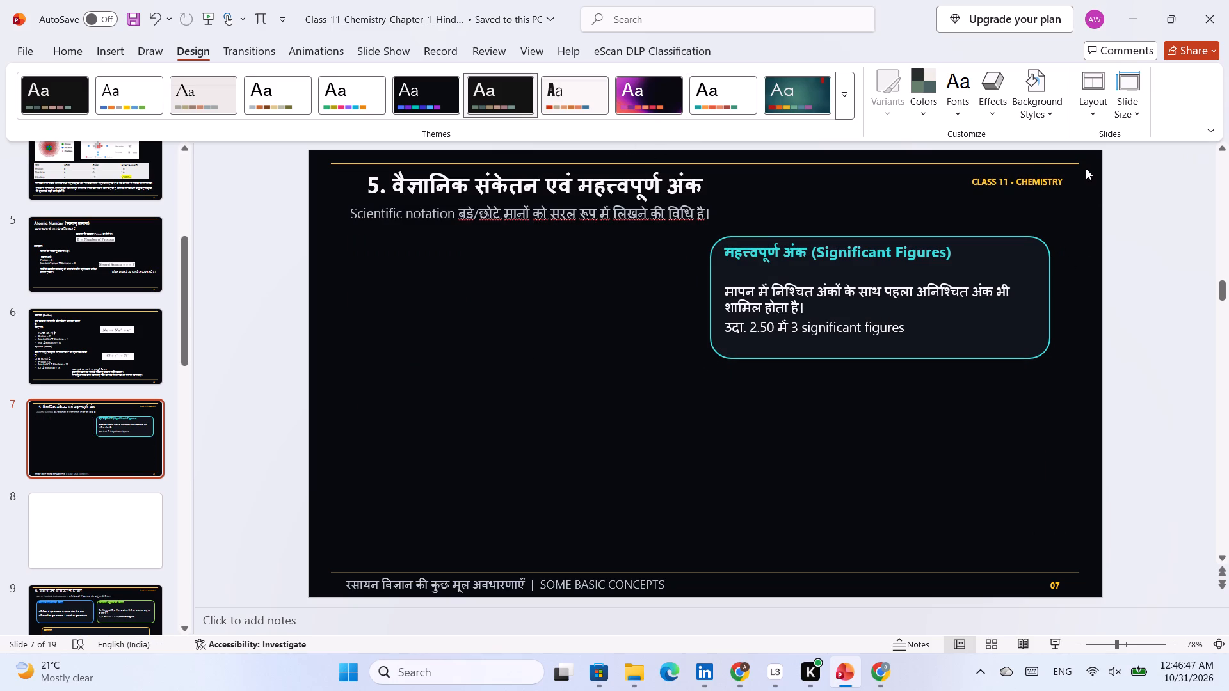
# Delete slide 7's title, CLASS 11 - CHEMISTRY label, subtitle, Significant Figures box and SOME BASIC CONCEPTS footer text.
pyautogui.moveTo(1086, 168); pyautogui.dragTo(339, 330)
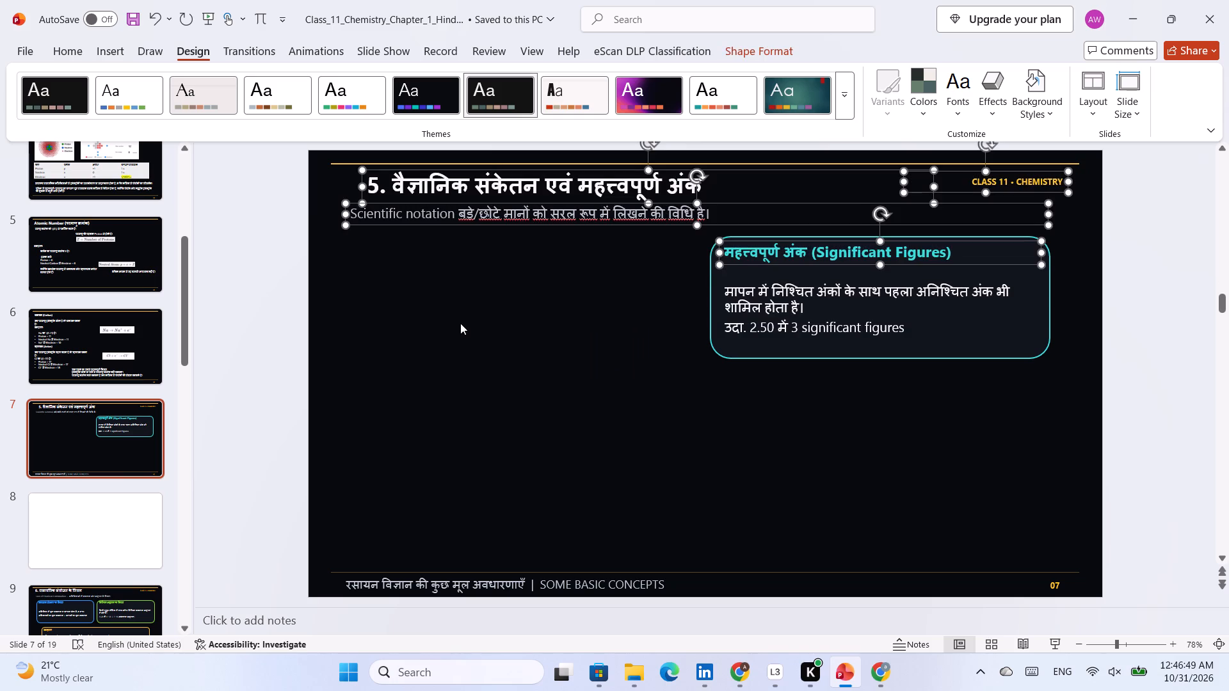
pyautogui.press('BackSpace')
pyautogui.moveTo(924, 207); pyautogui.dragTo(696, 426)
pyautogui.moveTo(1074, 220); pyautogui.dragTo(534, 402)
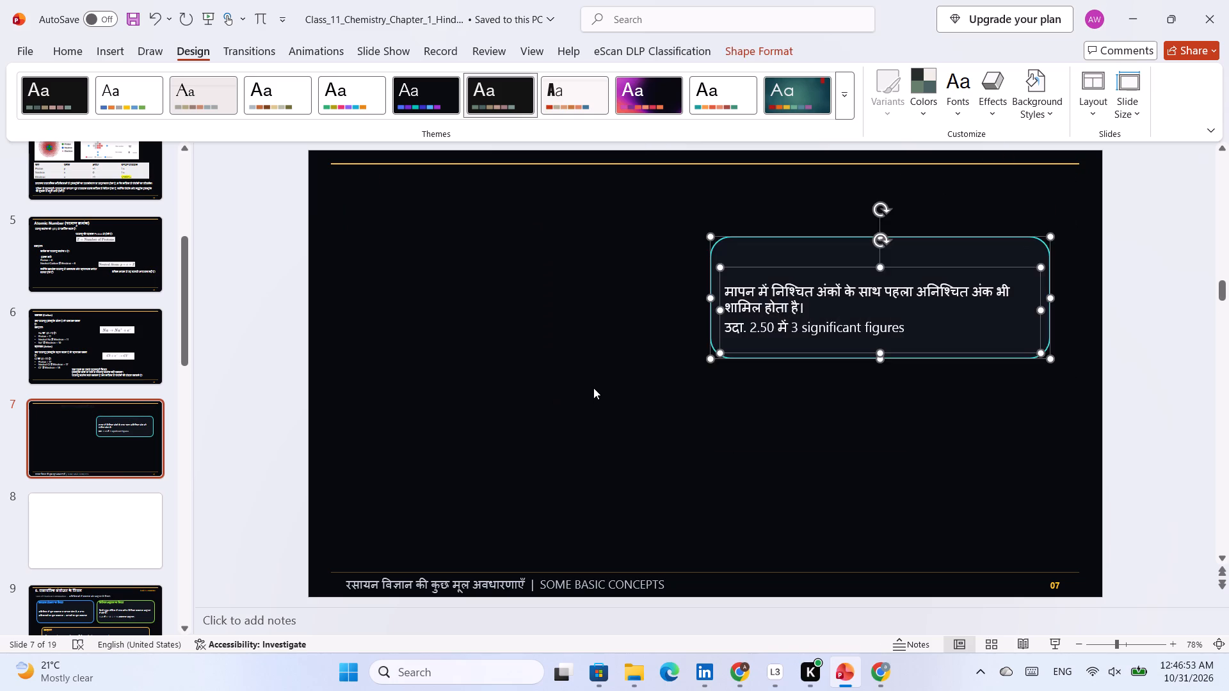
pyautogui.press('BackSpace')
pyautogui.click(672, 587)
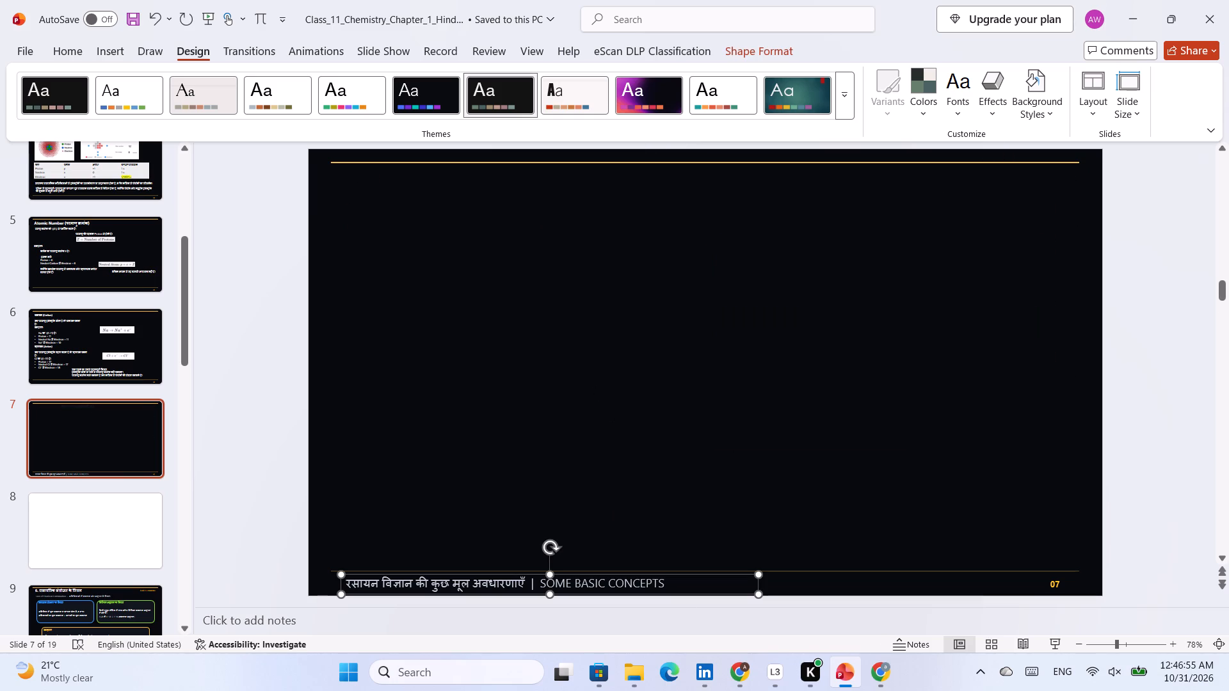
pyautogui.press('BackSpace')
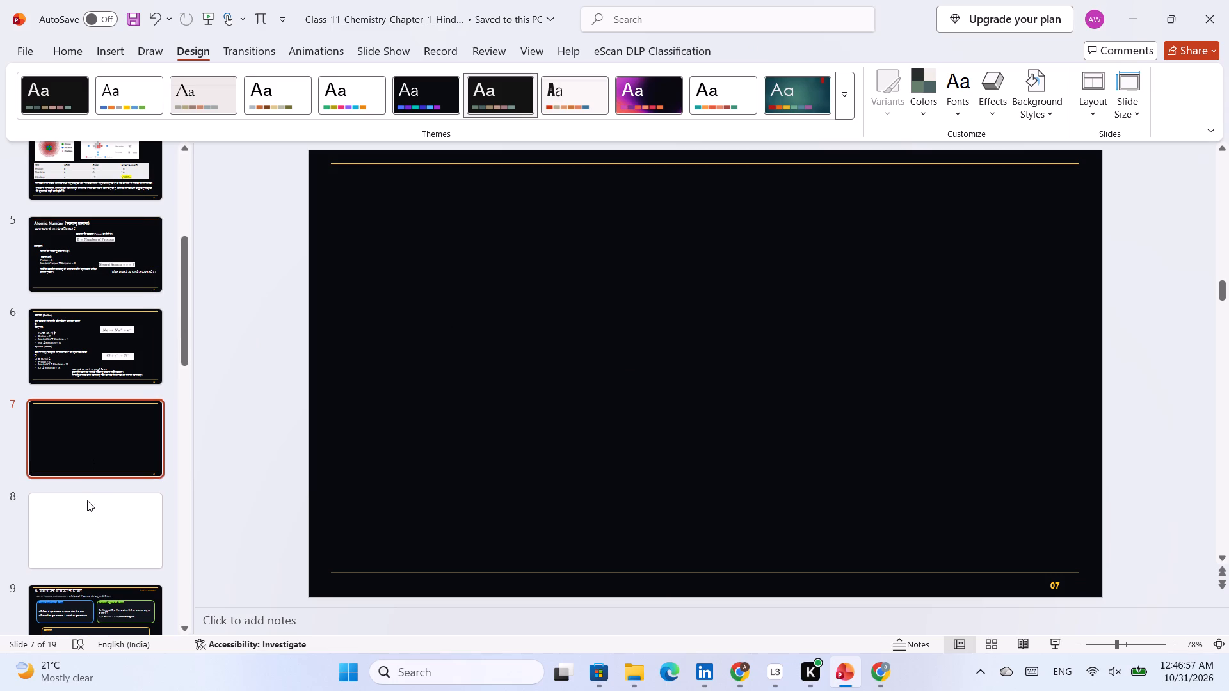
# Add another blank slide directly after the emptied slide 7.
pyautogui.click(113, 449)
pyautogui.rightClick(115, 443)
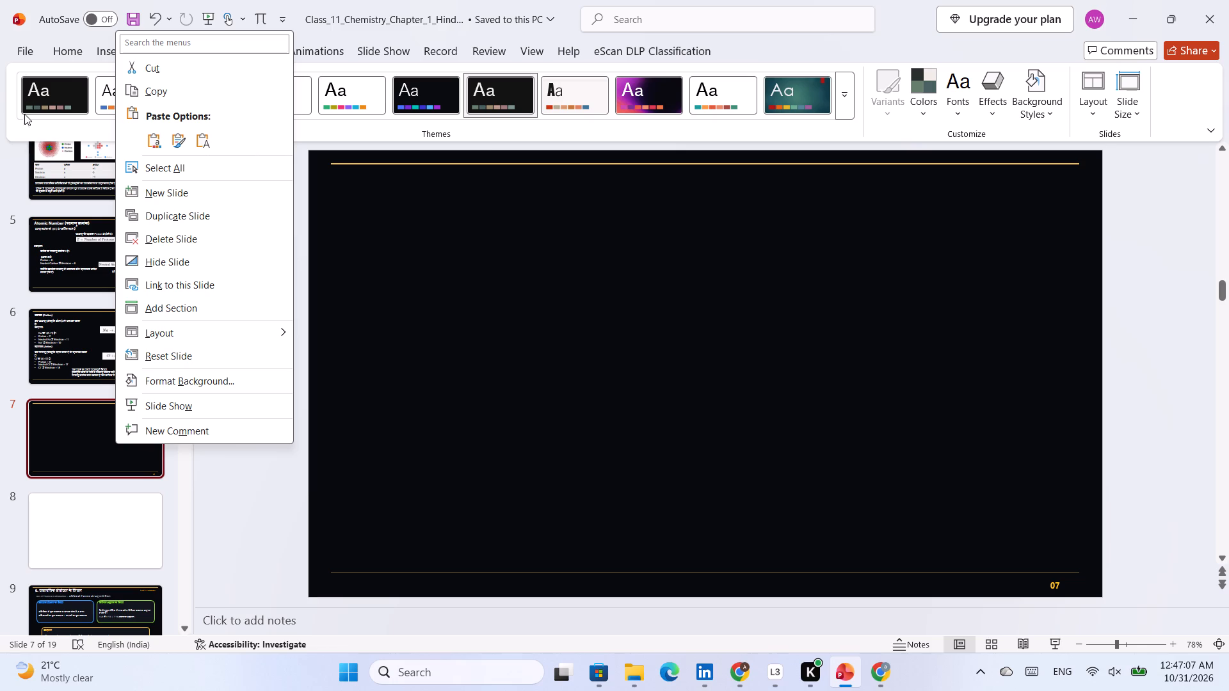
pyautogui.click(160, 195)
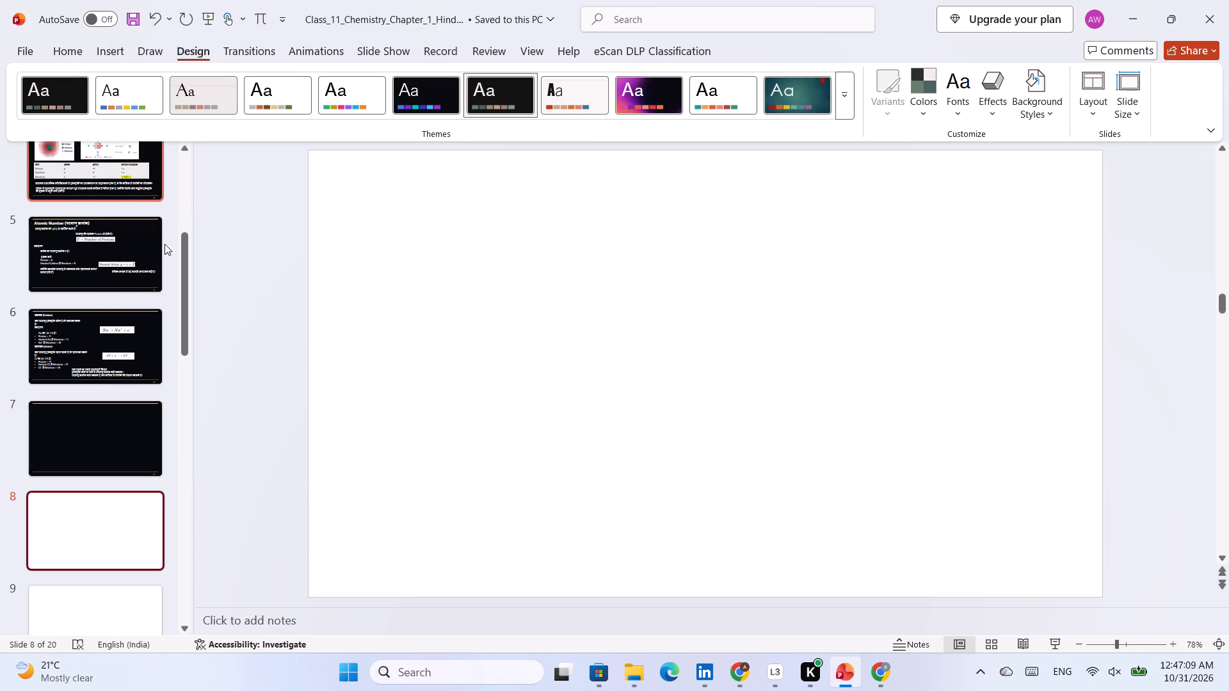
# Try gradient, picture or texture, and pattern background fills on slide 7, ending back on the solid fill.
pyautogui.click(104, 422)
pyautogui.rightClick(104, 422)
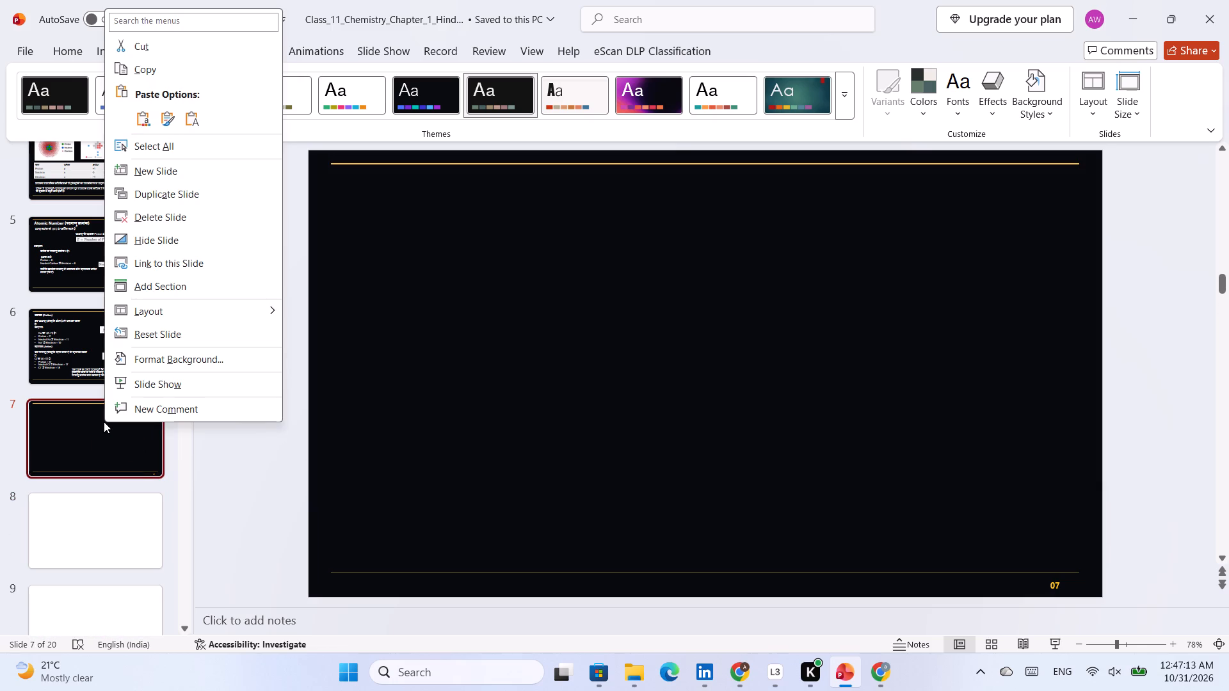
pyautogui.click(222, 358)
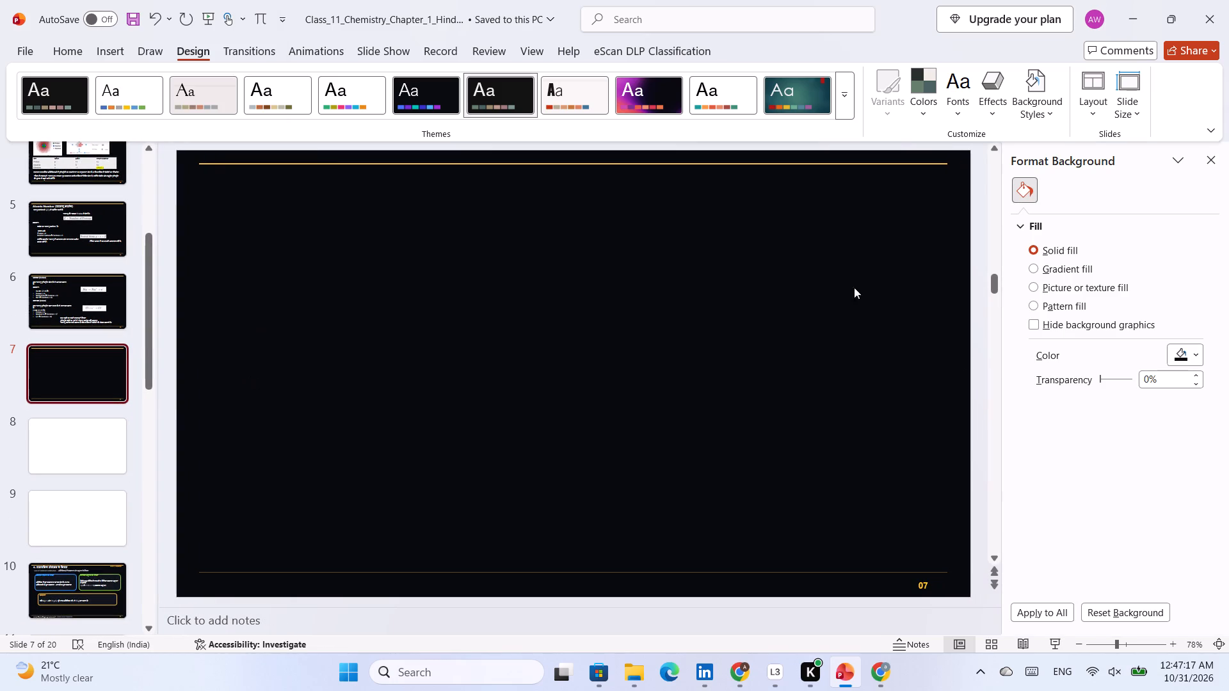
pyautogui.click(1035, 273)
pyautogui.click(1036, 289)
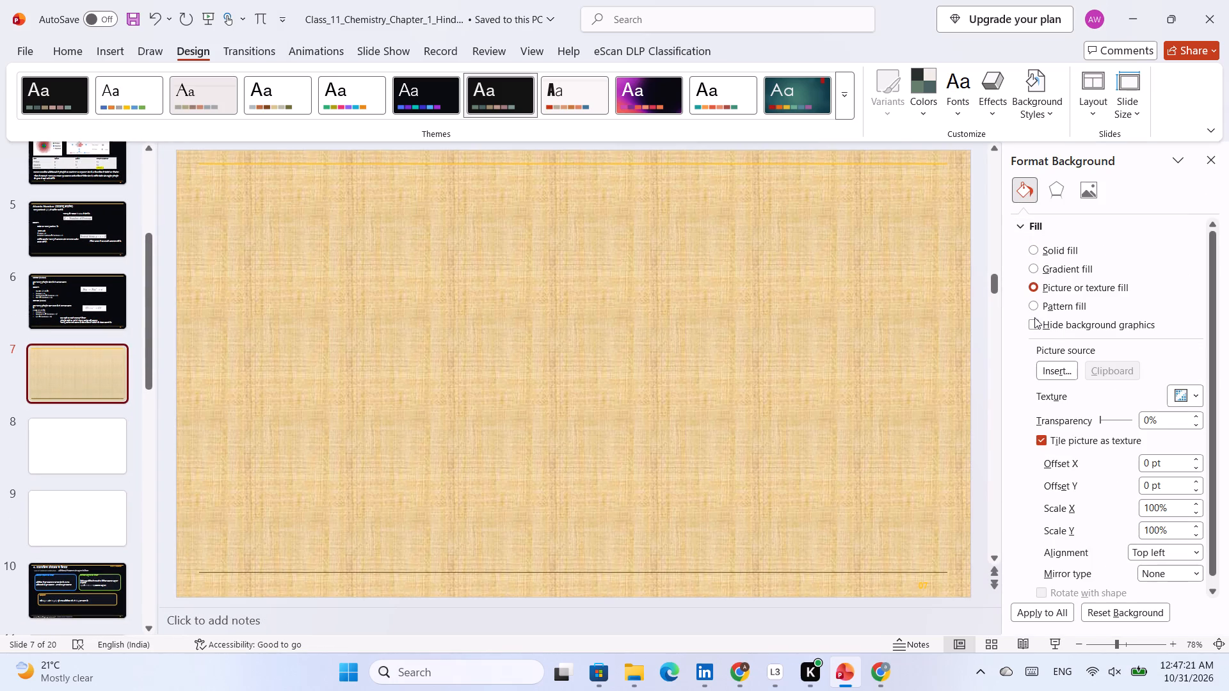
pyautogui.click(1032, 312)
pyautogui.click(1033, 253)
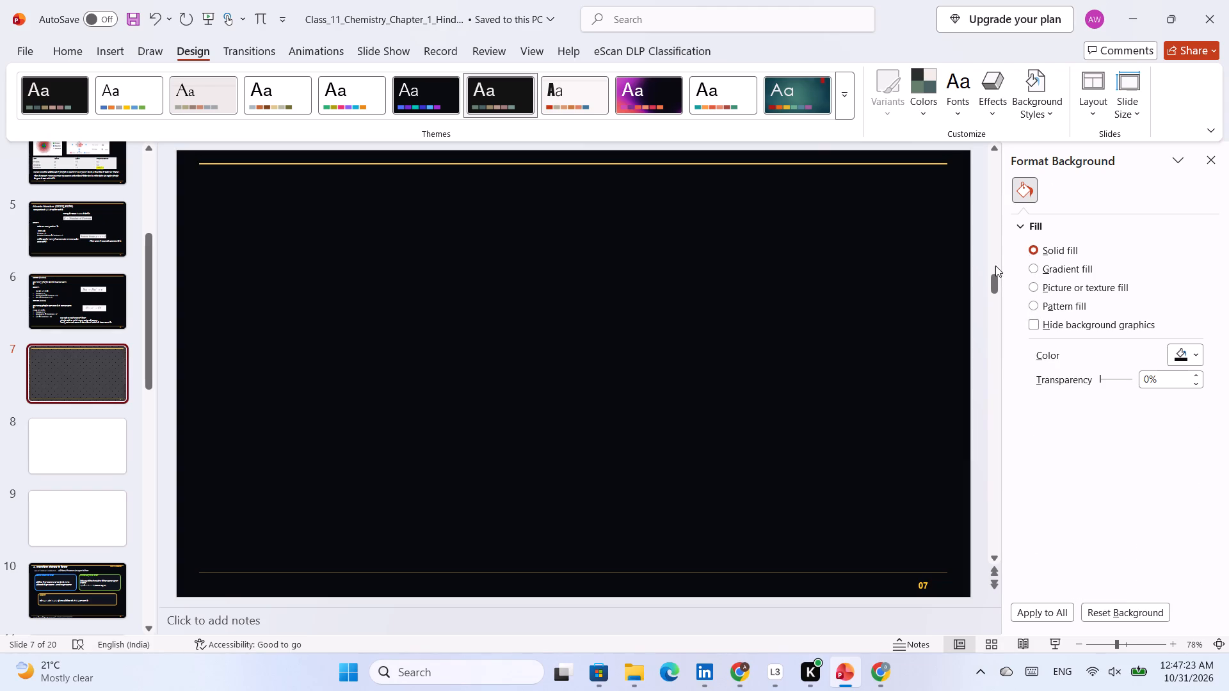
# Give blank slide 8 a solid black theme-colour background with background graphics hidden.
pyautogui.click(122, 430)
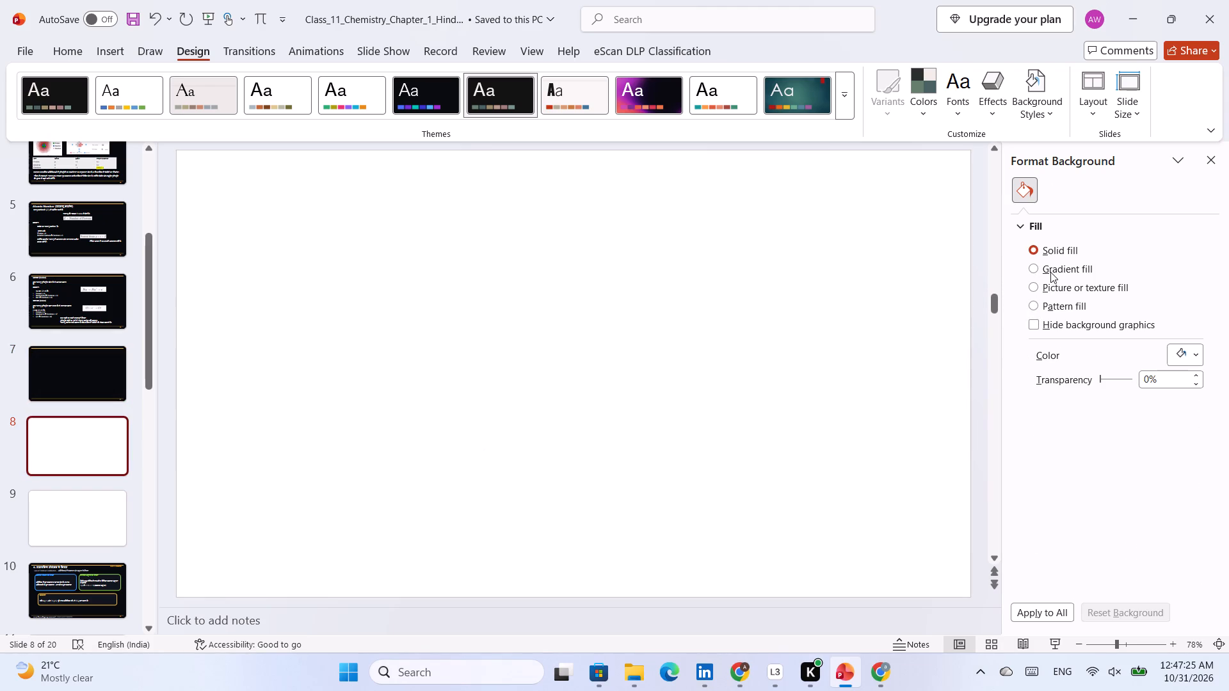
pyautogui.click(1045, 270)
pyautogui.click(1032, 289)
pyautogui.click(1034, 308)
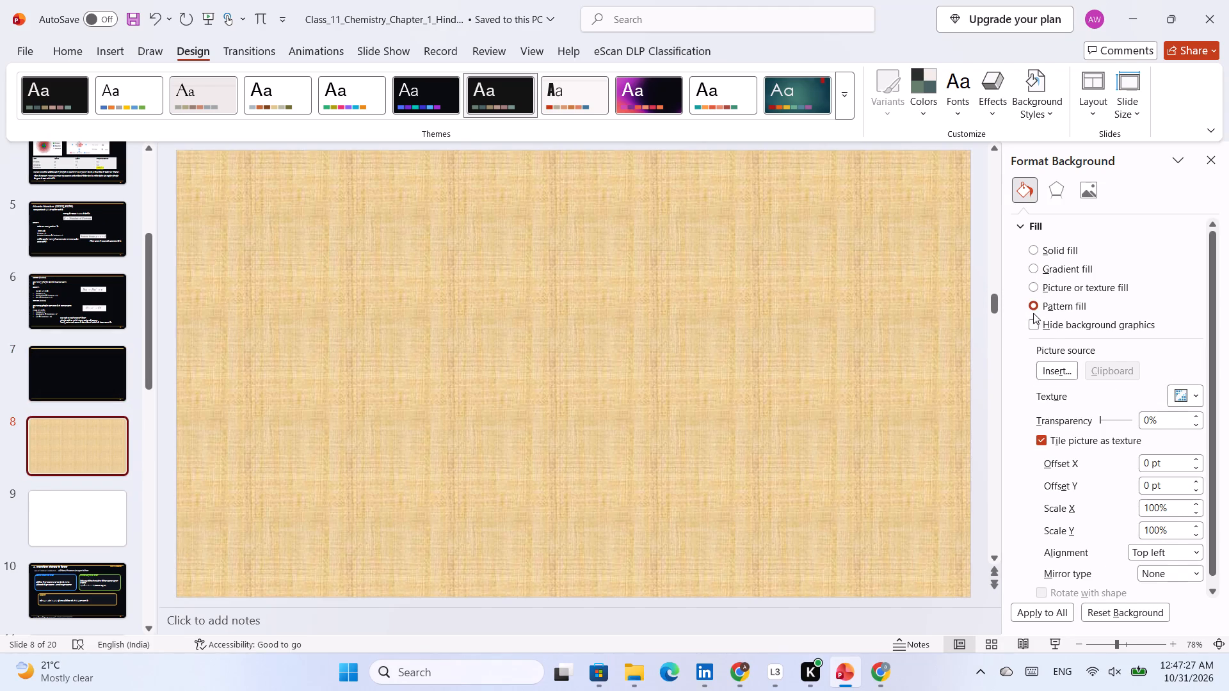
pyautogui.click(1034, 319)
pyautogui.click(1036, 250)
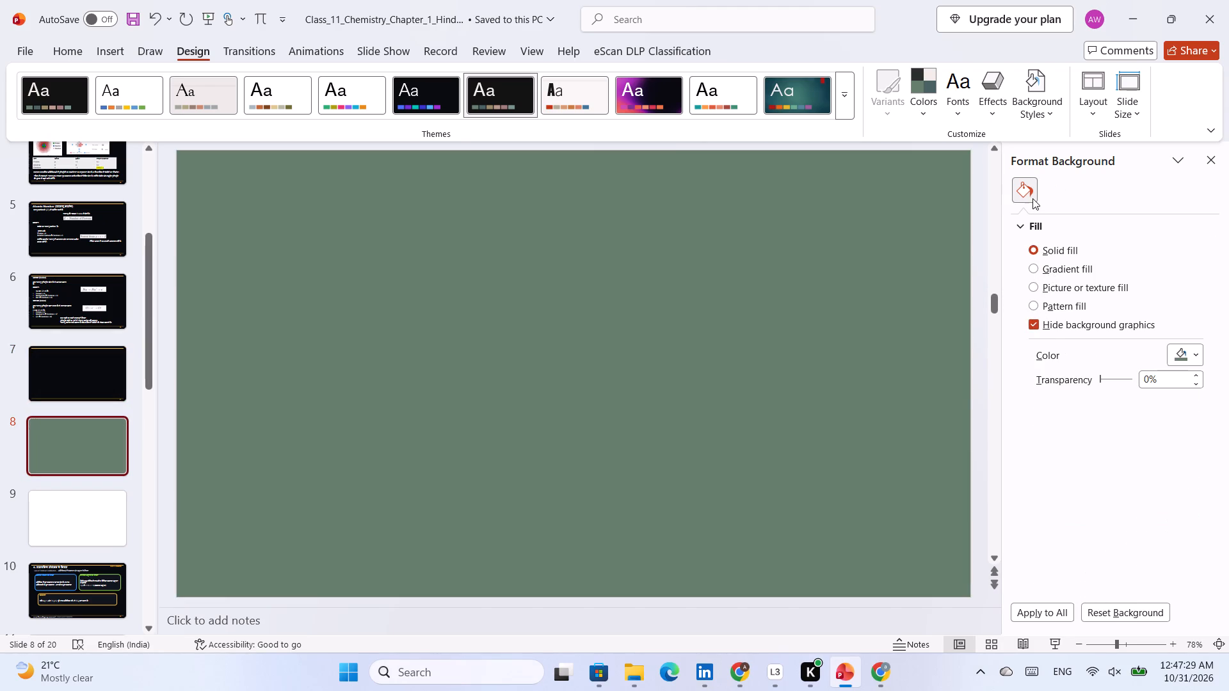
pyautogui.click(1032, 198)
pyautogui.click(1032, 198)
pyautogui.tripleClick(1029, 194)
pyautogui.click(1180, 353)
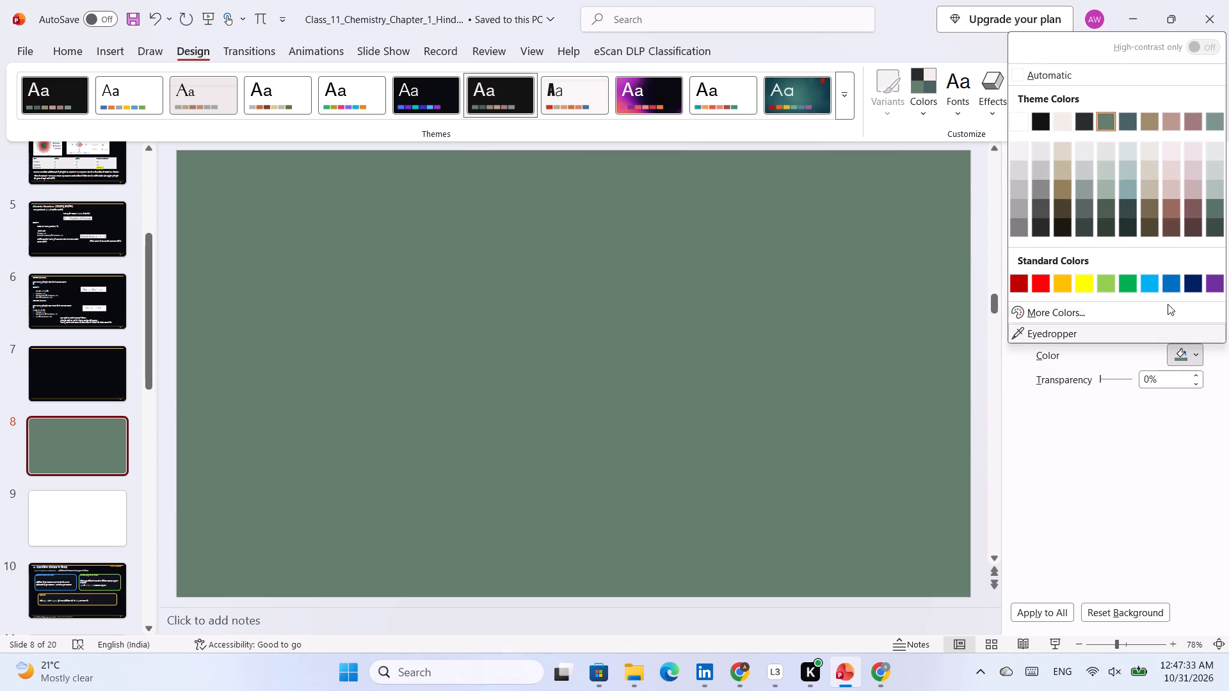
pyautogui.click(1047, 126)
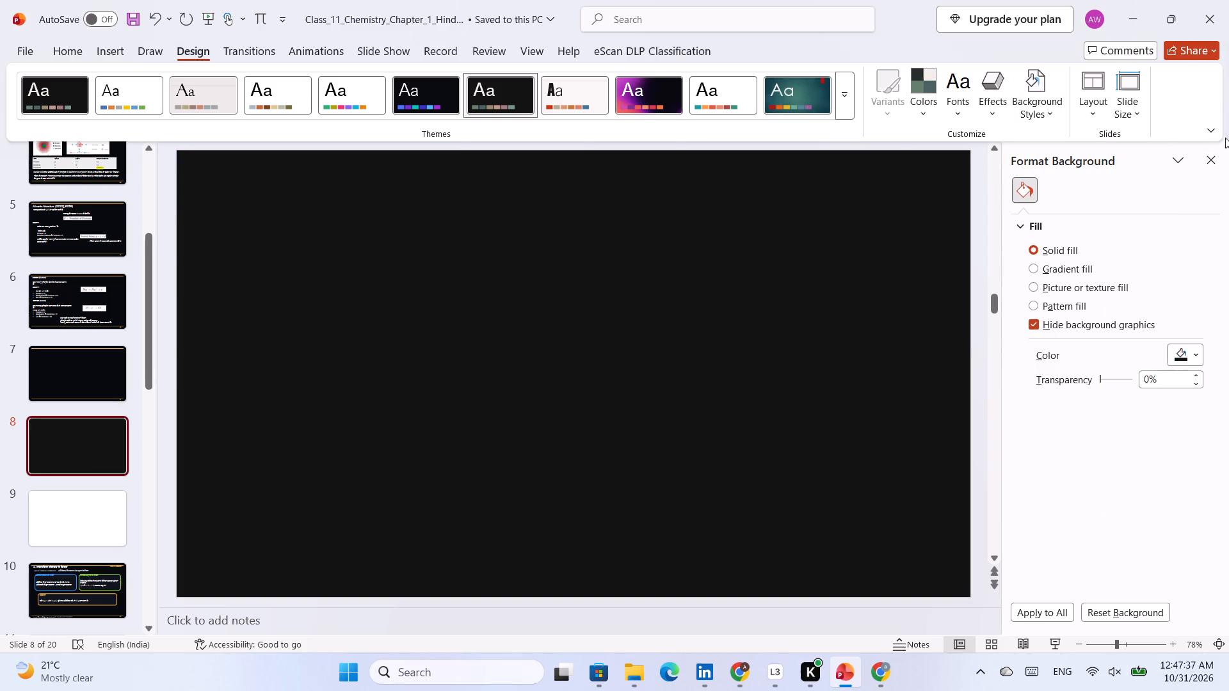
pyautogui.click(1204, 159)
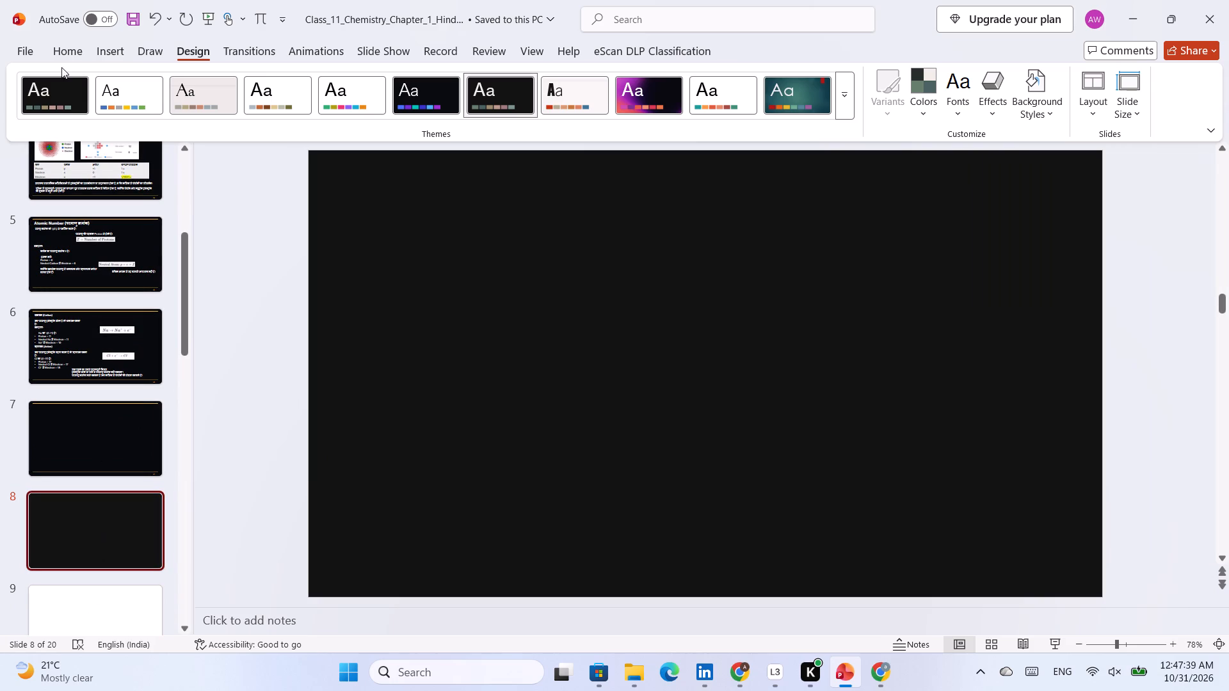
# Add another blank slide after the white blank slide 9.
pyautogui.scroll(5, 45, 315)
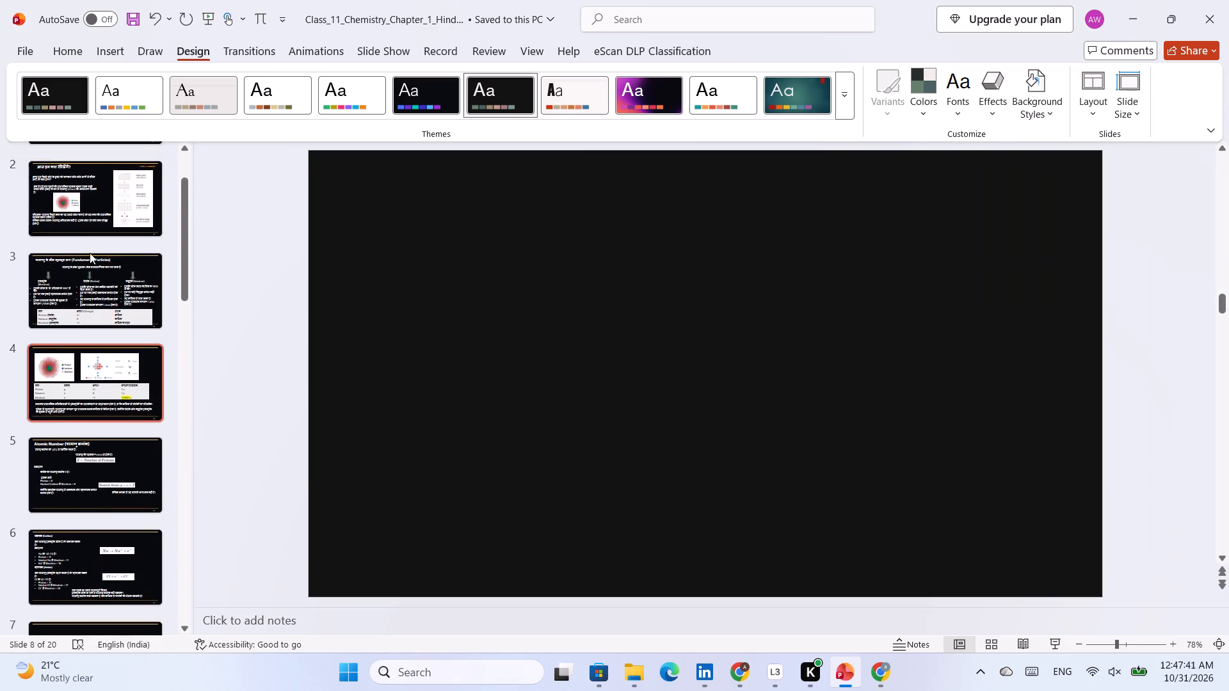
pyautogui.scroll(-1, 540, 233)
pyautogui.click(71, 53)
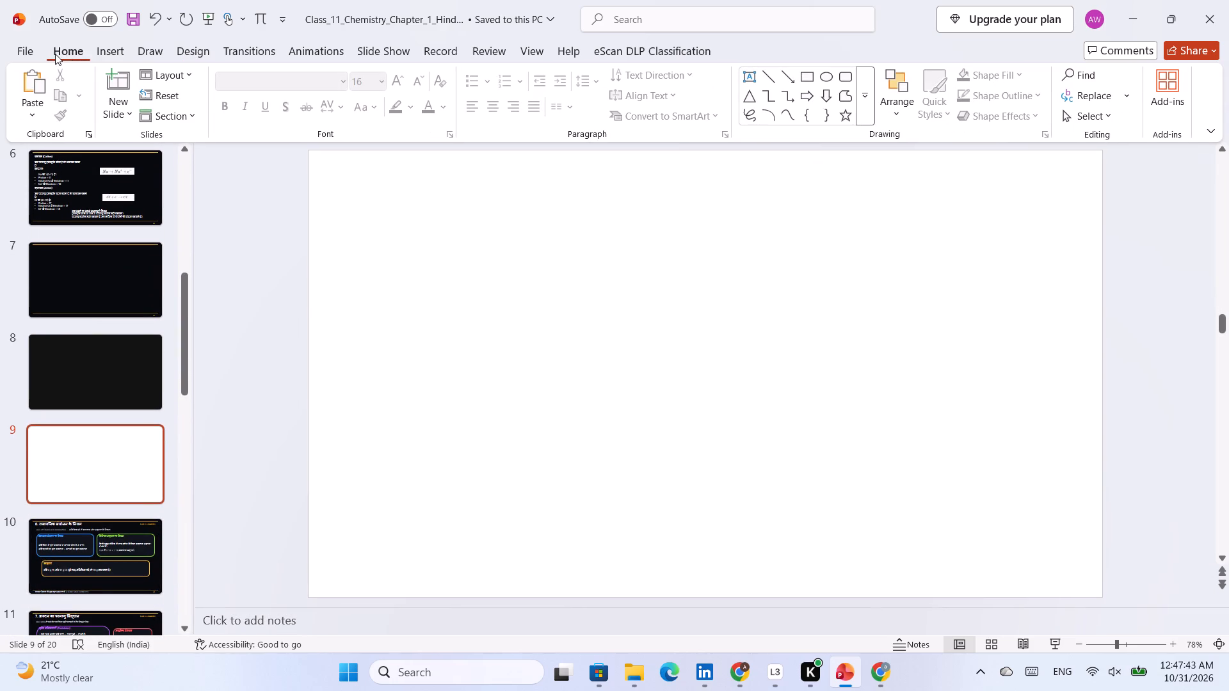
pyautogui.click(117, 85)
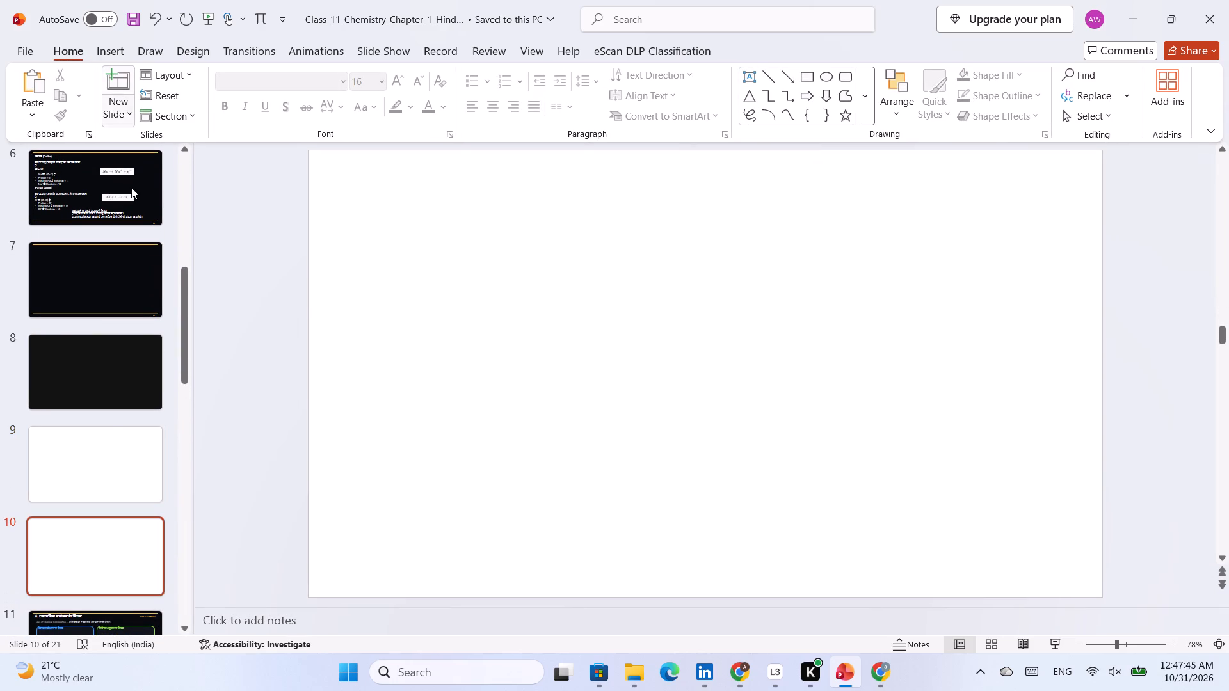
# Delete the two white blank slides that follow the dark slide 8.
pyautogui.click(107, 434)
pyautogui.press('Delete')
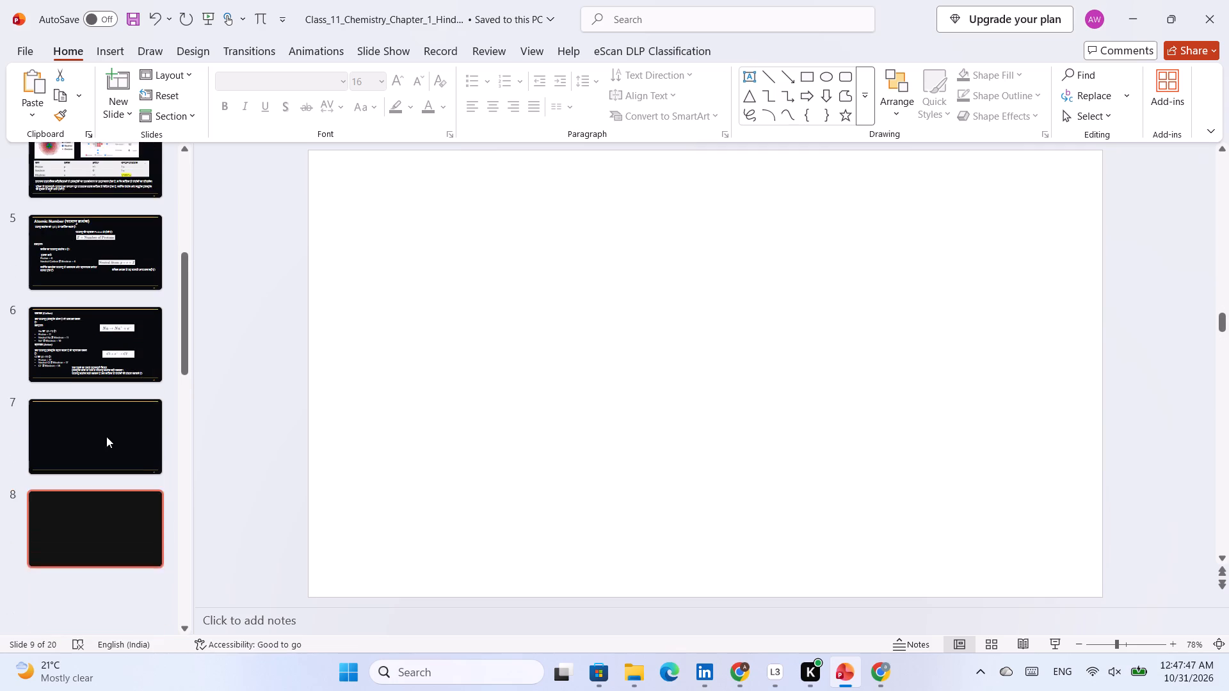
pyautogui.click(112, 564)
pyautogui.press('Delete')
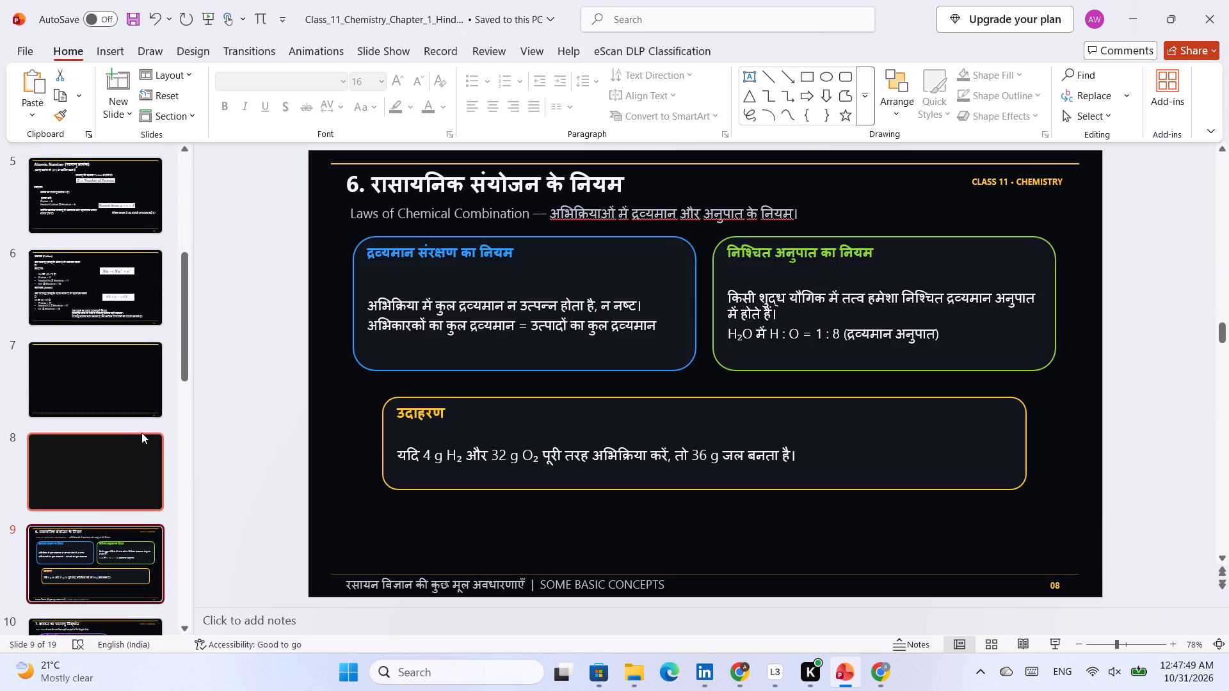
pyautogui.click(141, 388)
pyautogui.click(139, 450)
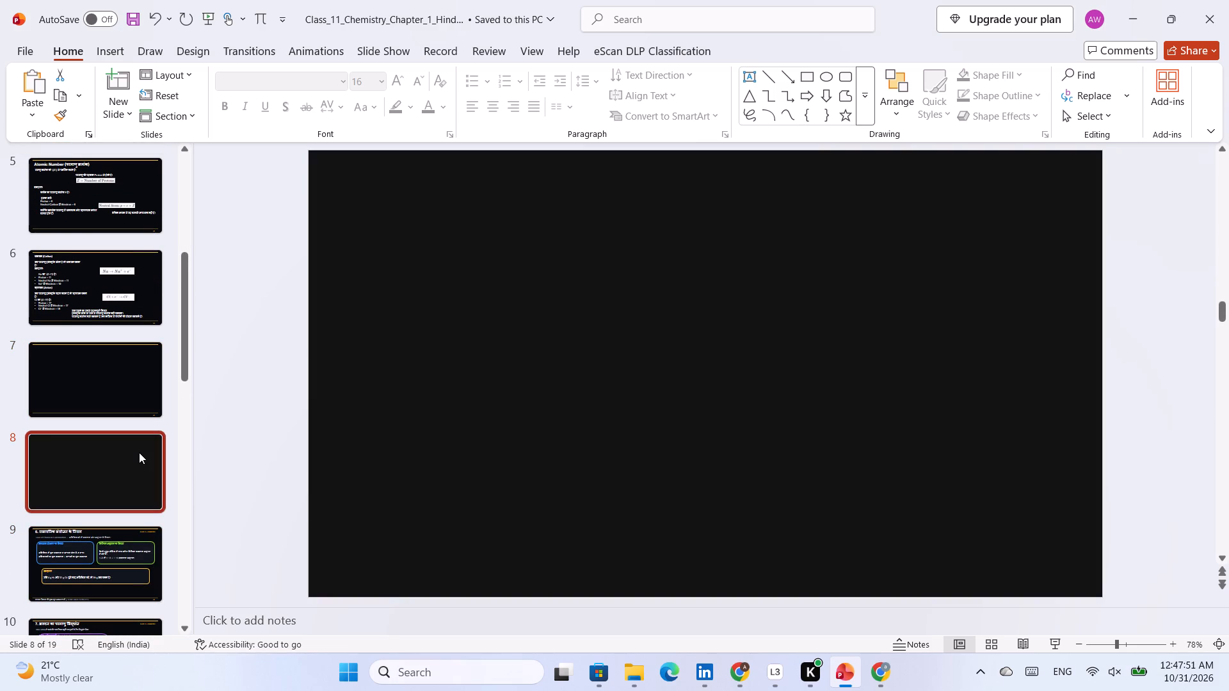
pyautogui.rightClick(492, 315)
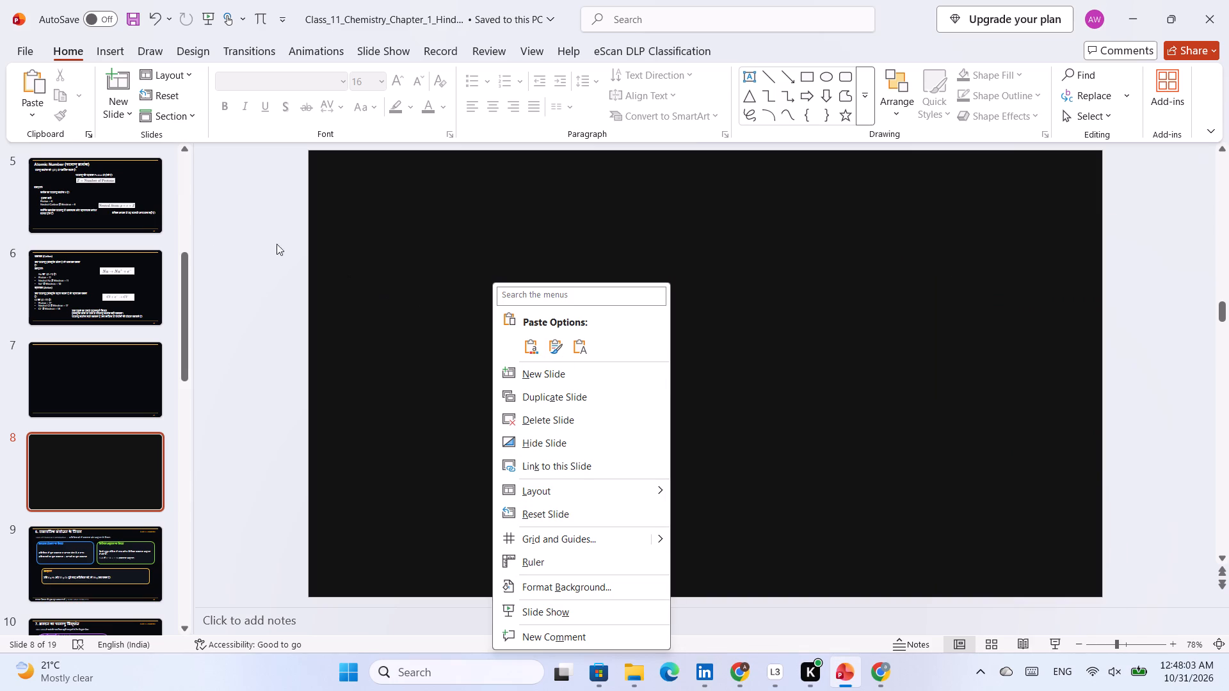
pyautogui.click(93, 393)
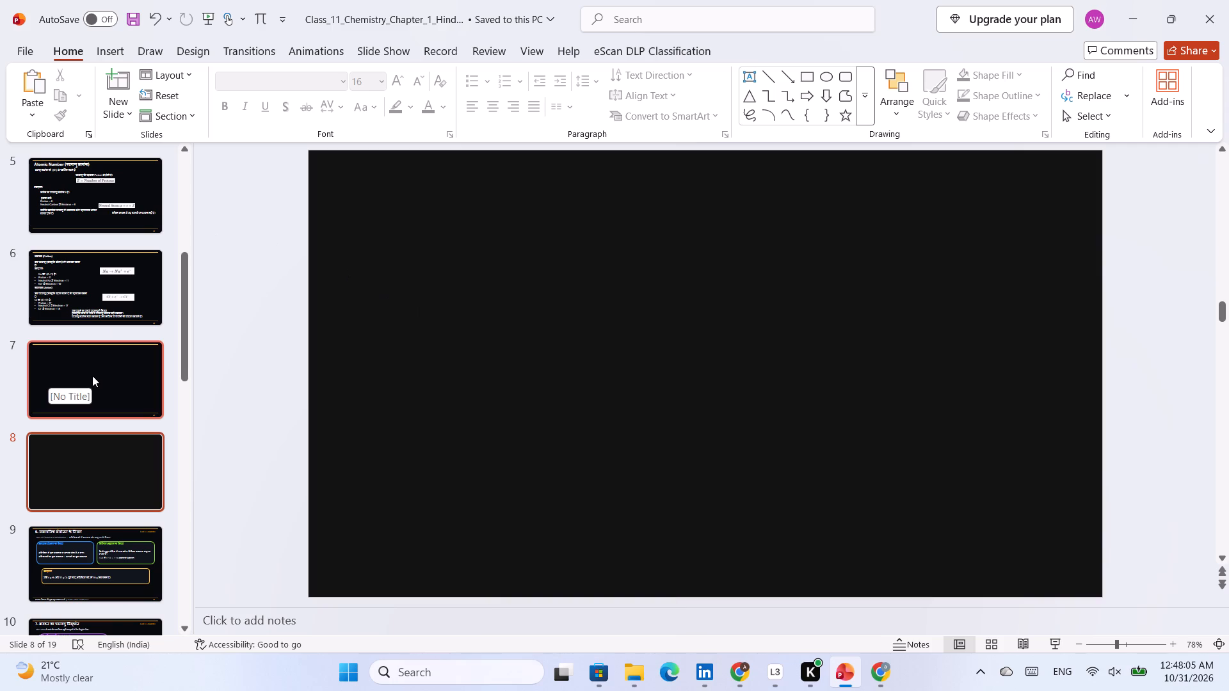
# Save the presentation.
pyautogui.hotkey('ctrl', 's')
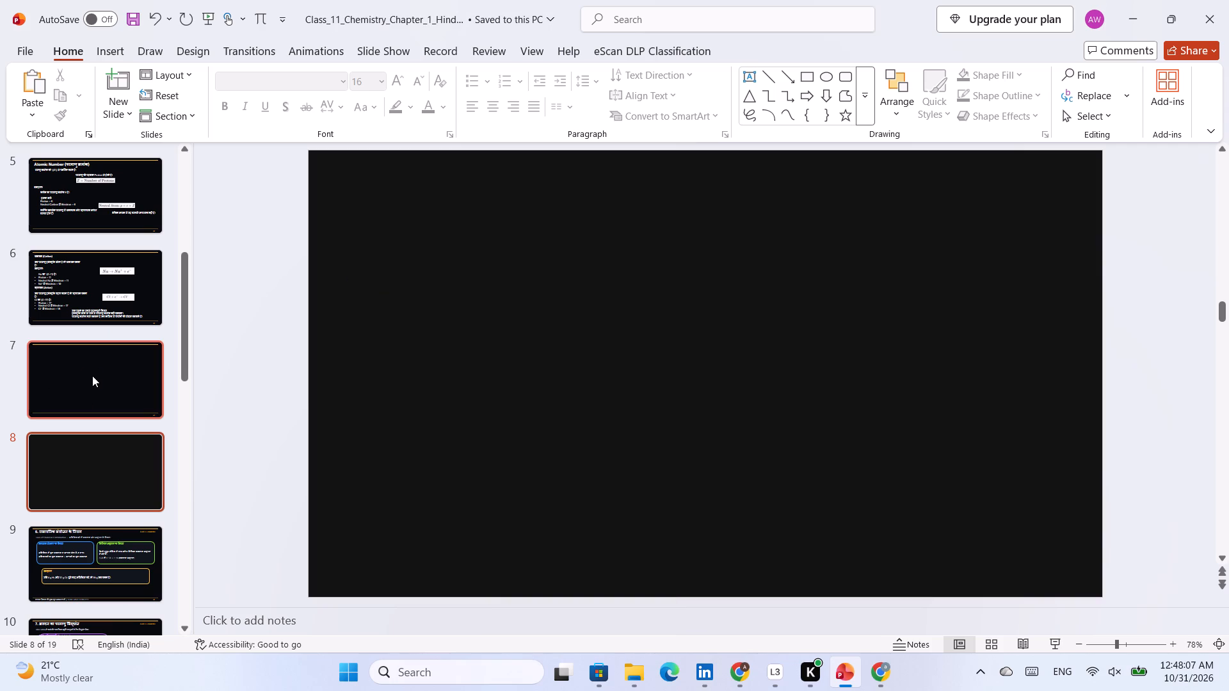
pyautogui.hotkey('ctrl', 's')
pyautogui.hotkey('ctrl', 's')
pyautogui.hotkey('ctrl', 's')
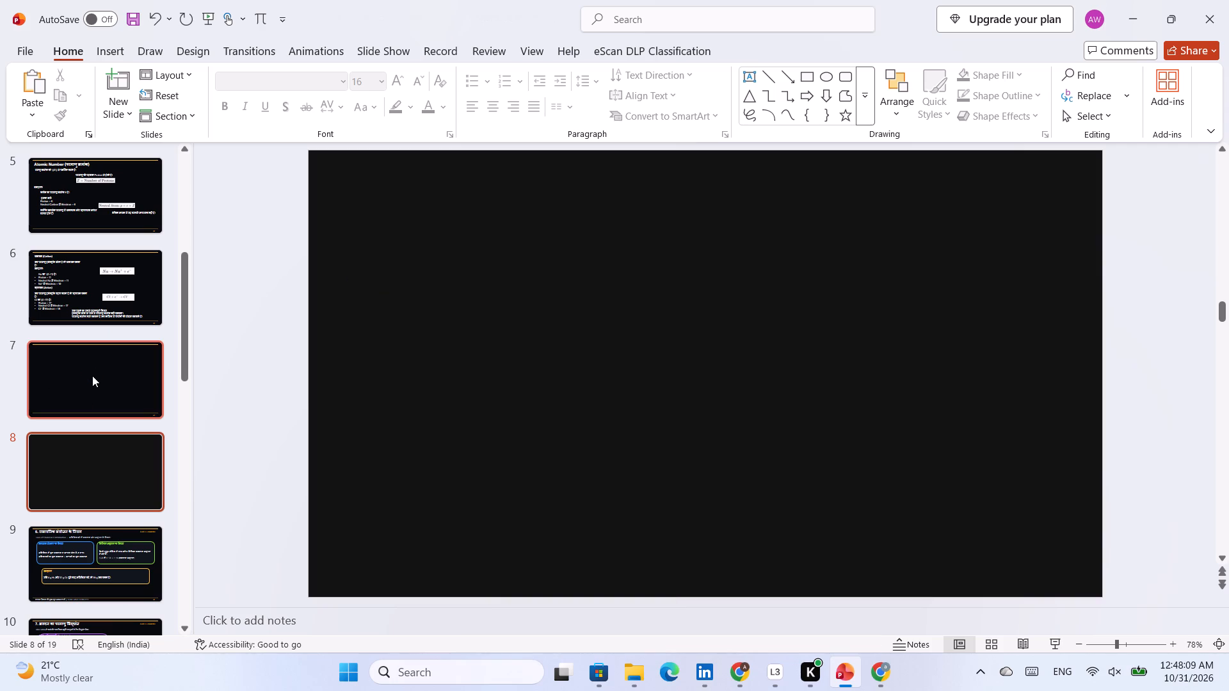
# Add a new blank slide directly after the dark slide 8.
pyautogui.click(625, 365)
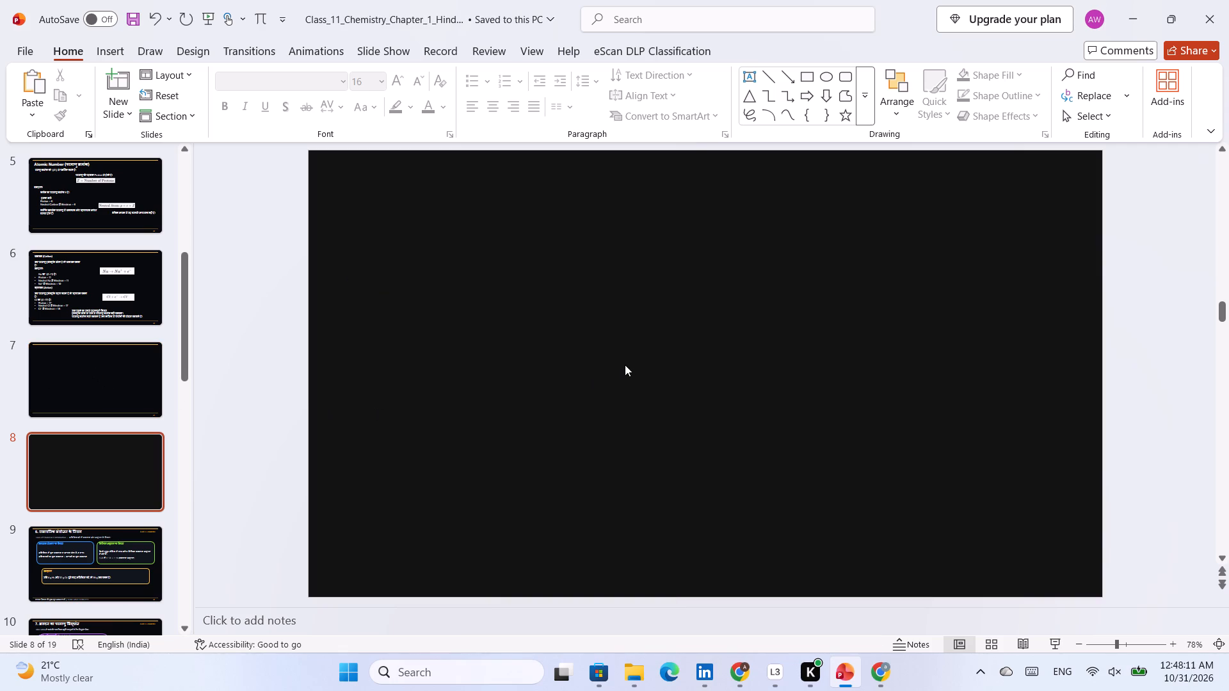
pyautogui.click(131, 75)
# Return to the emptied slide 7 and save the presentation.
pyautogui.click(103, 472)
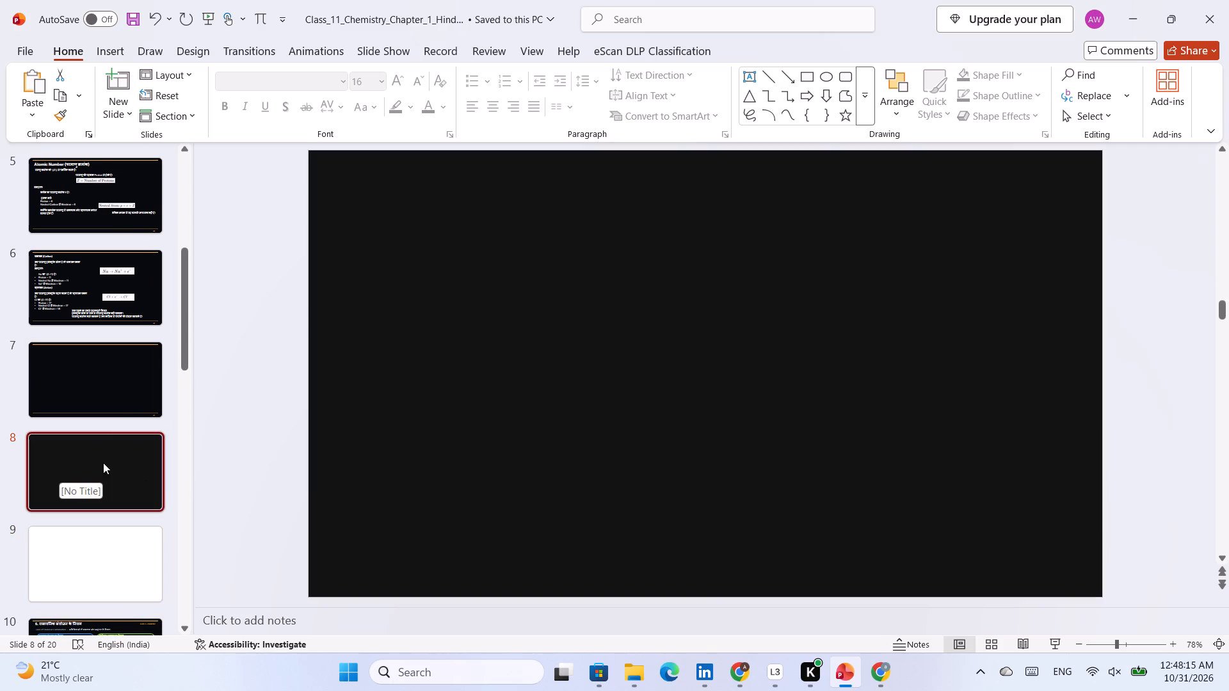
pyautogui.click(129, 385)
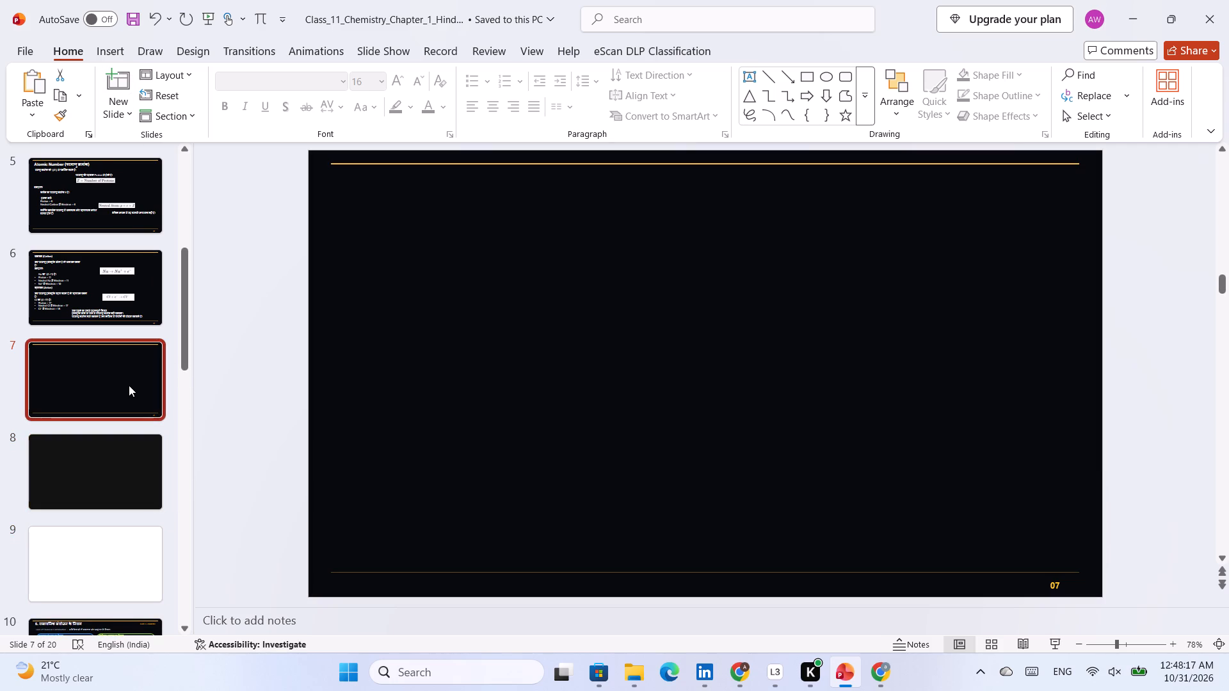
pyautogui.hotkey('ctrl', 's')
# Save the presentation's current theme as an Office Theme file named Theme1 in the Pictures folder.
pyautogui.rightClick(129, 385)
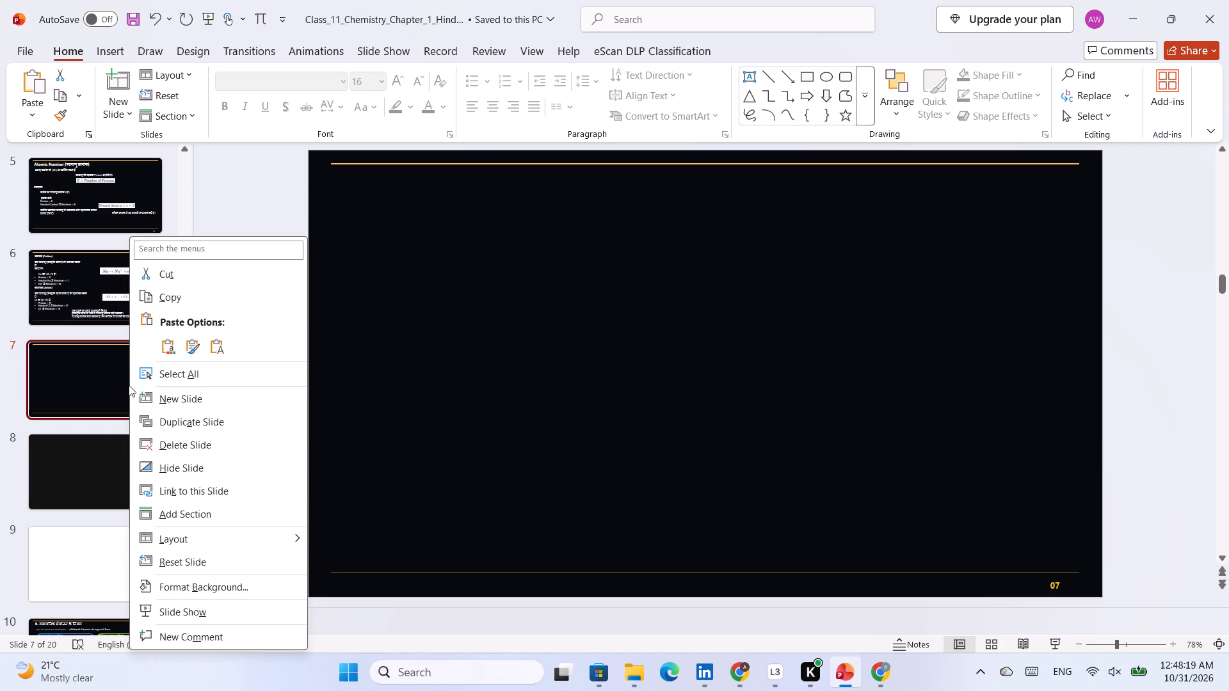
pyautogui.click(108, 57)
pyautogui.click(178, 46)
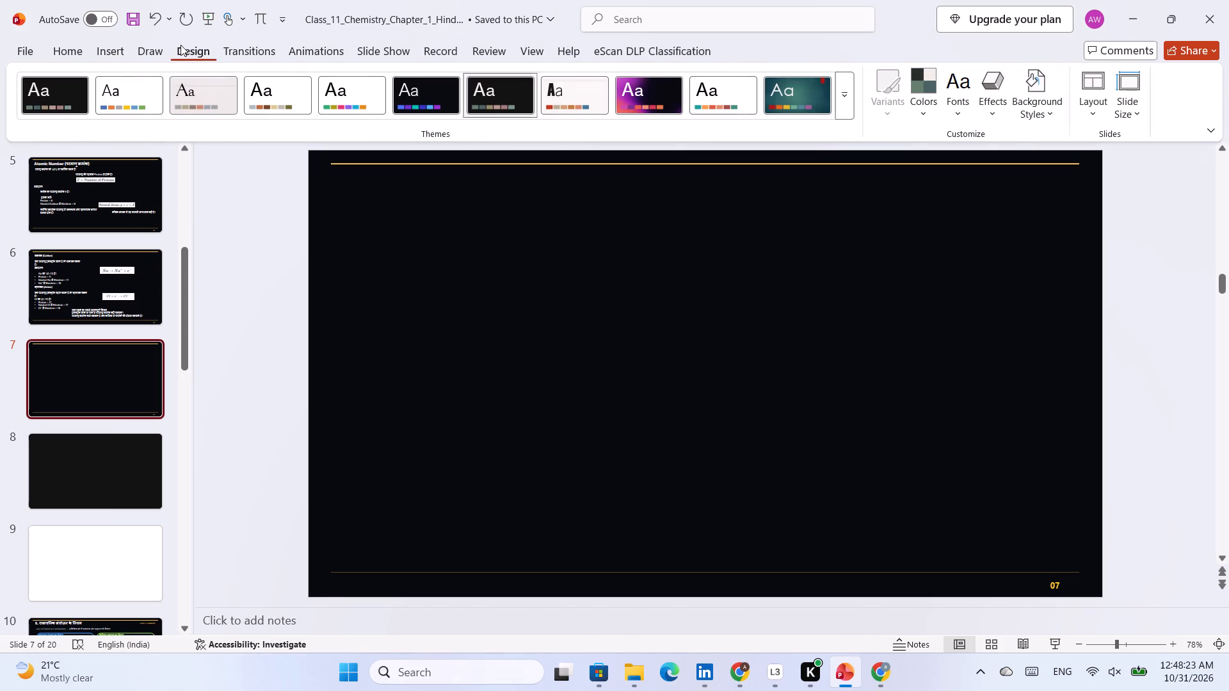
pyautogui.click(211, 48)
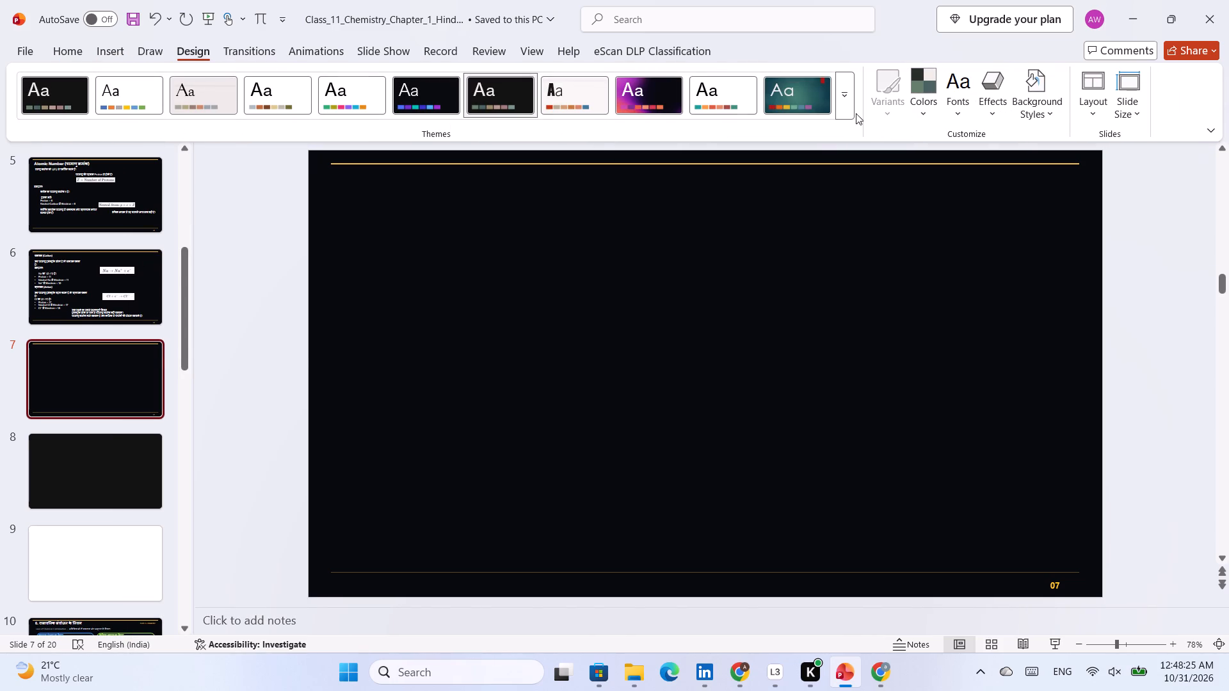
pyautogui.click(847, 101)
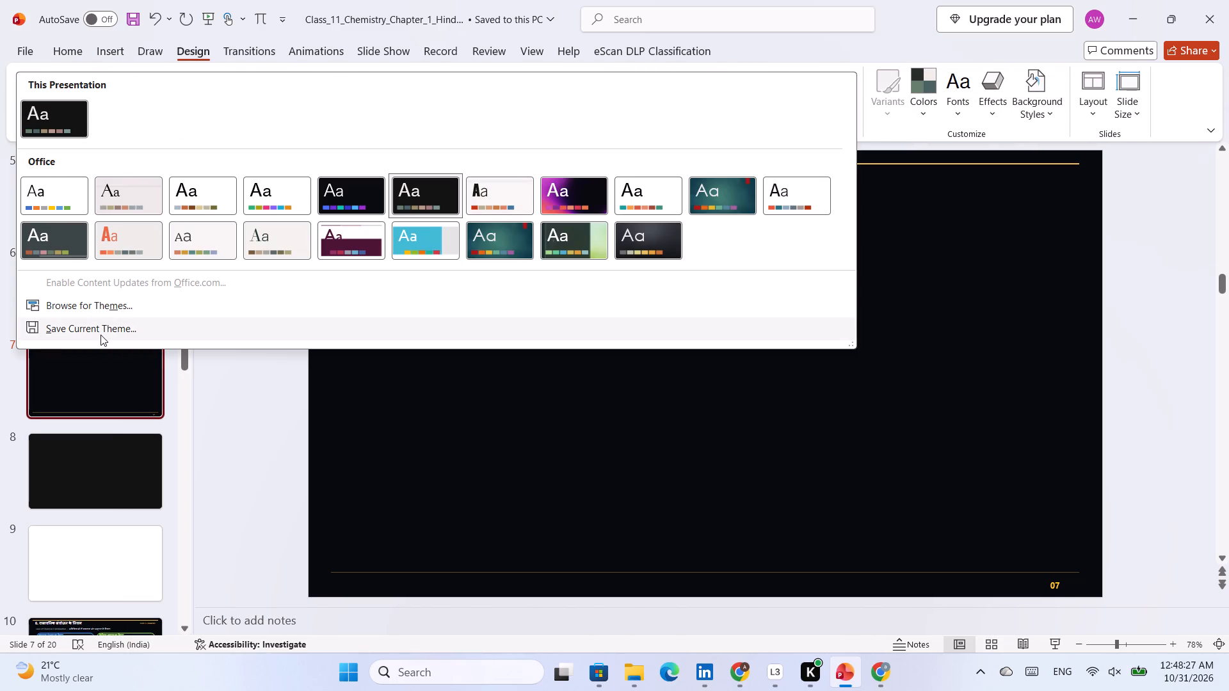
pyautogui.click(99, 334)
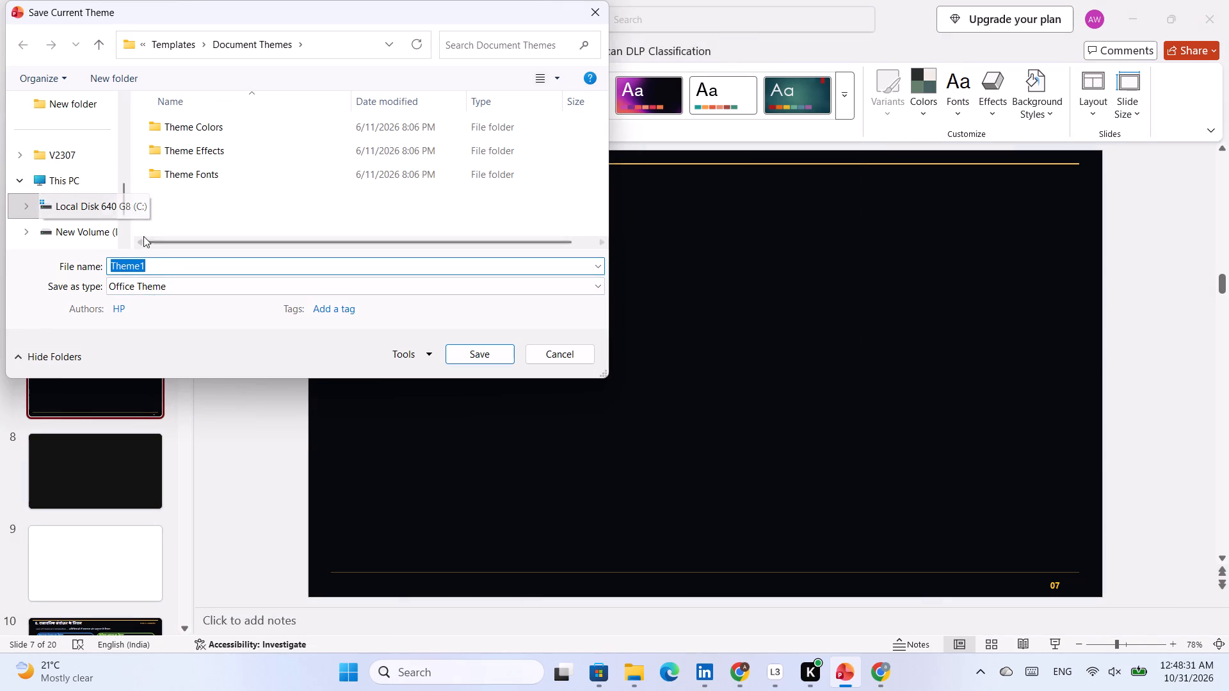
pyautogui.scroll(-3, 76, 159)
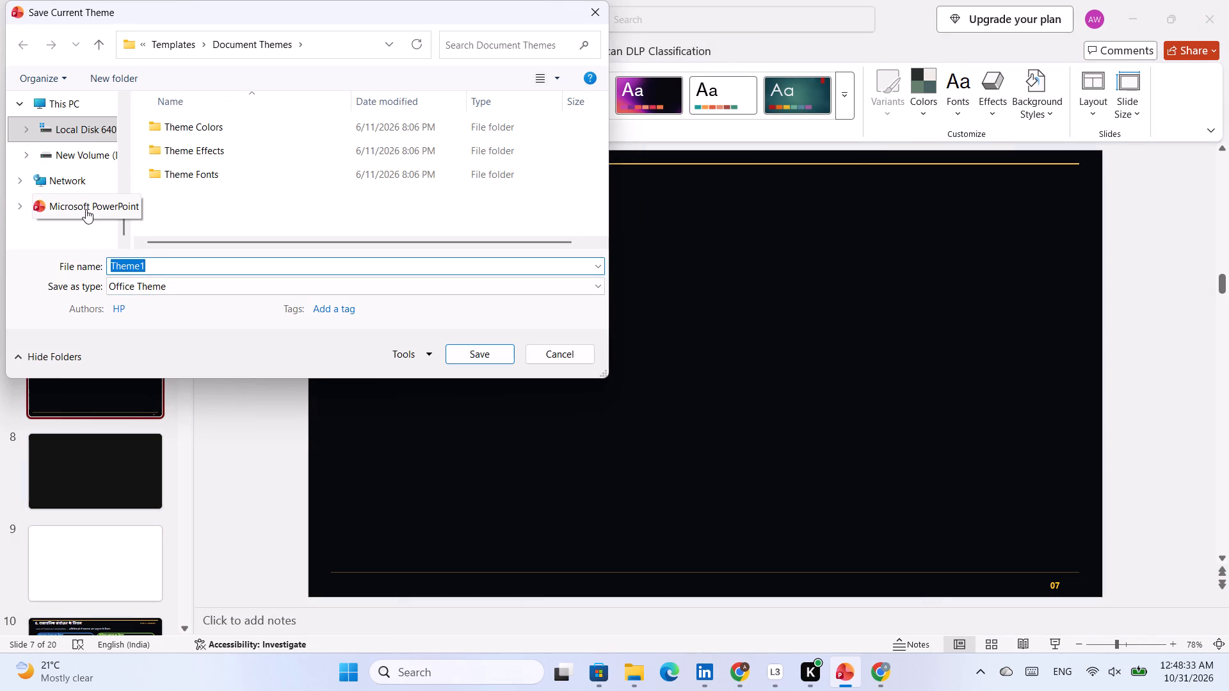
pyautogui.click(86, 209)
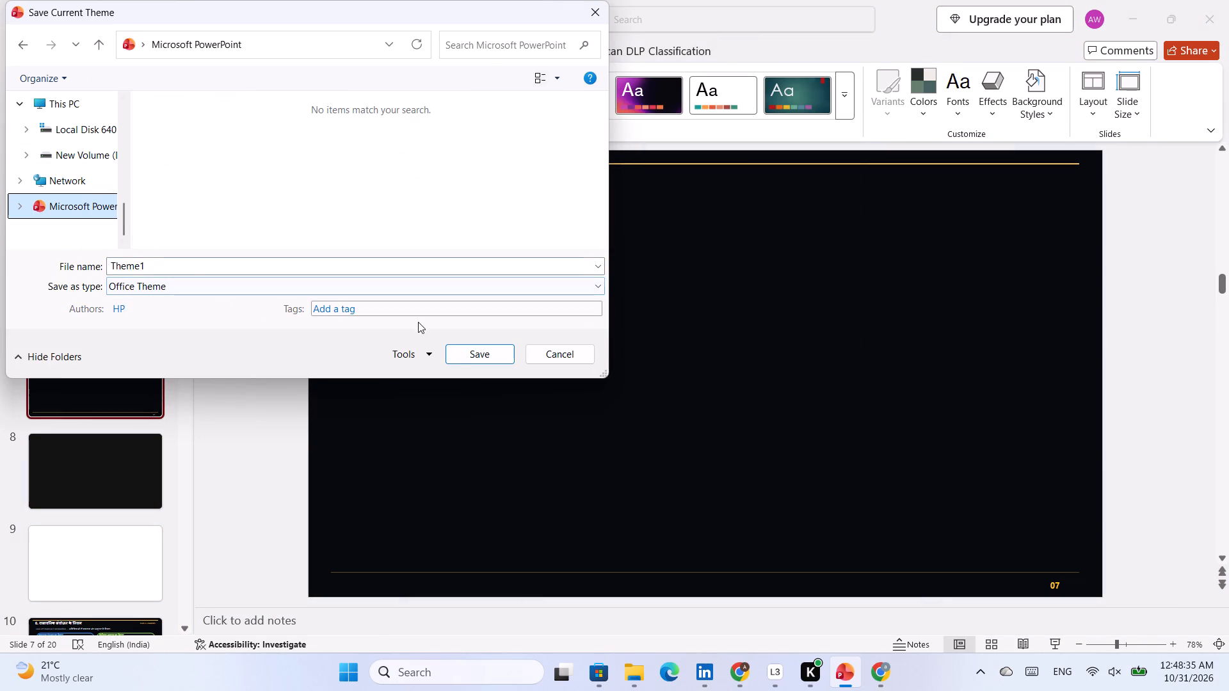
pyautogui.click(469, 360)
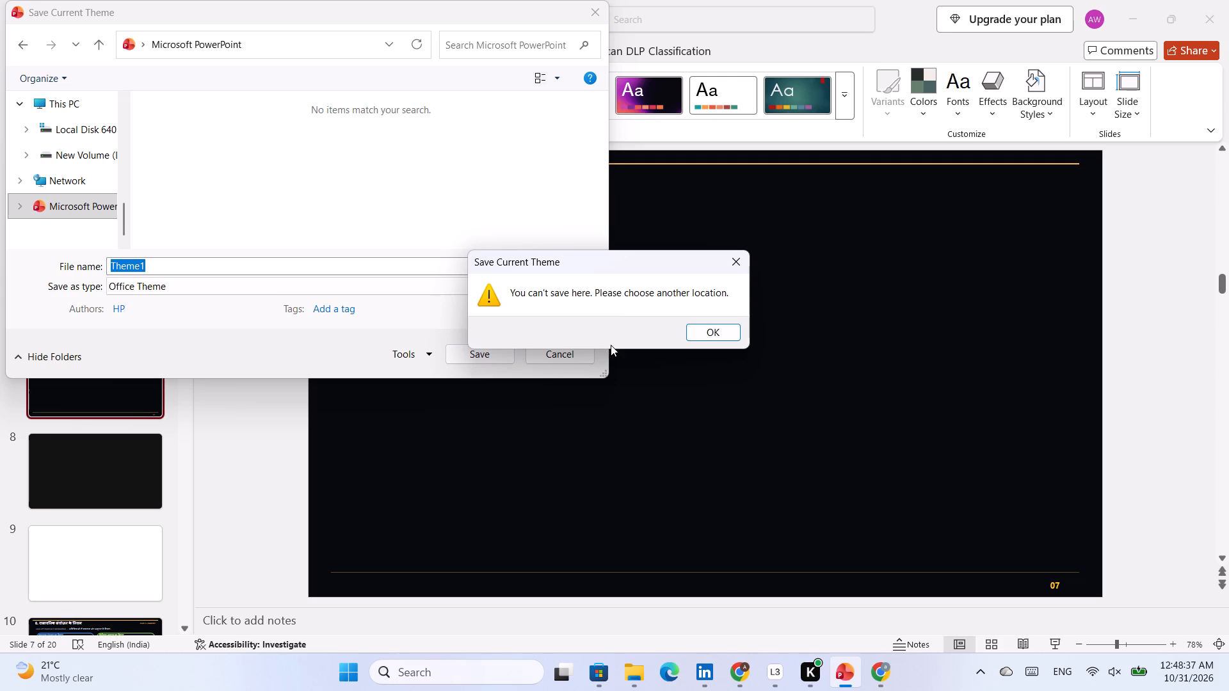
pyautogui.click(709, 340)
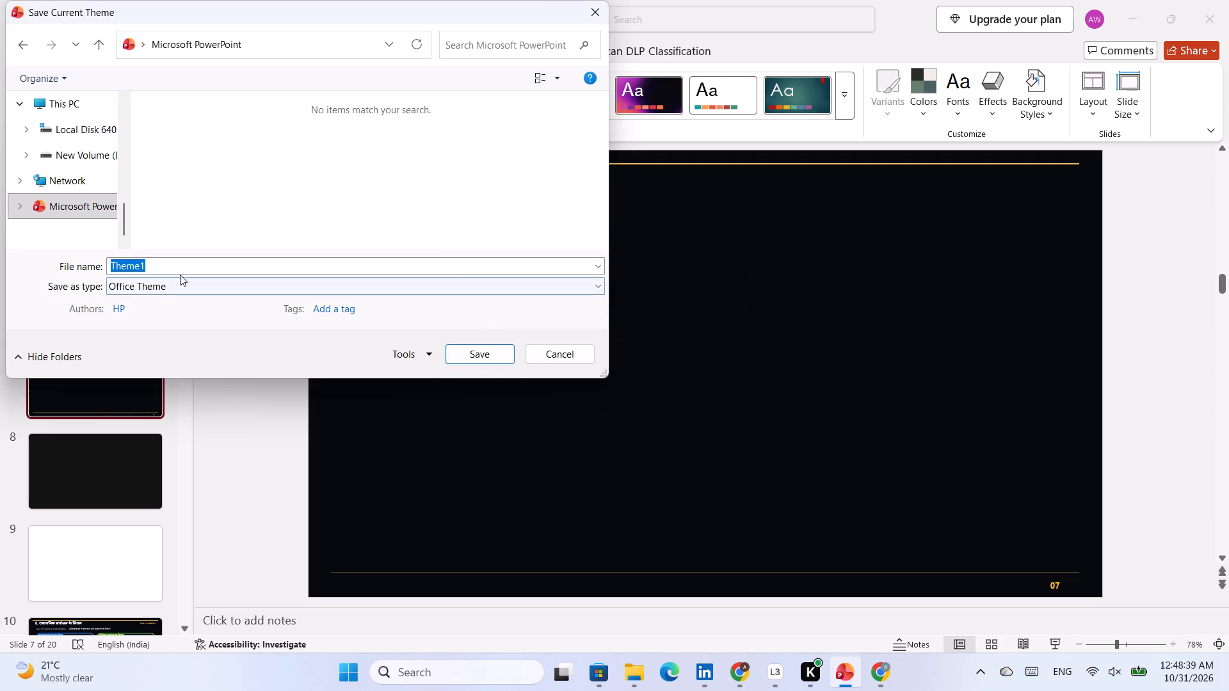
pyautogui.scroll(1, 73, 155)
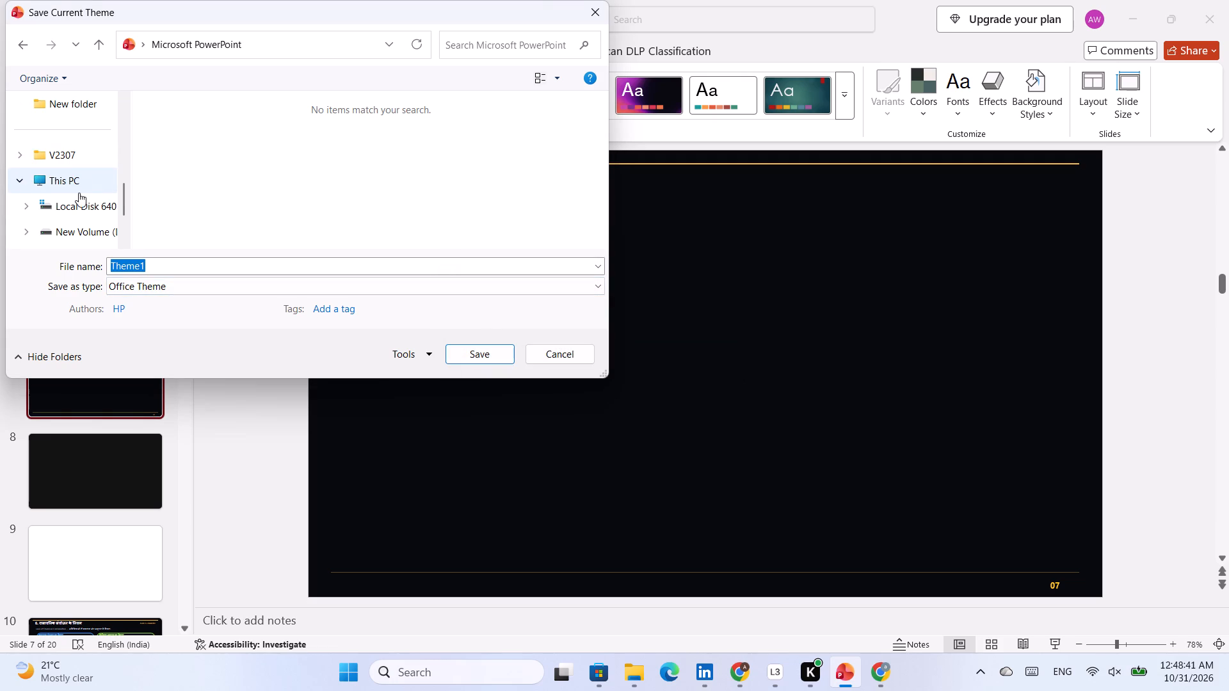
pyautogui.click(79, 188)
pyautogui.scroll(2, 114, 123)
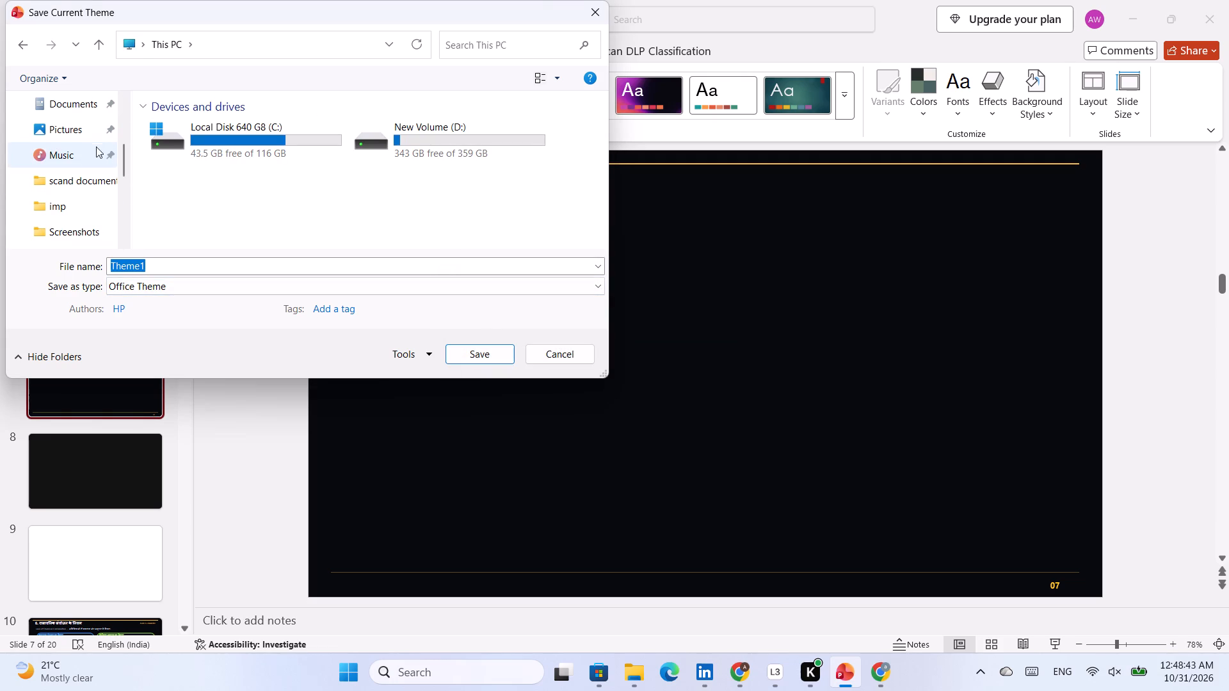
pyautogui.click(66, 131)
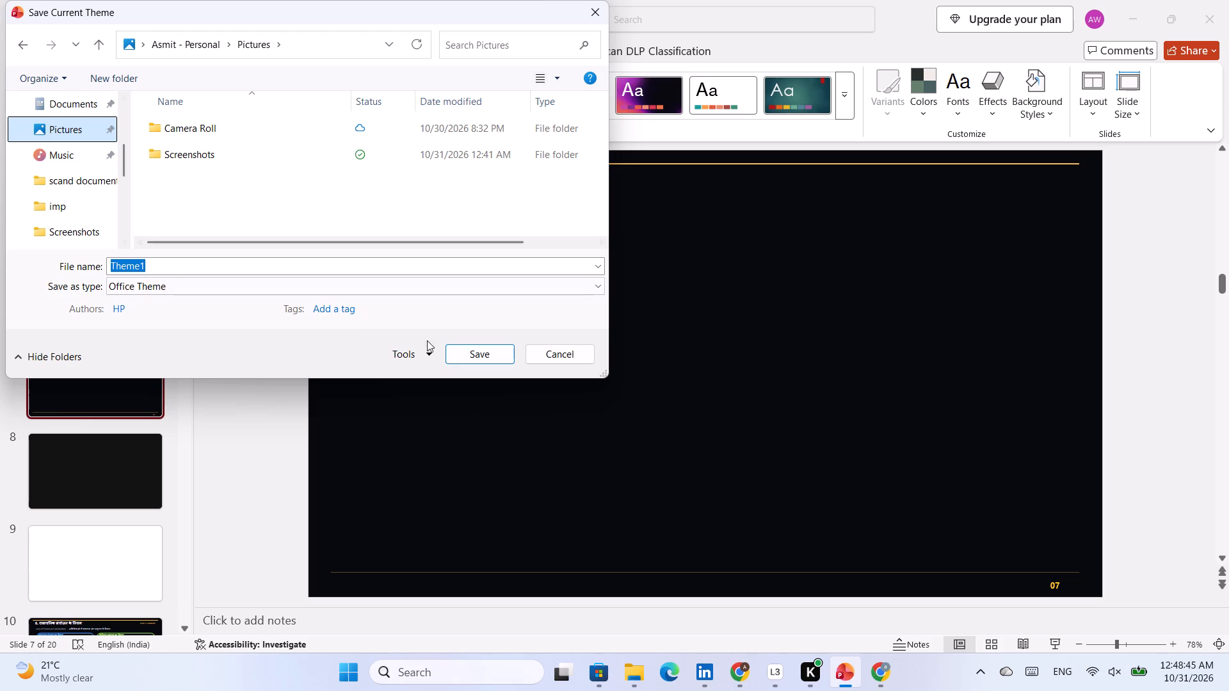
pyautogui.click(472, 353)
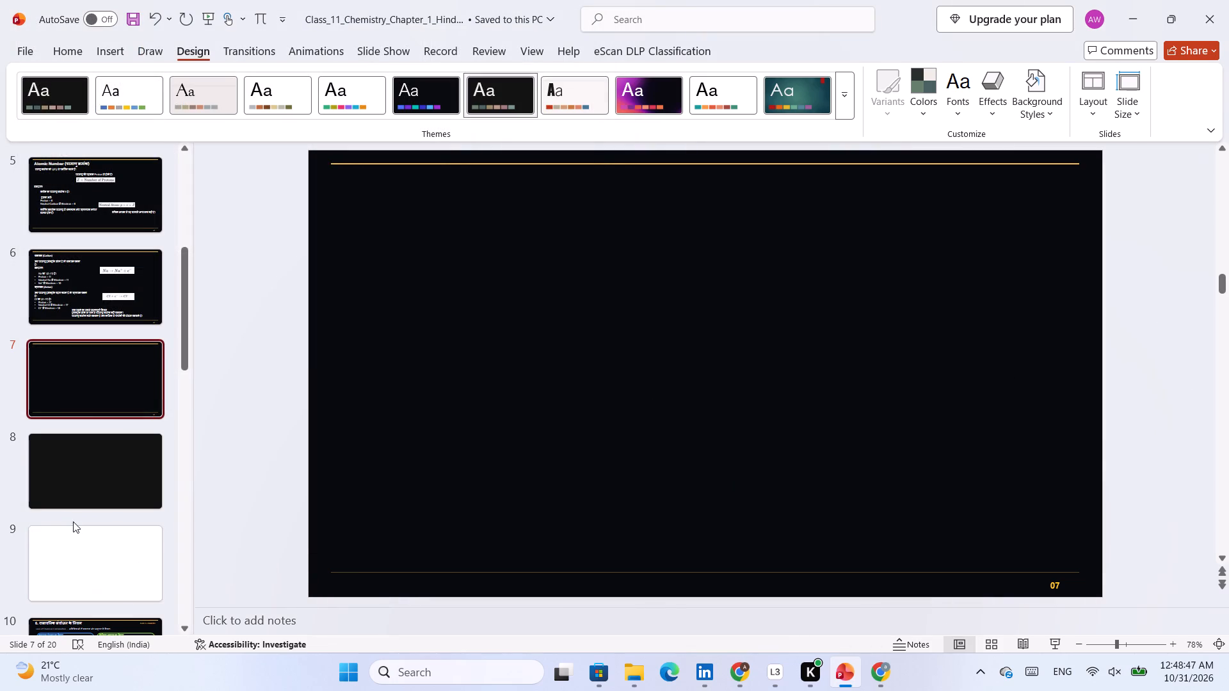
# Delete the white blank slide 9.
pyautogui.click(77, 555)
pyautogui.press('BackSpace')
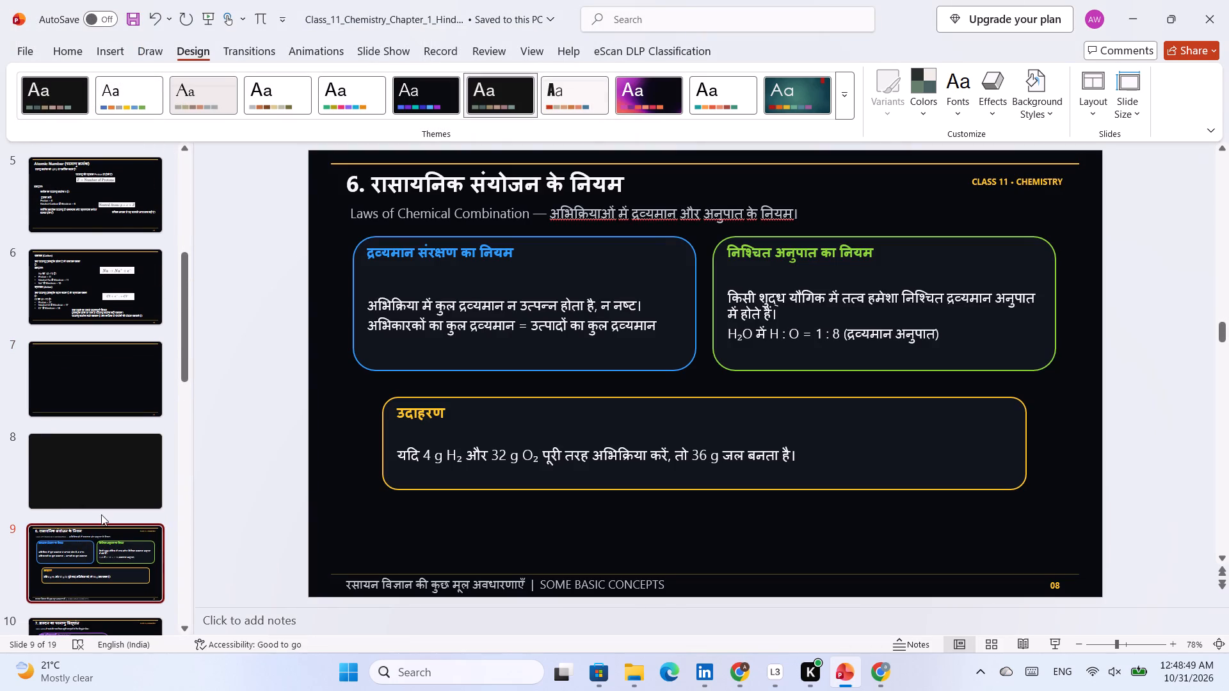
# Delete the plain dark blank slide 8.
pyautogui.click(120, 473)
pyautogui.press('BackSpace')
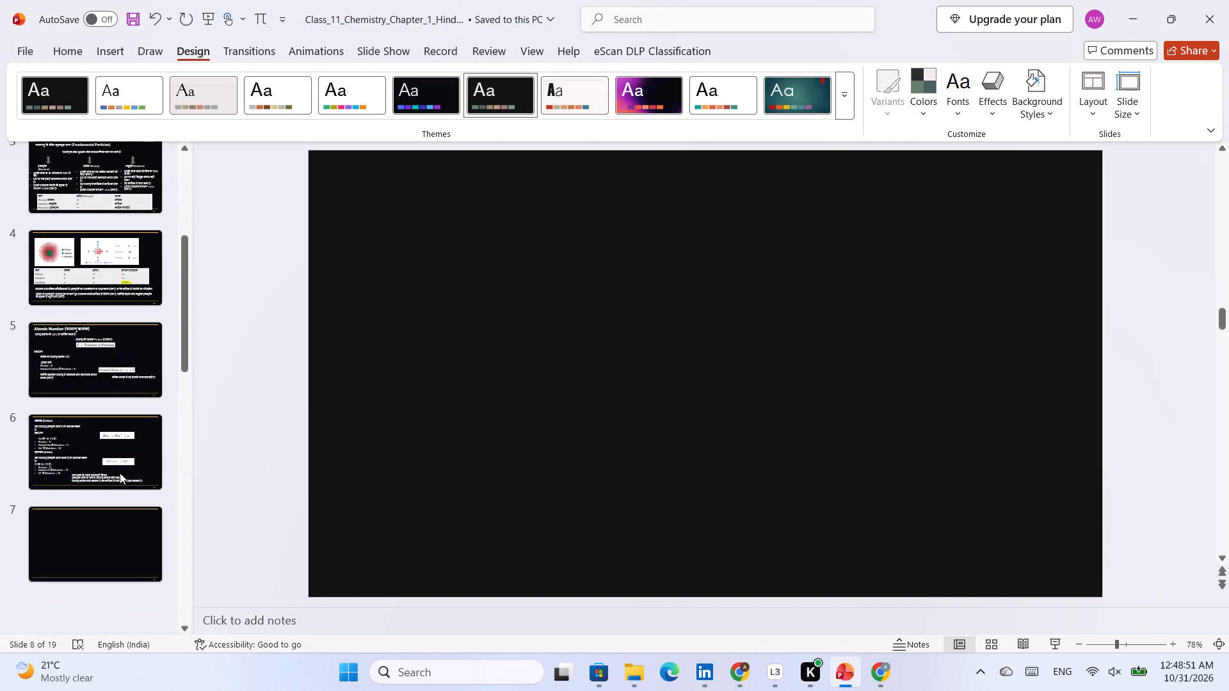
# Apply the saved Theme1 file from the Pictures folder with the blank dark slide 7 selected.
pyautogui.click(131, 484)
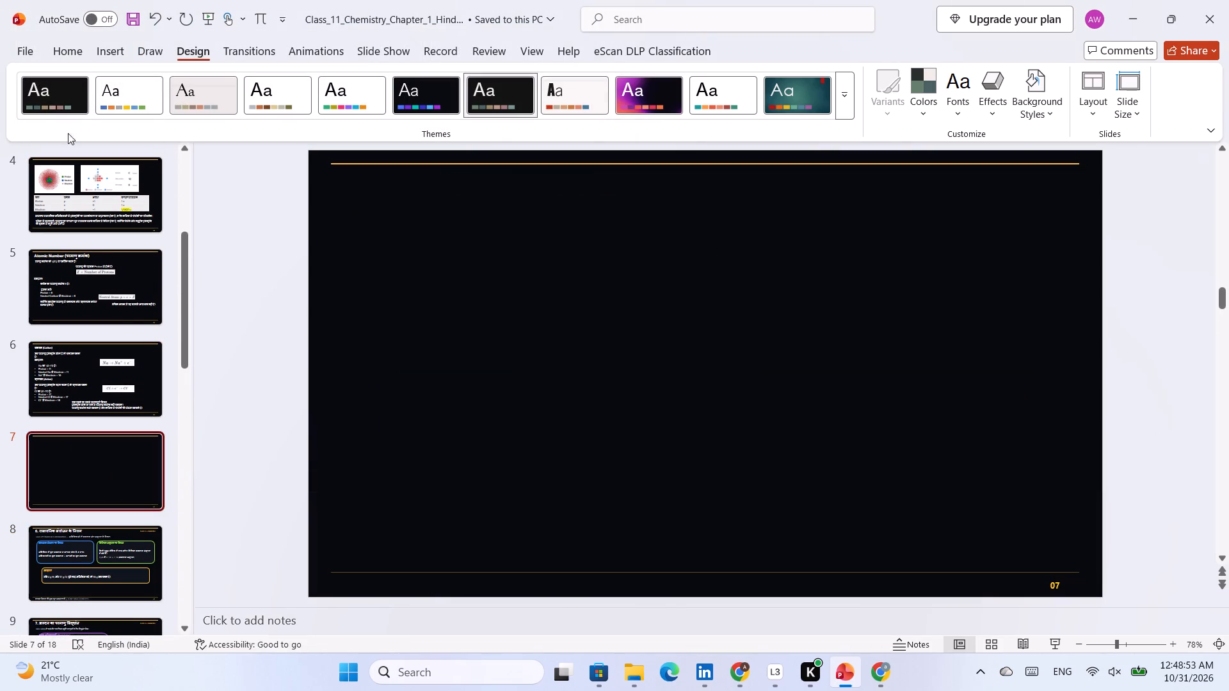
pyautogui.click(840, 97)
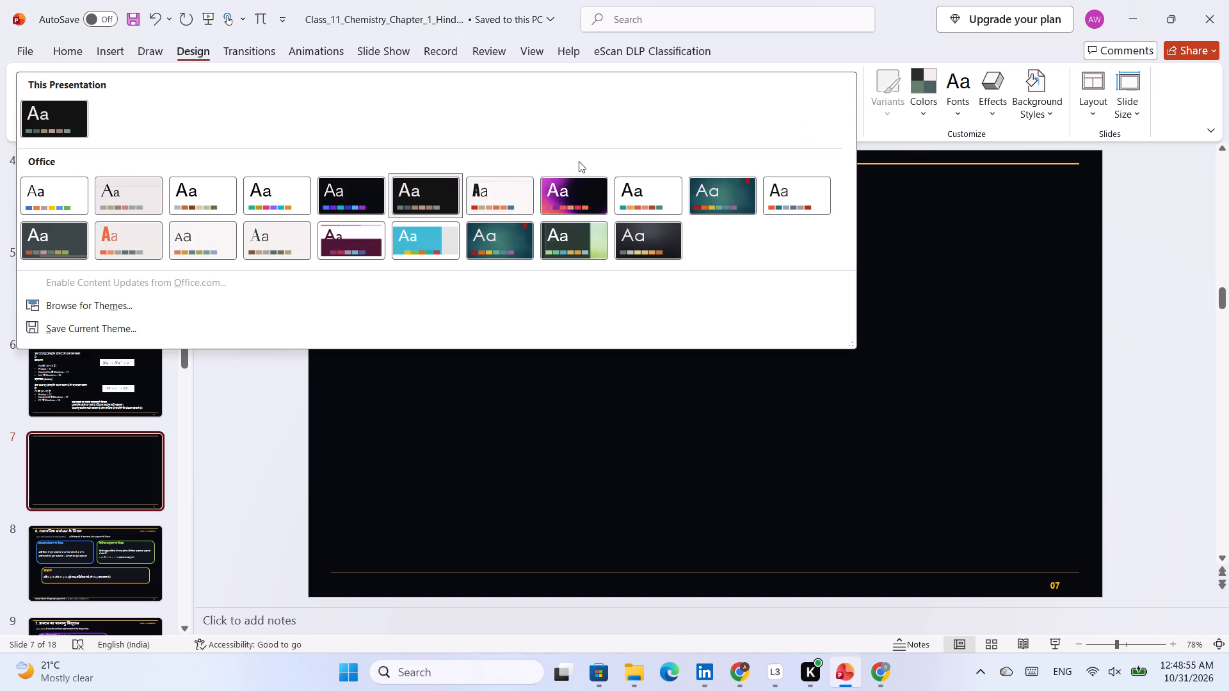
pyautogui.click(82, 314)
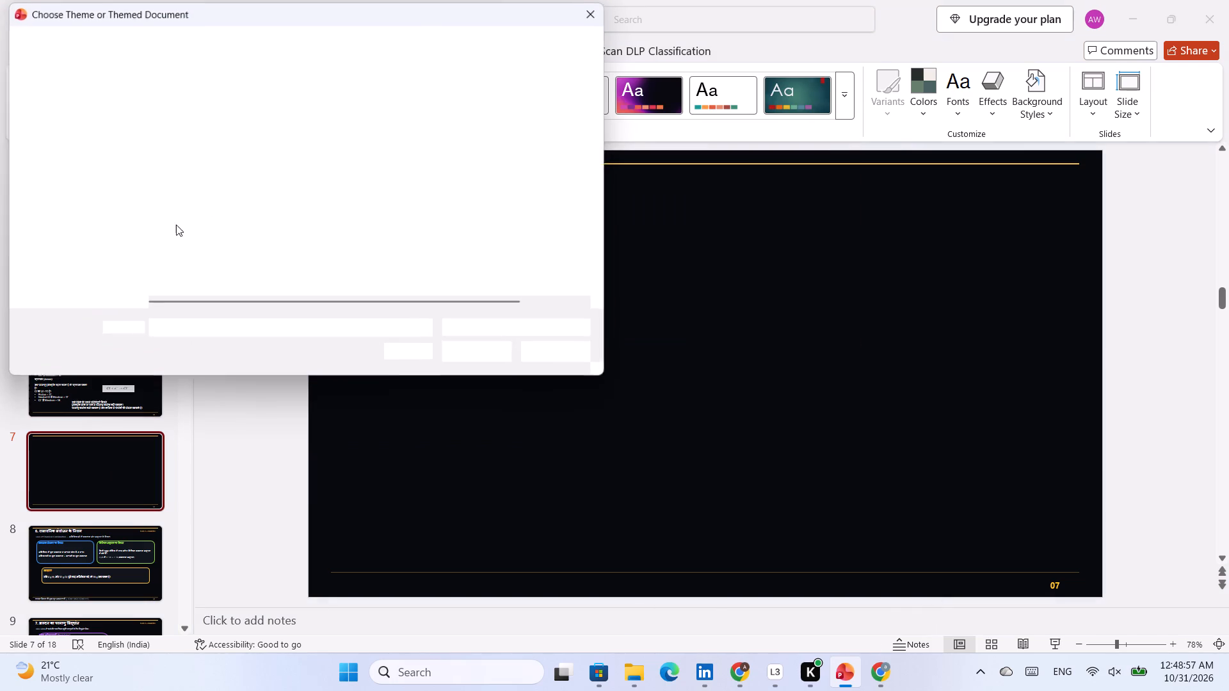
pyautogui.click(77, 233)
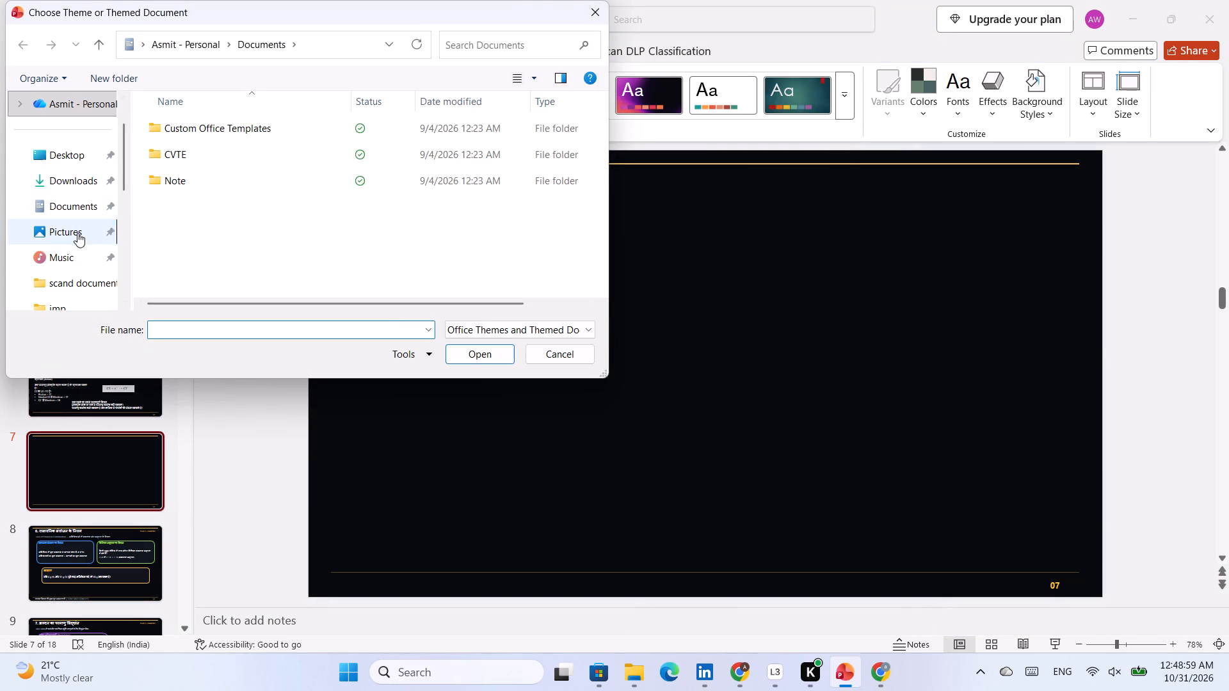
pyautogui.click(197, 184)
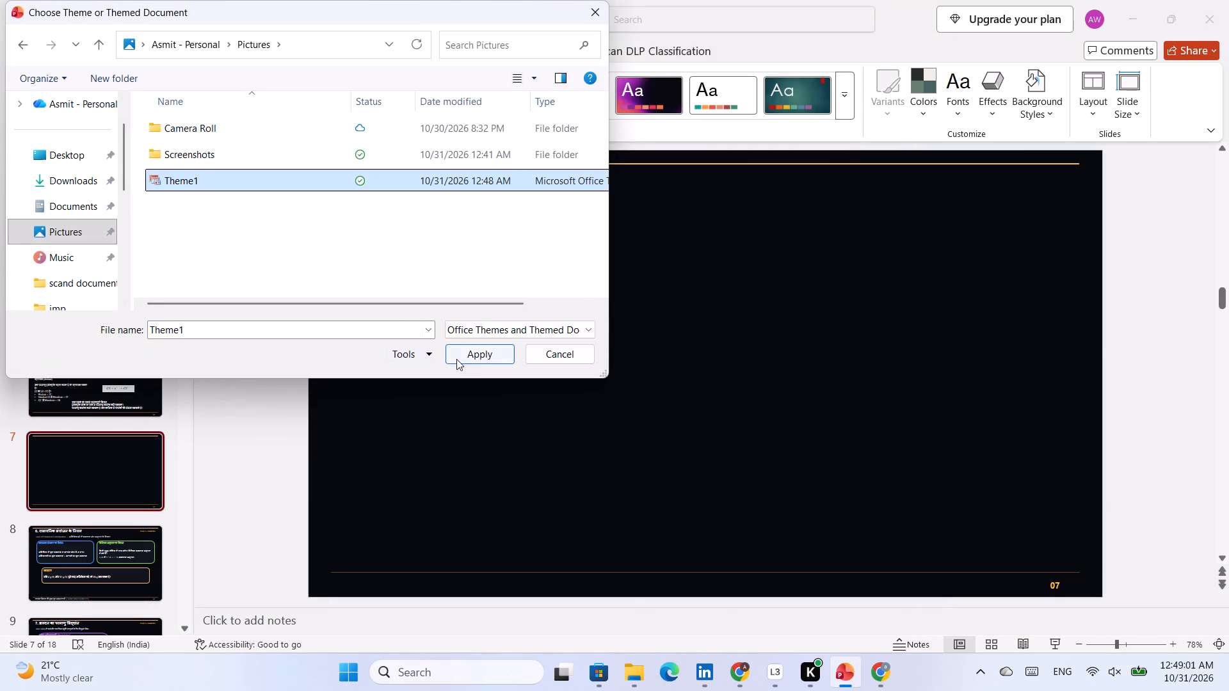
pyautogui.click(456, 359)
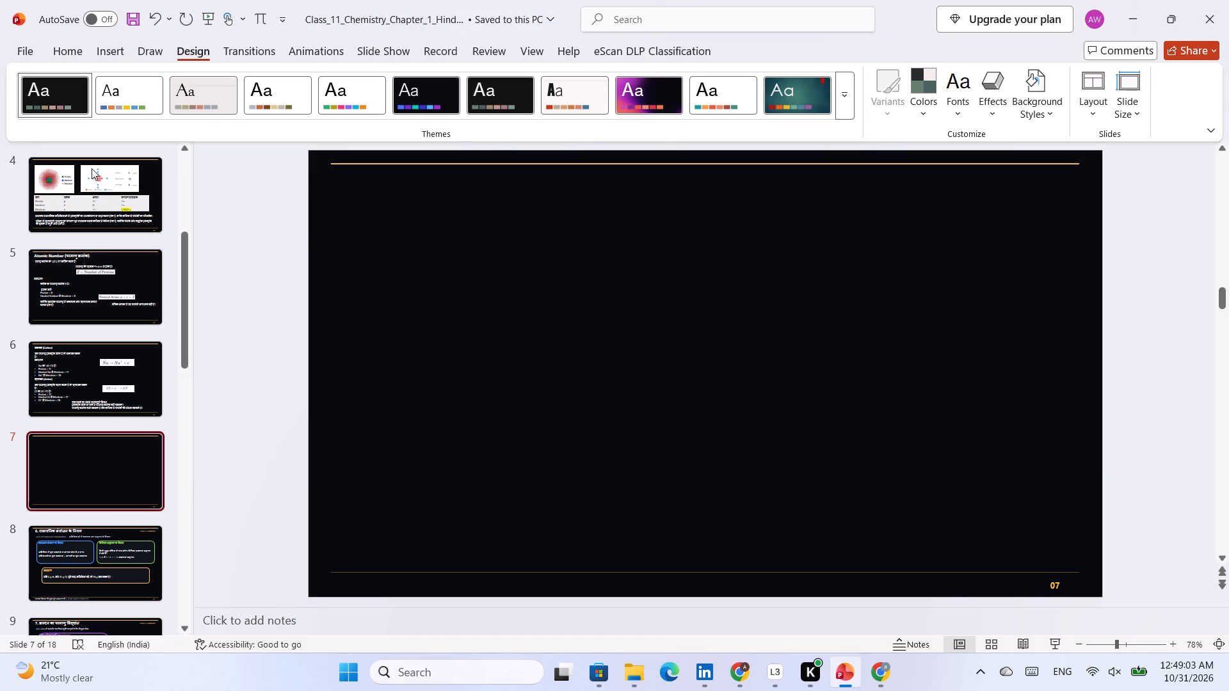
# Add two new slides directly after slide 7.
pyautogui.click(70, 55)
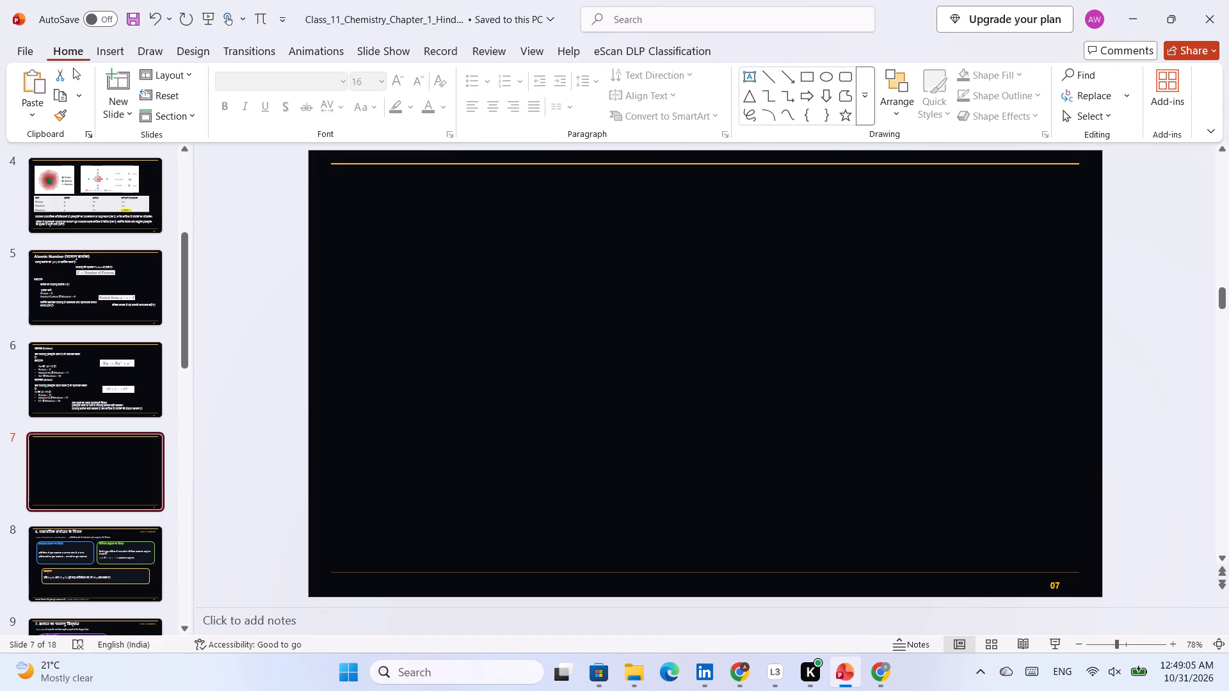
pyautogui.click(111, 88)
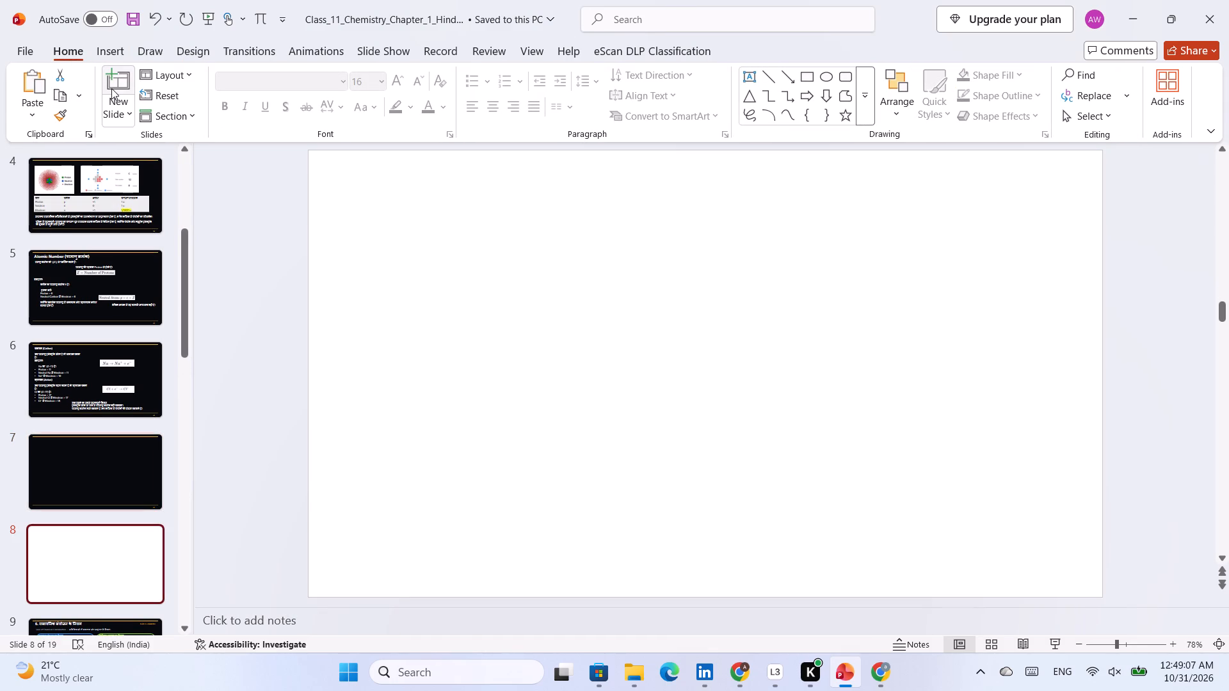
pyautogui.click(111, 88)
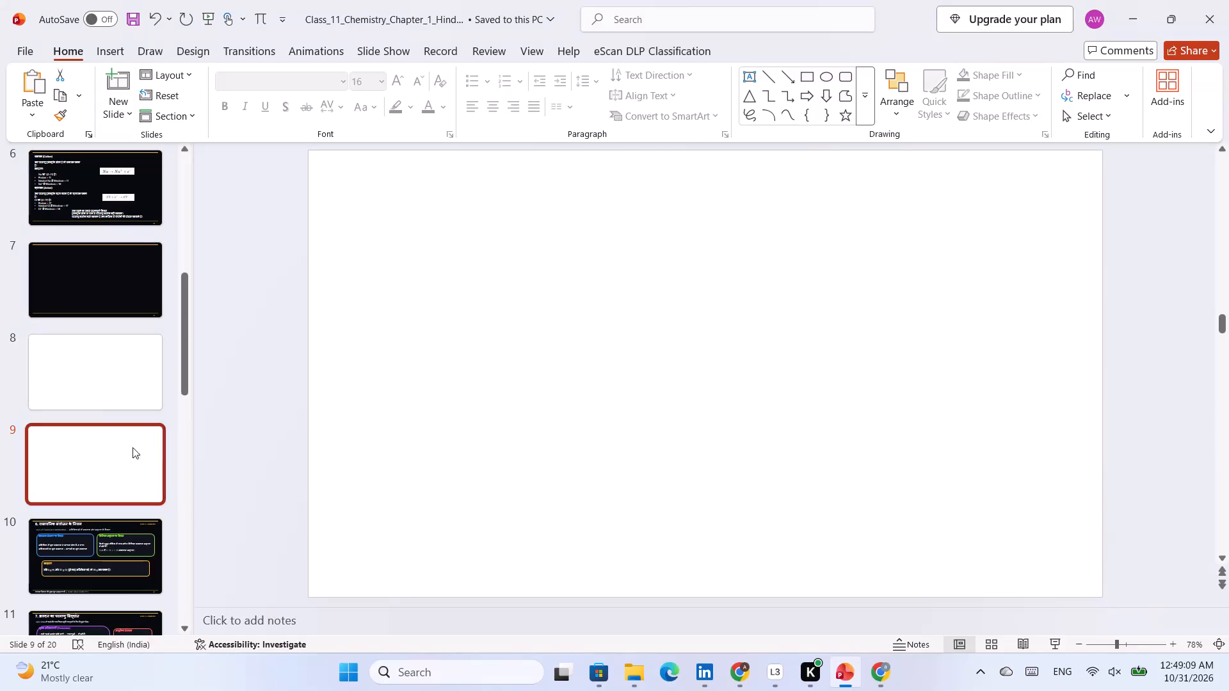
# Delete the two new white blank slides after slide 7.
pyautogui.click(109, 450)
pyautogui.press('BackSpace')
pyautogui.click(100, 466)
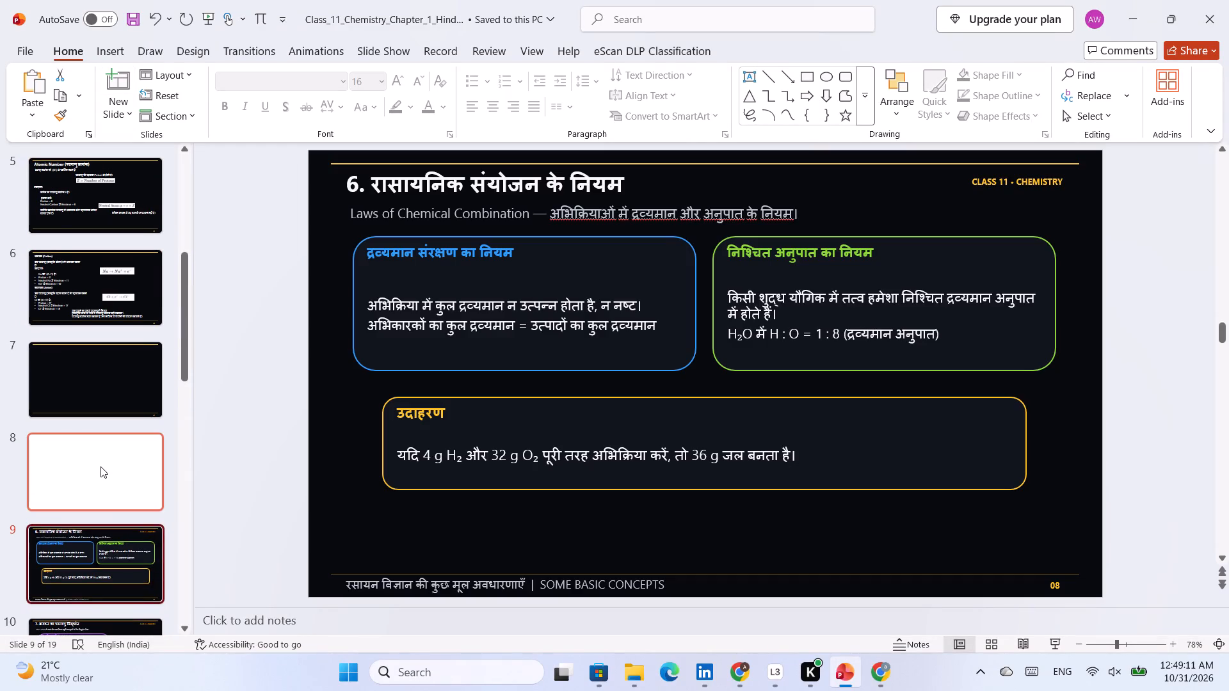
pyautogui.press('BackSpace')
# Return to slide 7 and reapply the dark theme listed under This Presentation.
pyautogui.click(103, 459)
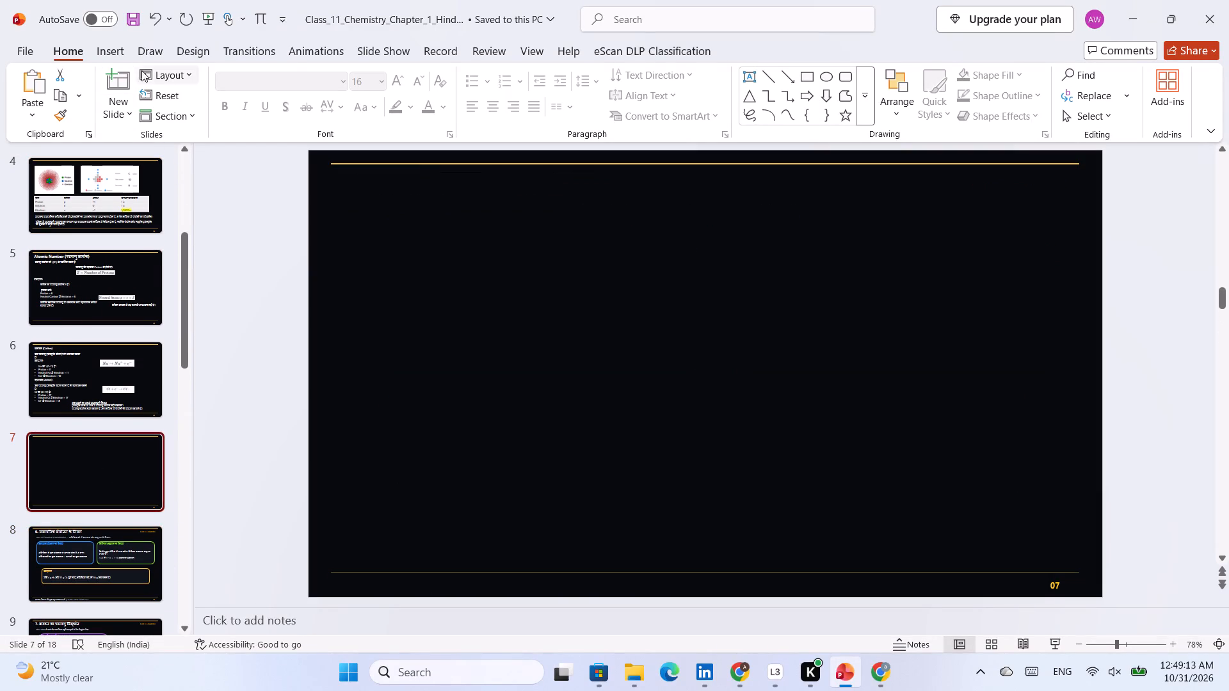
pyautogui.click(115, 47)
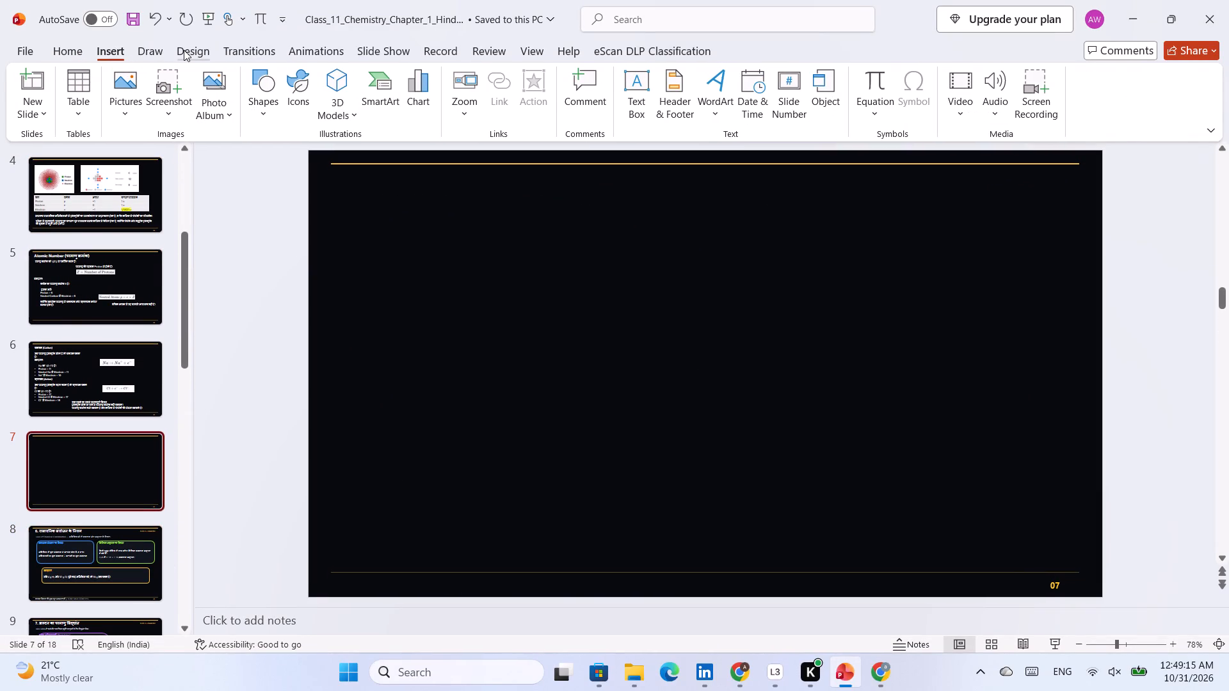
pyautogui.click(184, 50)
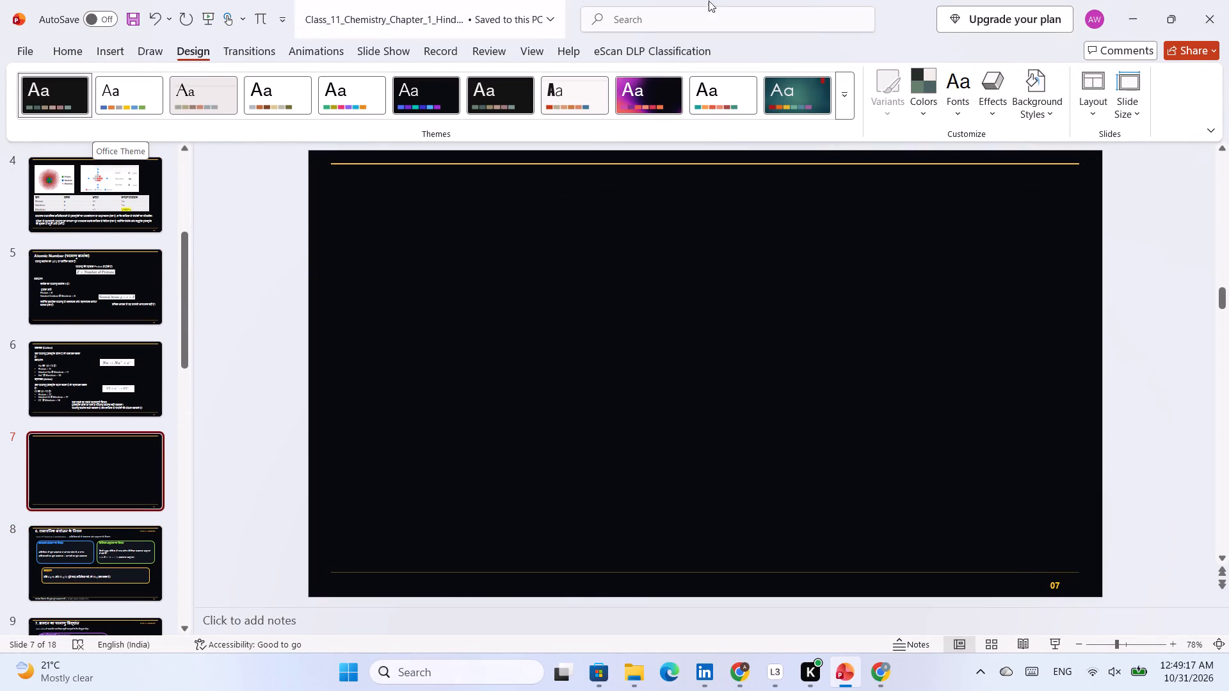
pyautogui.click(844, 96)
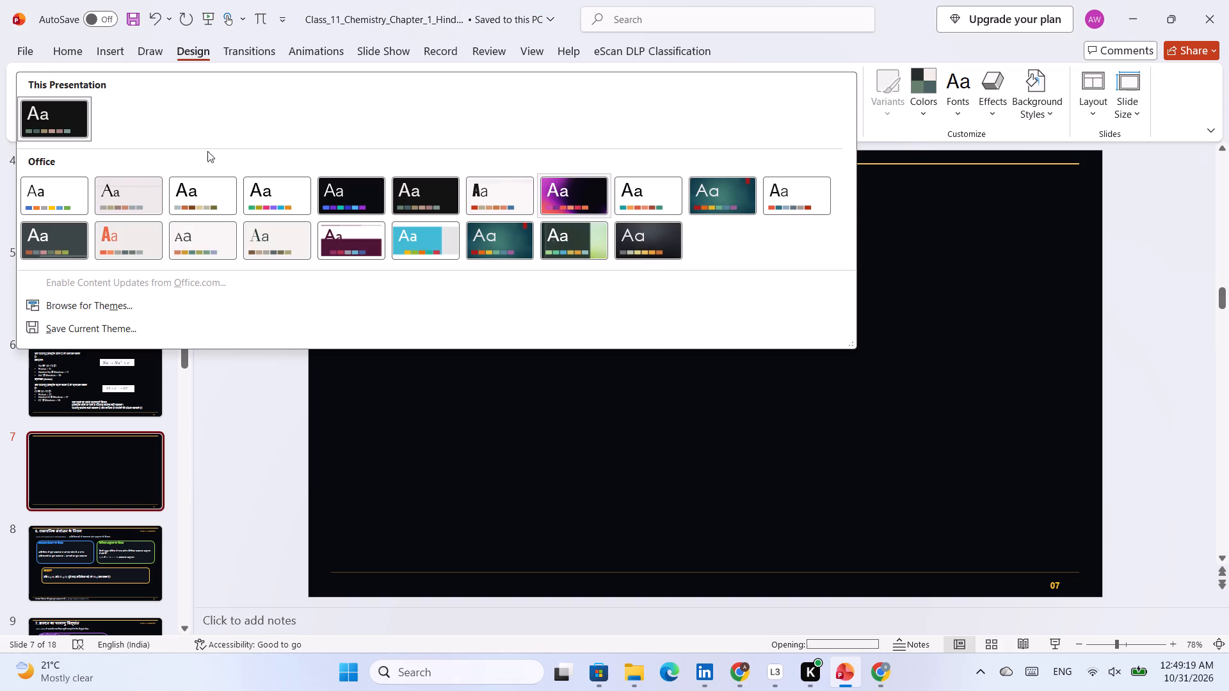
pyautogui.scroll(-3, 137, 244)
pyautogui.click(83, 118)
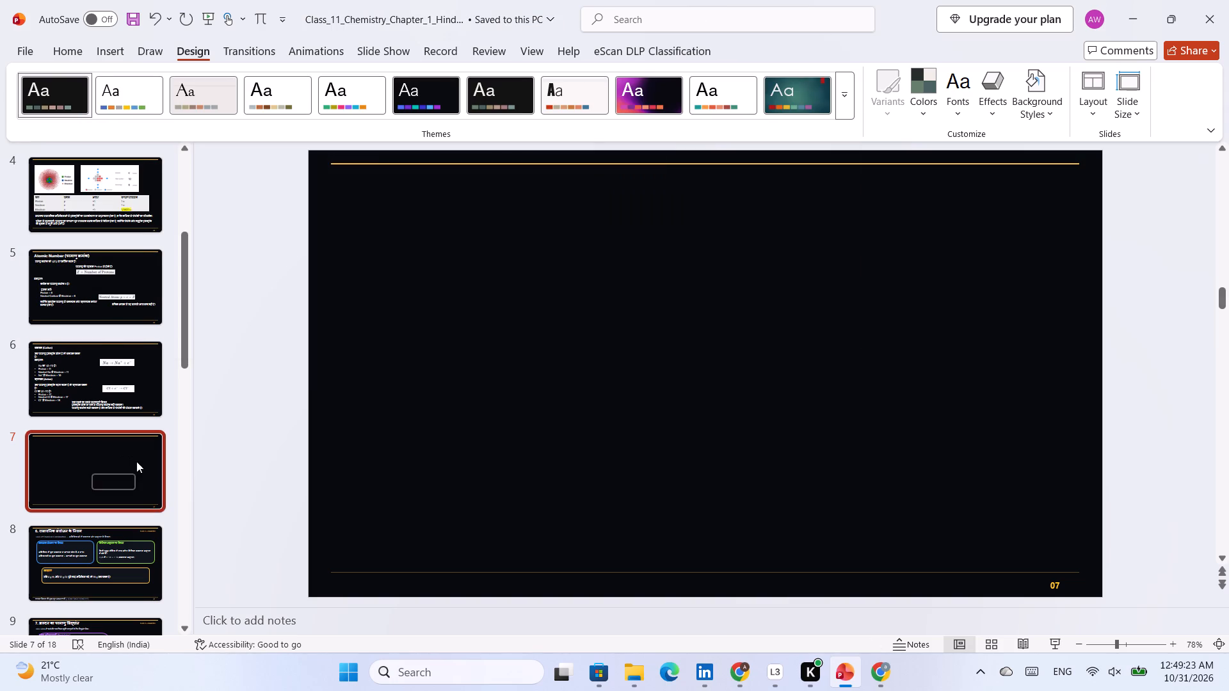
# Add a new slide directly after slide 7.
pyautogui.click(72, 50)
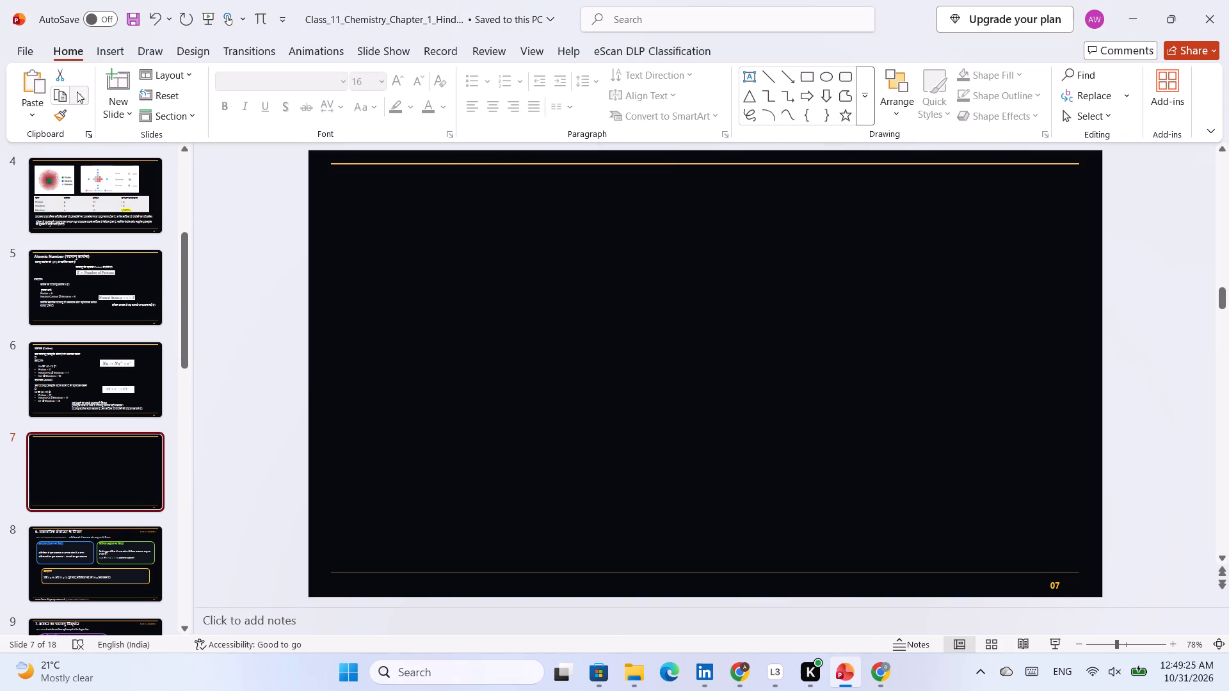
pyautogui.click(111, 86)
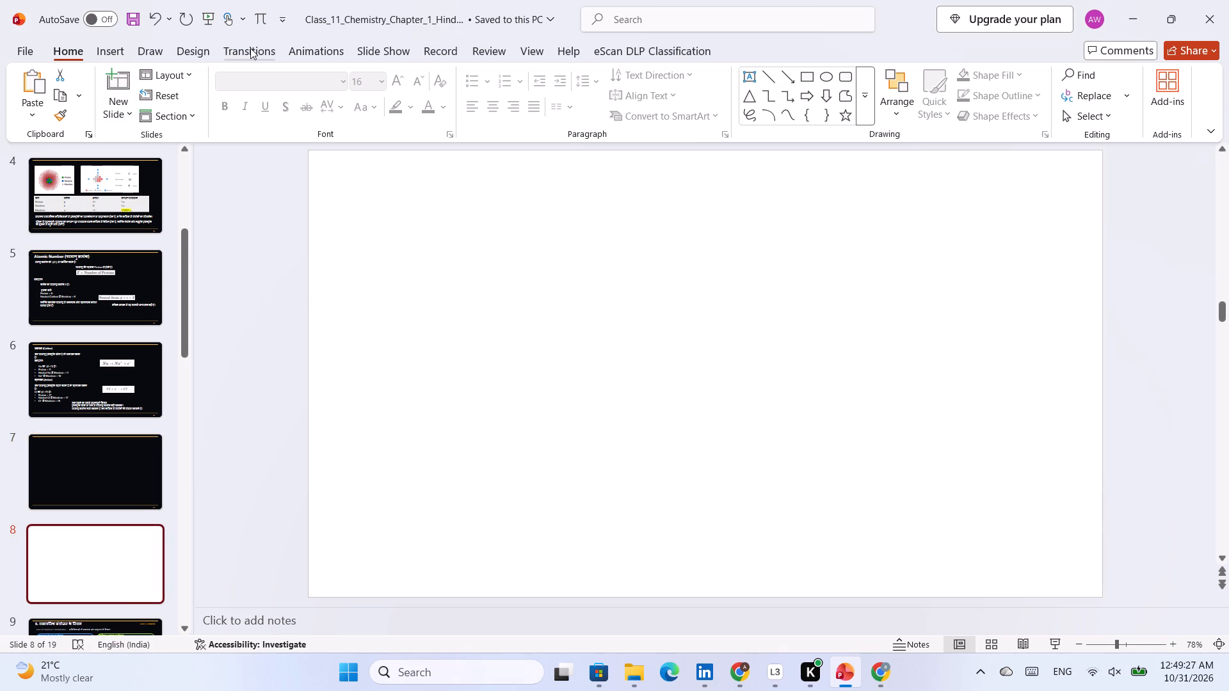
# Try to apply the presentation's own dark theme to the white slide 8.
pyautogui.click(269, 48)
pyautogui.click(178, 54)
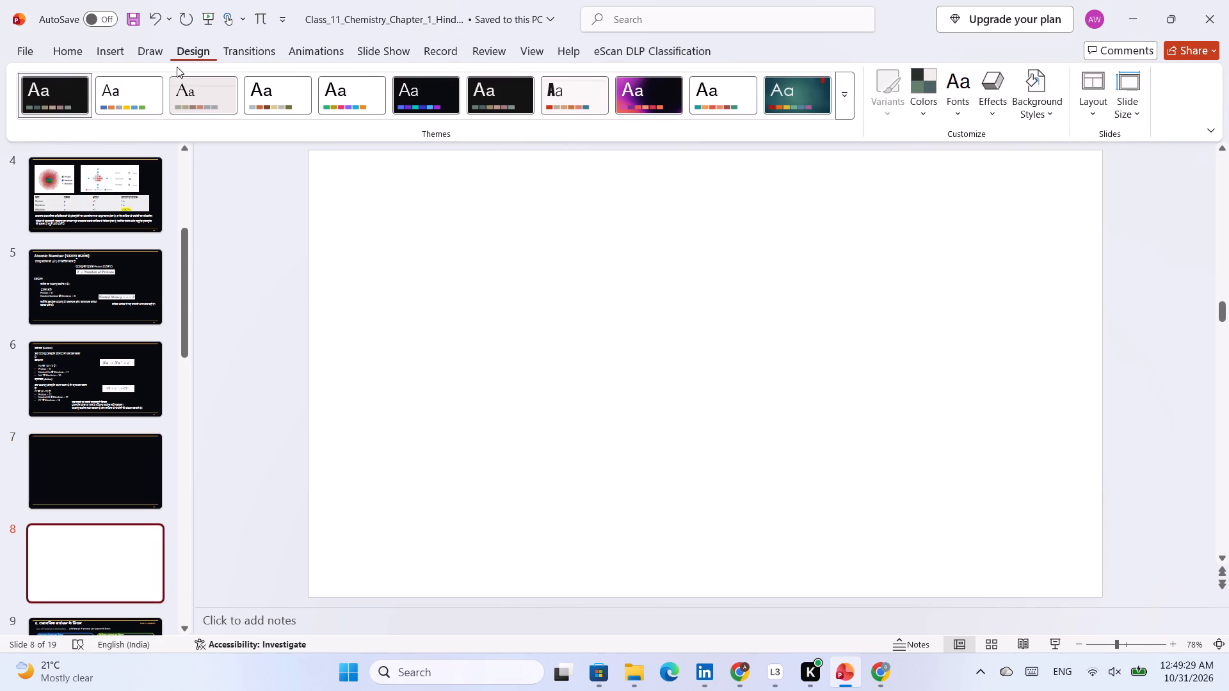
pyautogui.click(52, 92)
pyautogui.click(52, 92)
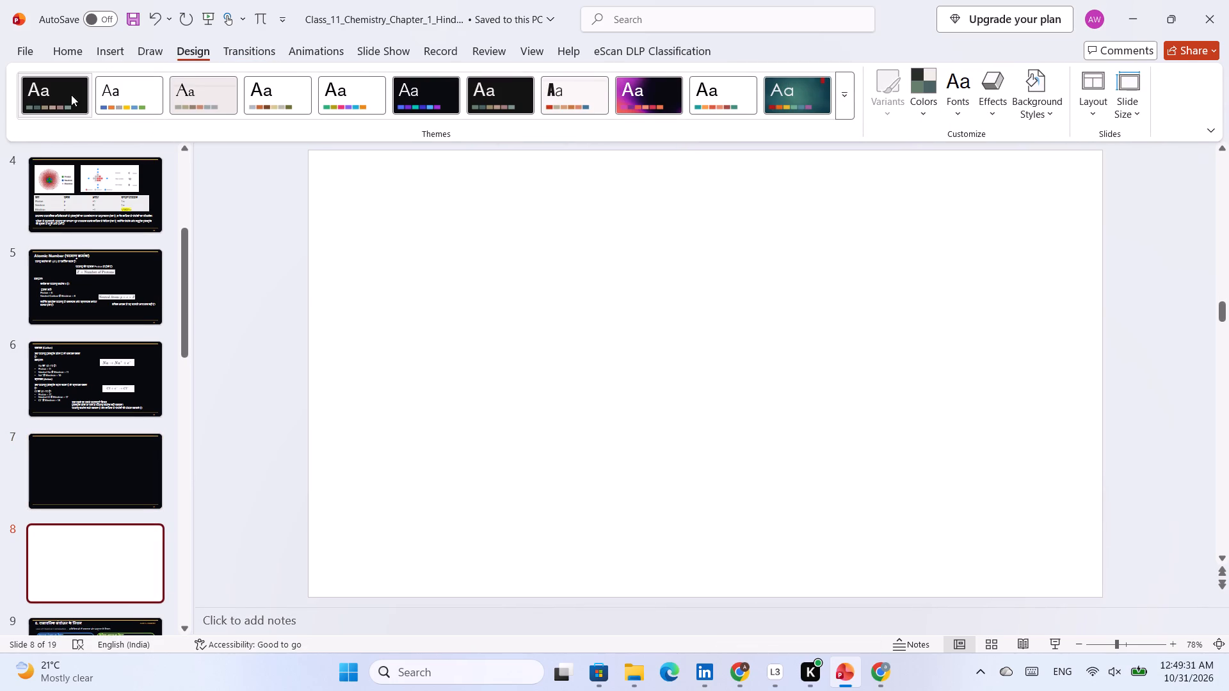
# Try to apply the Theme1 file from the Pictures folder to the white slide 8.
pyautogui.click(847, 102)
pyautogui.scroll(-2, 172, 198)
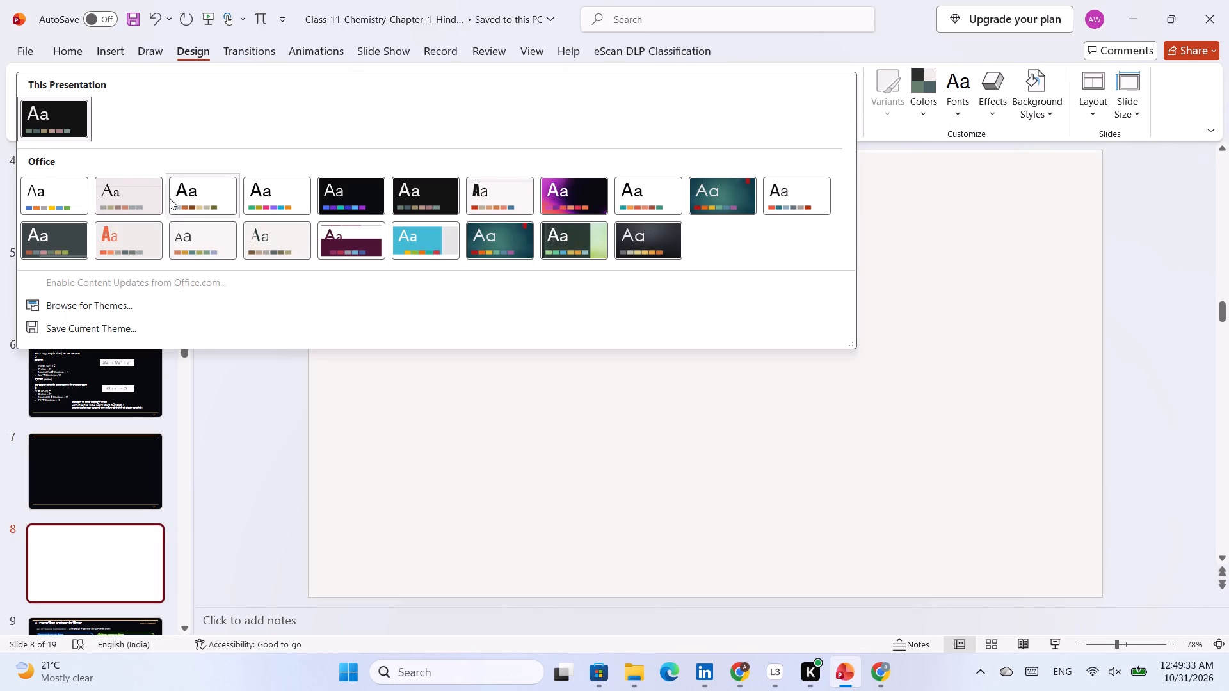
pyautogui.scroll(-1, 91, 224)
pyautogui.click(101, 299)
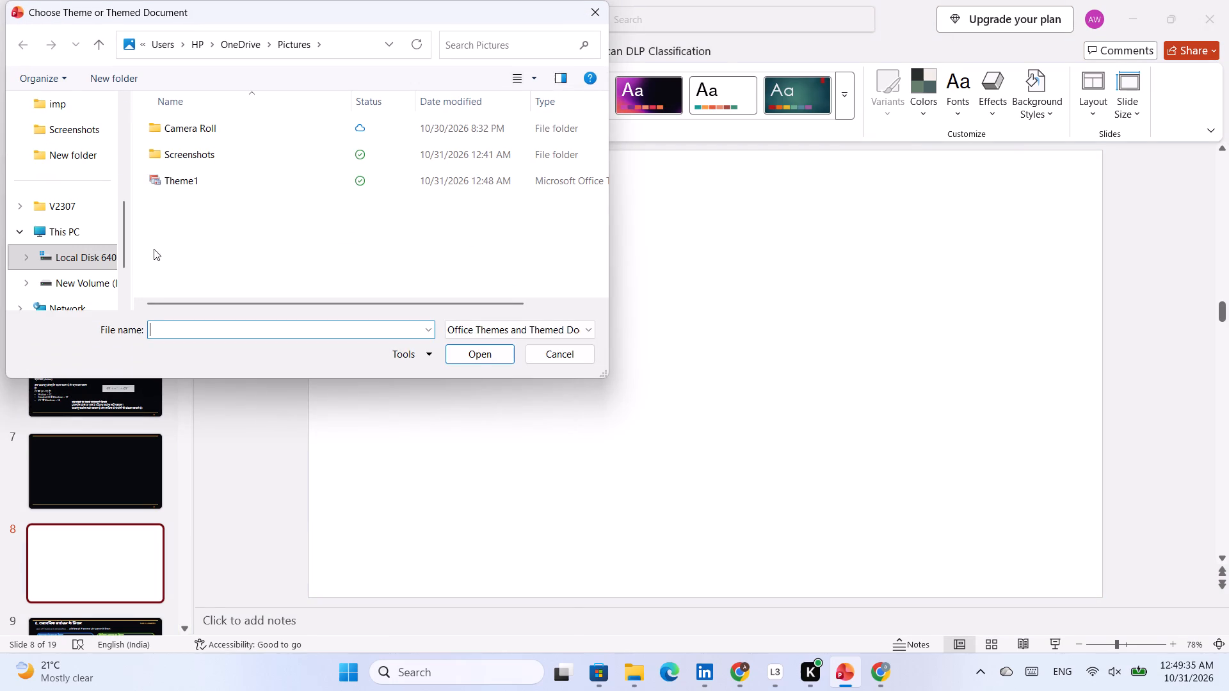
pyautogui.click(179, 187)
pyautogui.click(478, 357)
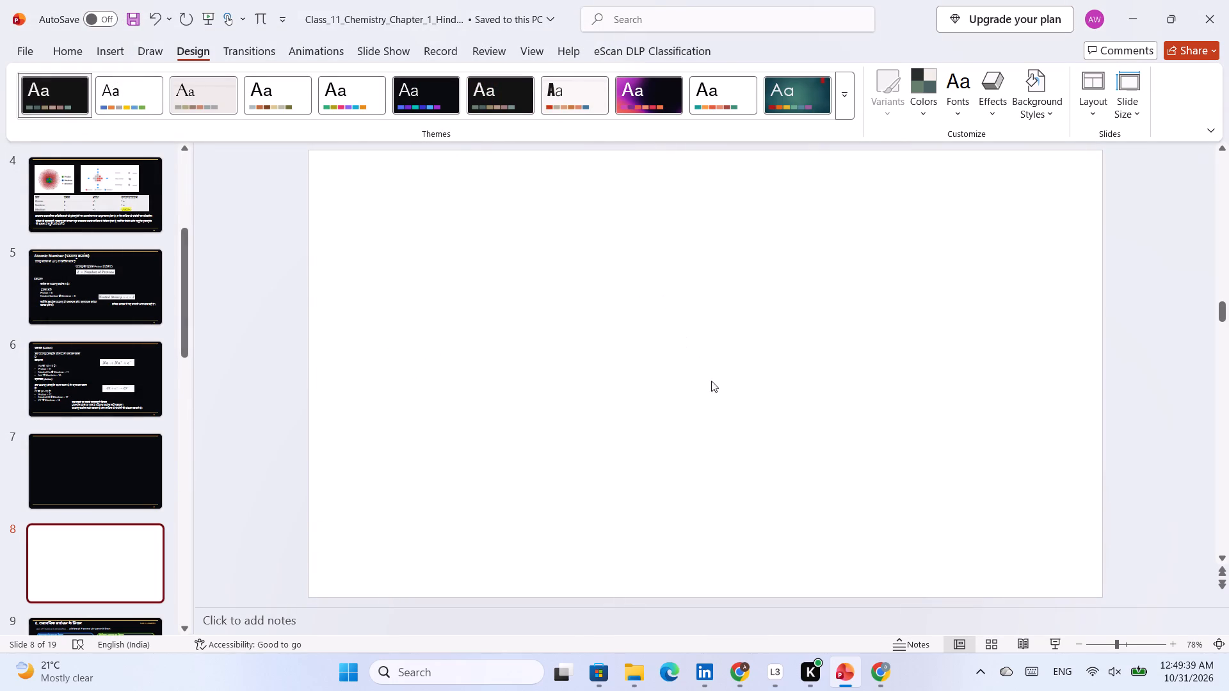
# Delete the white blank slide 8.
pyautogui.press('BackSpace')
# Return to the blank dark slide 7 and apply the Theme1 file from the Pictures folder again.
pyautogui.scroll(-1, 136, 269)
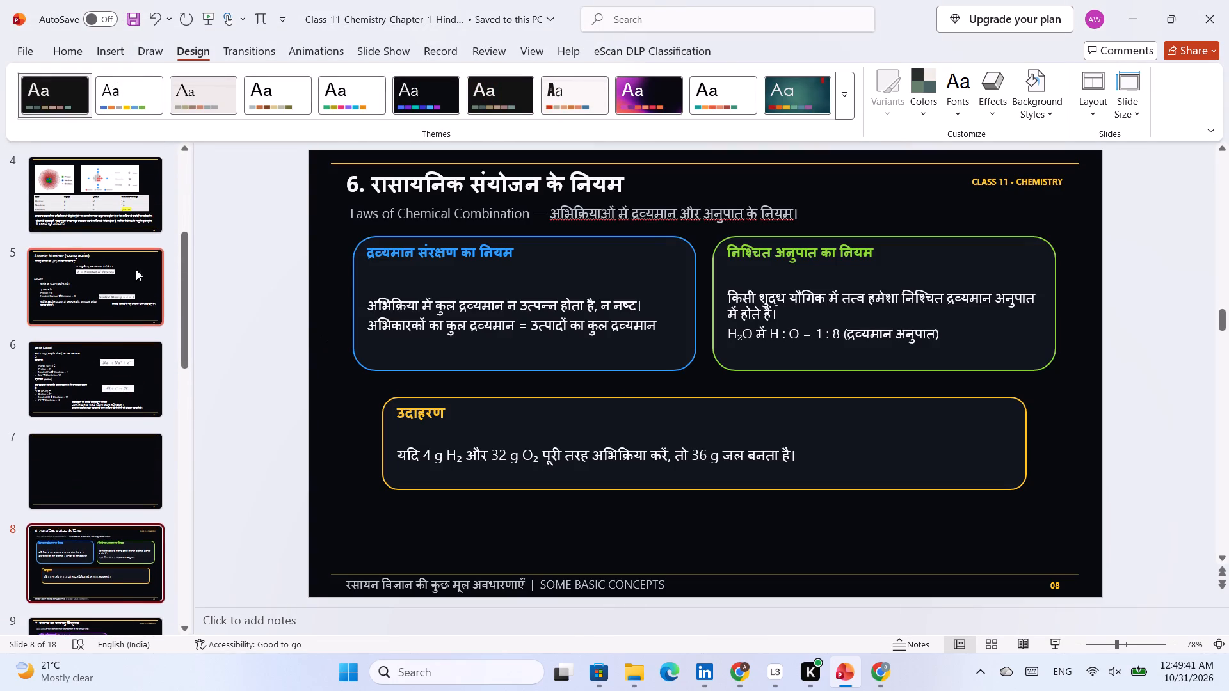
pyautogui.scroll(-2, 136, 269)
pyautogui.scroll(-3, 215, 390)
pyautogui.scroll(1, 136, 299)
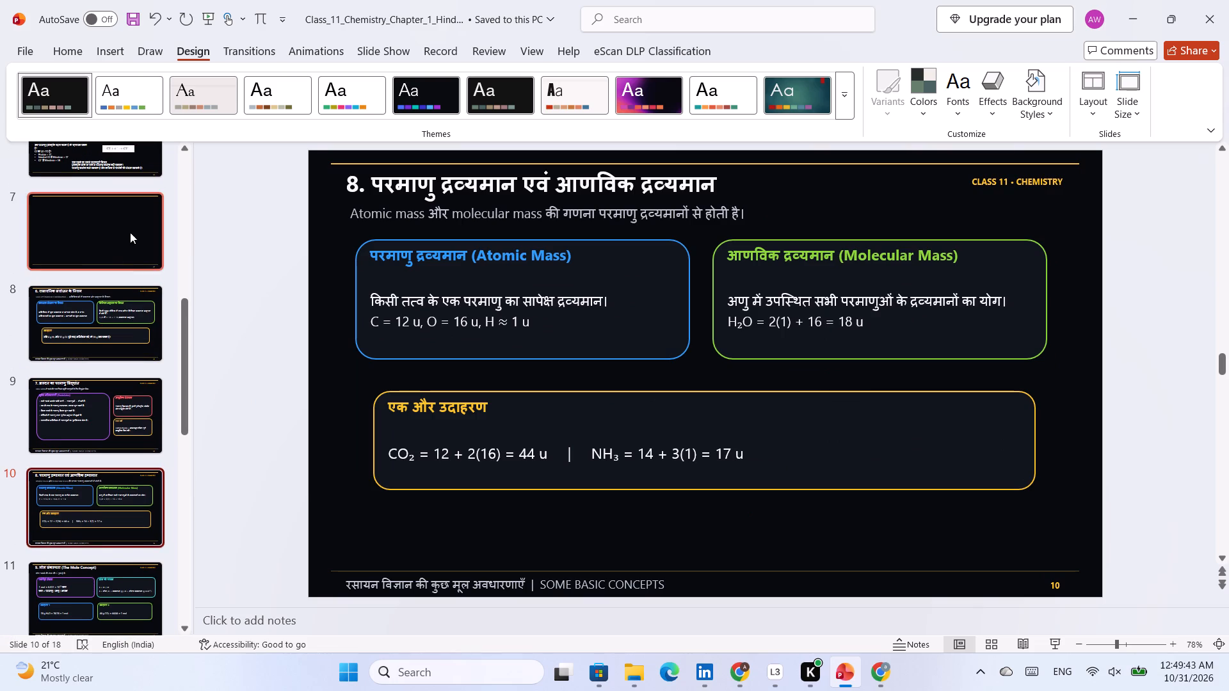
pyautogui.click(131, 231)
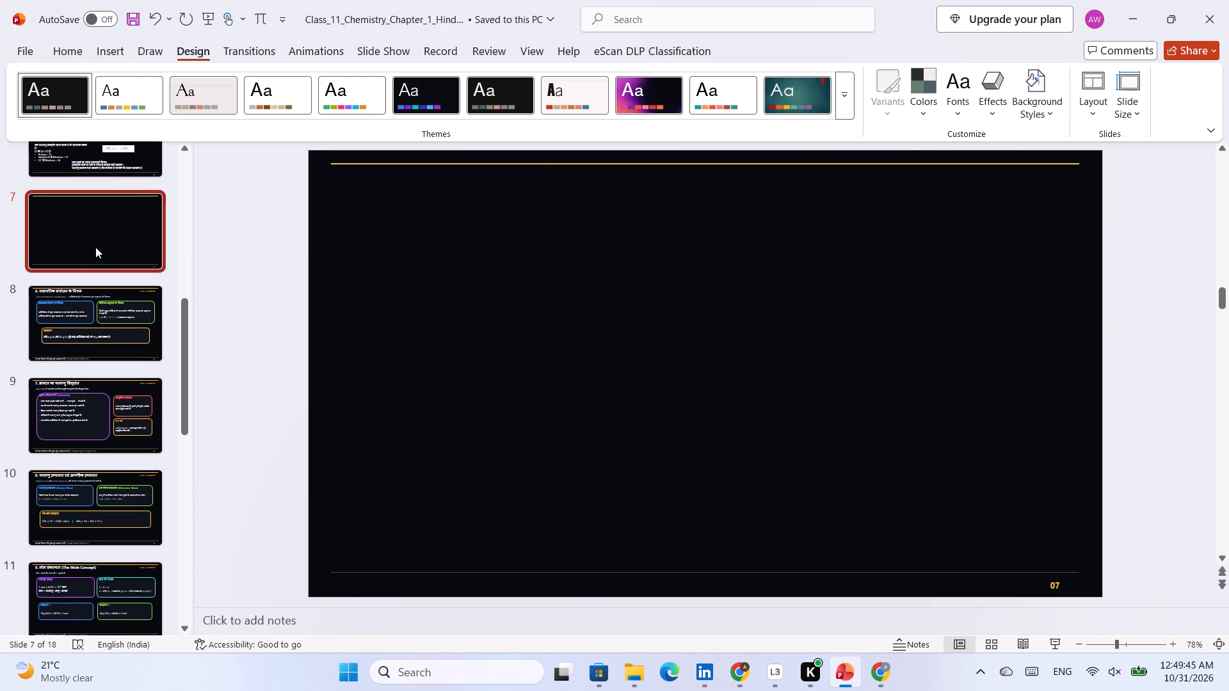
pyautogui.rightClick(95, 247)
pyautogui.click(252, 198)
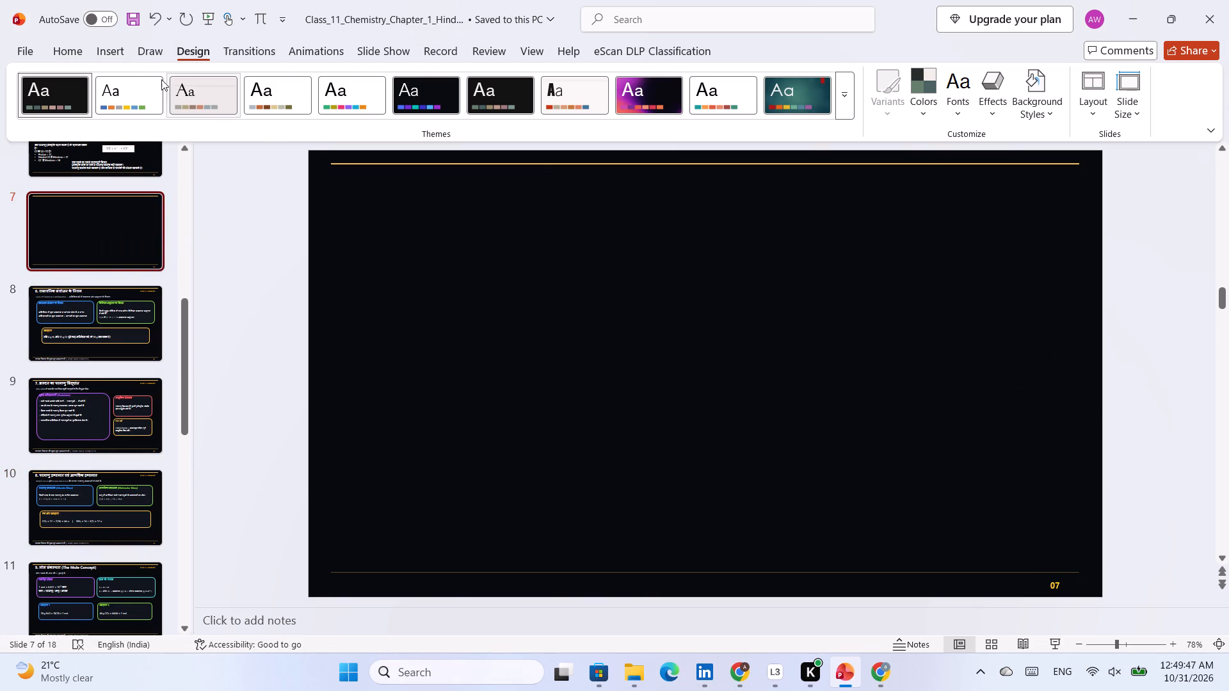
pyautogui.click(839, 108)
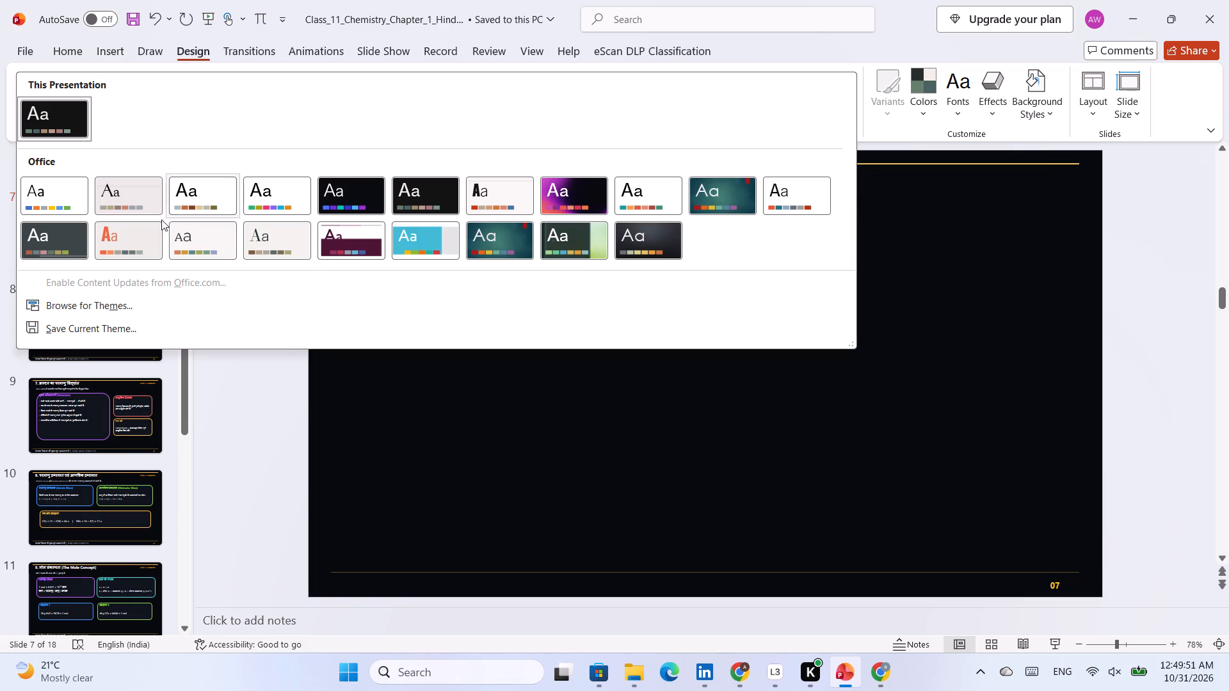
pyautogui.click(59, 164)
pyautogui.click(95, 307)
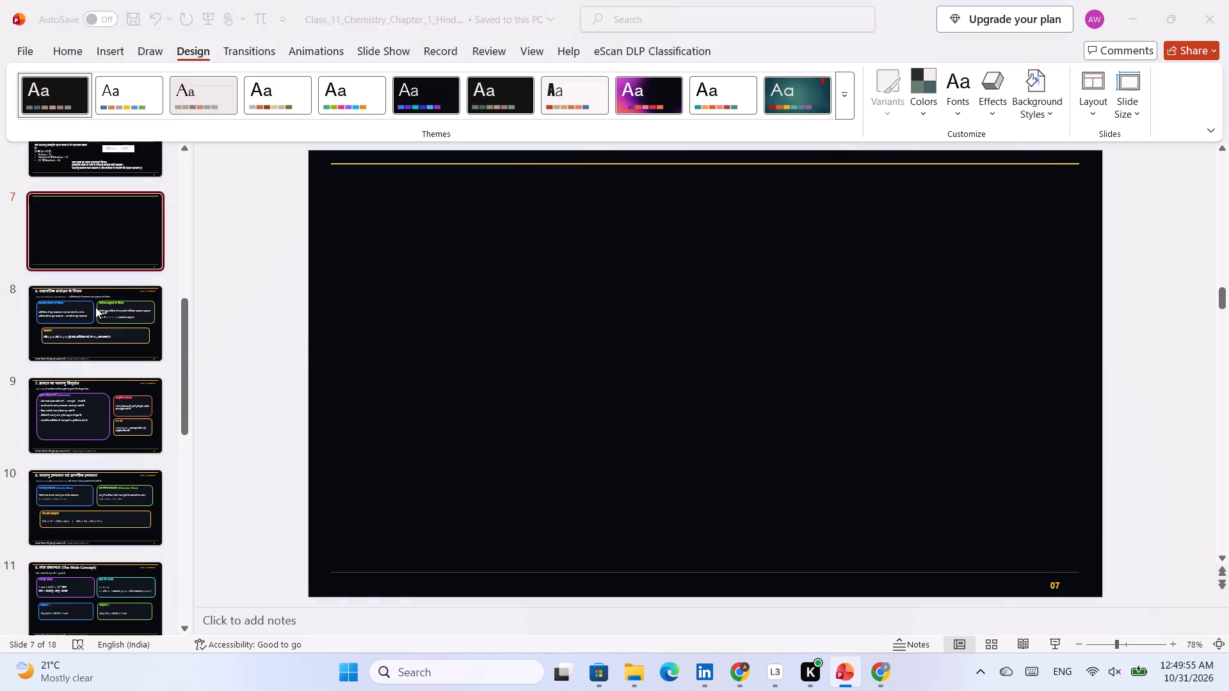
pyautogui.click(188, 181)
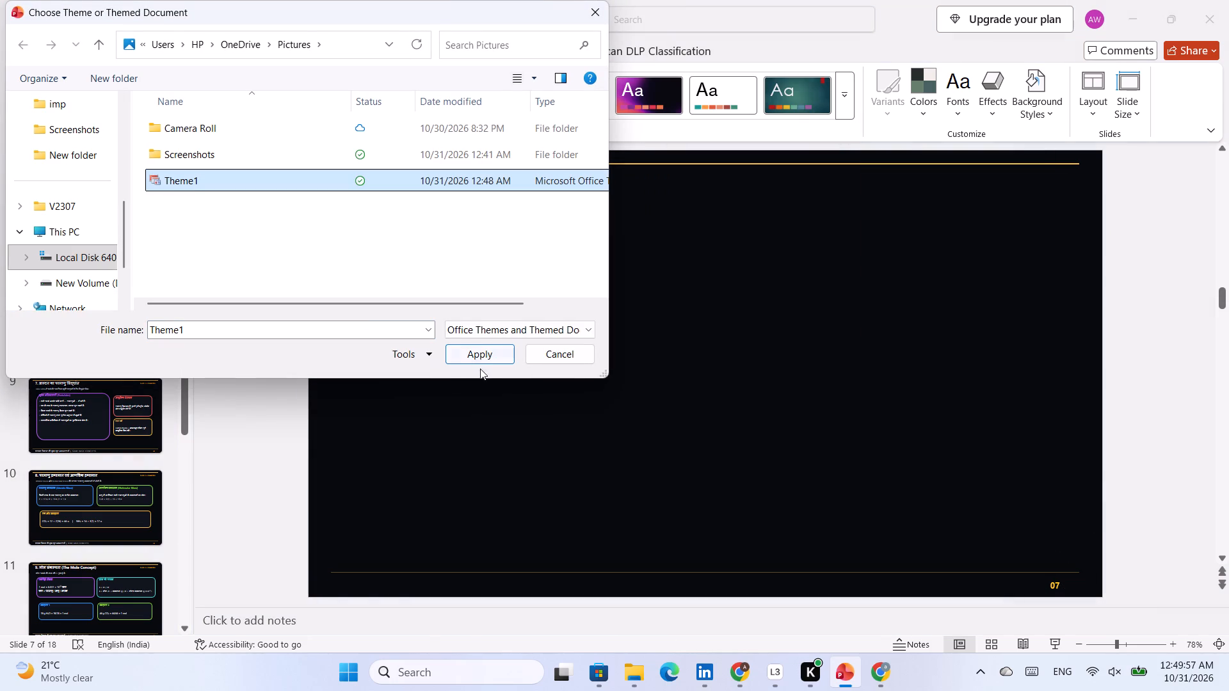
pyautogui.click(480, 358)
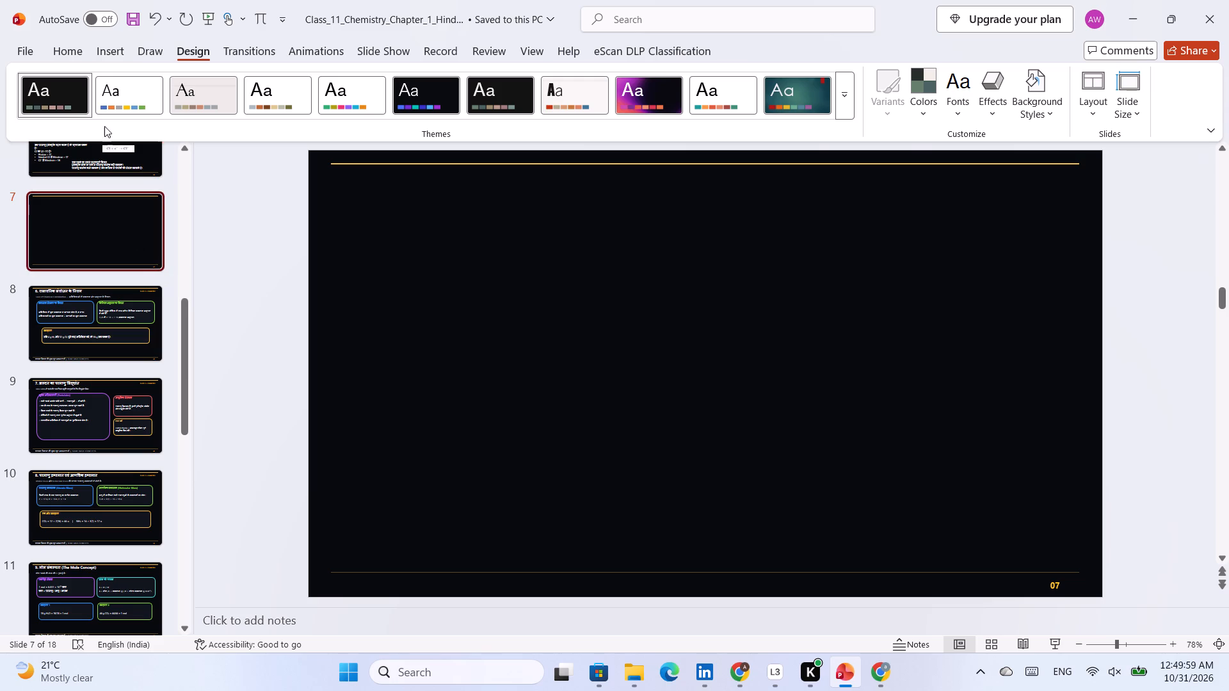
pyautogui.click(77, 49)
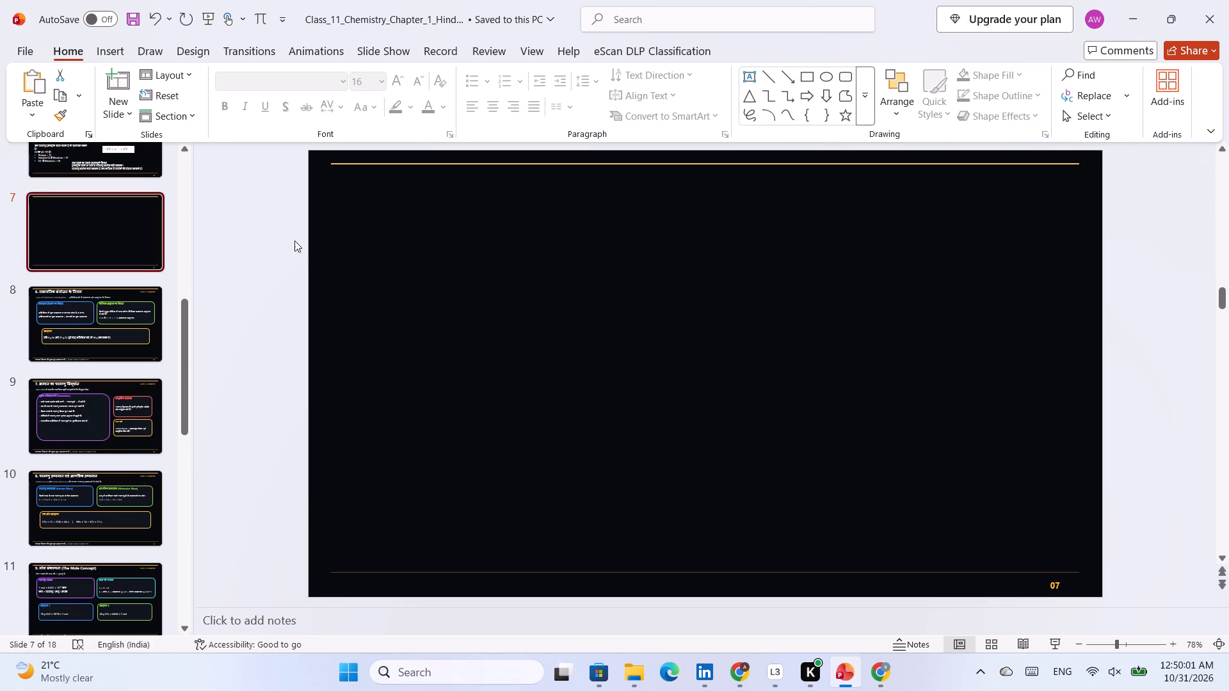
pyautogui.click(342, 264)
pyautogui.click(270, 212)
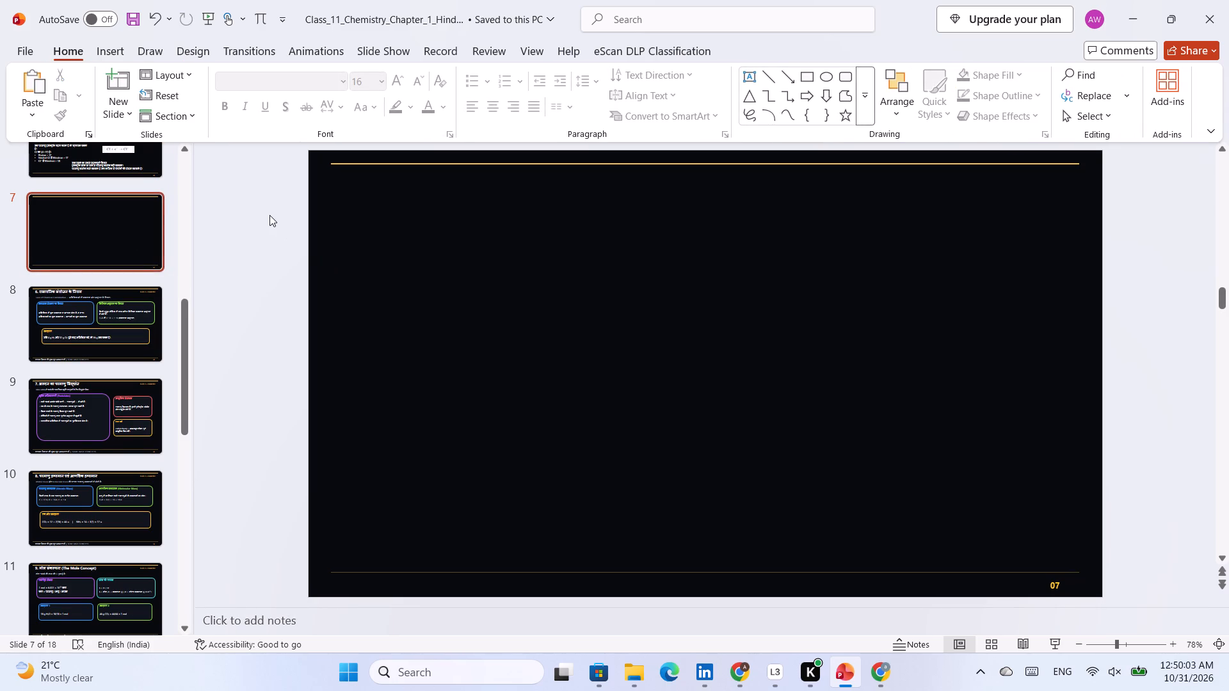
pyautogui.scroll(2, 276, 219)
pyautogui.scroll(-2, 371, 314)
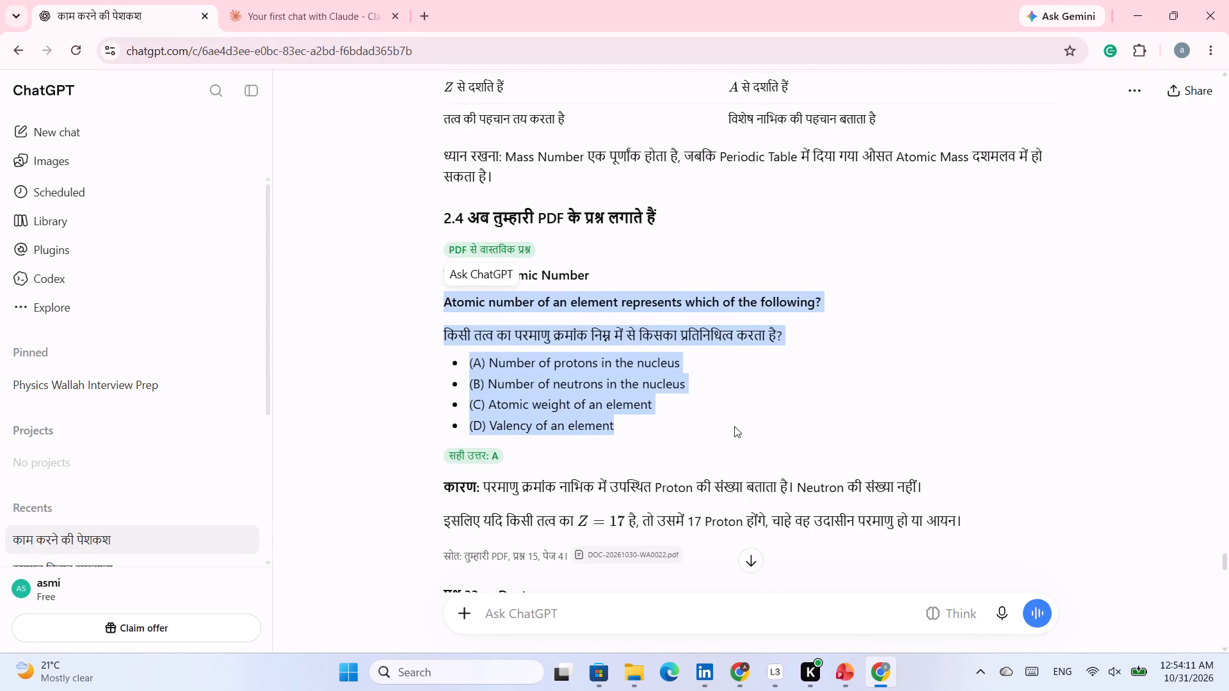
pyautogui.click(846, 676)
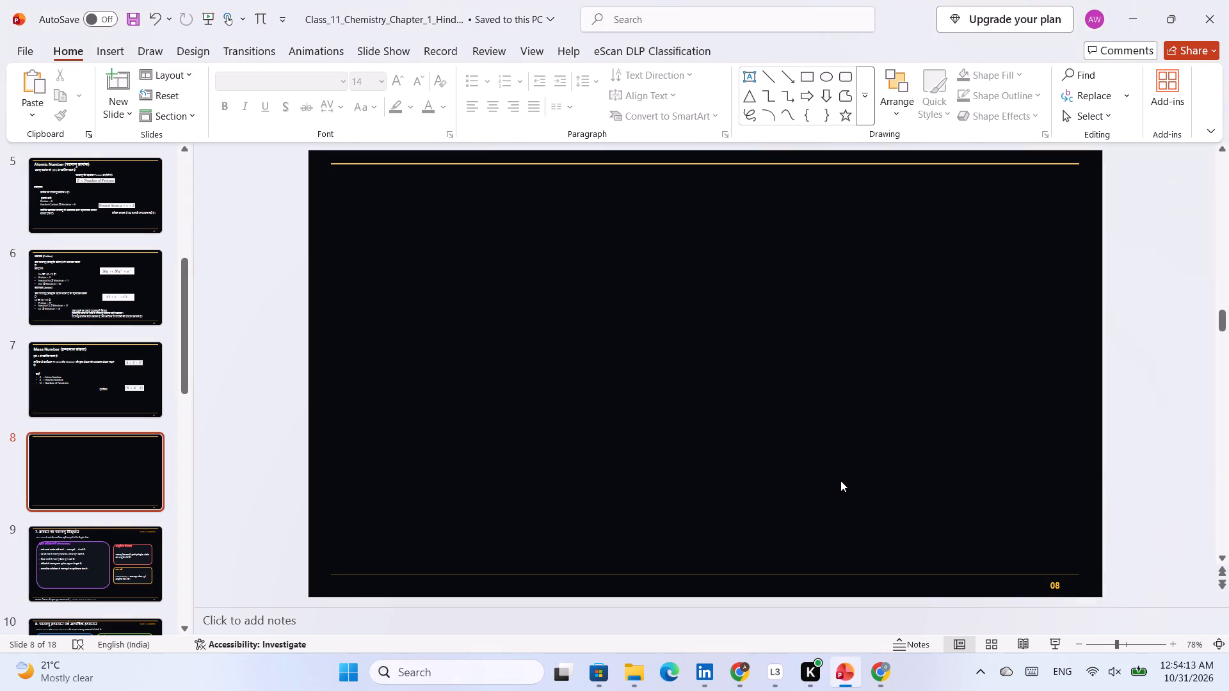
pyautogui.hotkey('ctrl', 'v')
# Recolour the pasted Atomic Number question, its Hindi translation and options A to D white on slide 8.
pyautogui.tripleClick(700, 320)
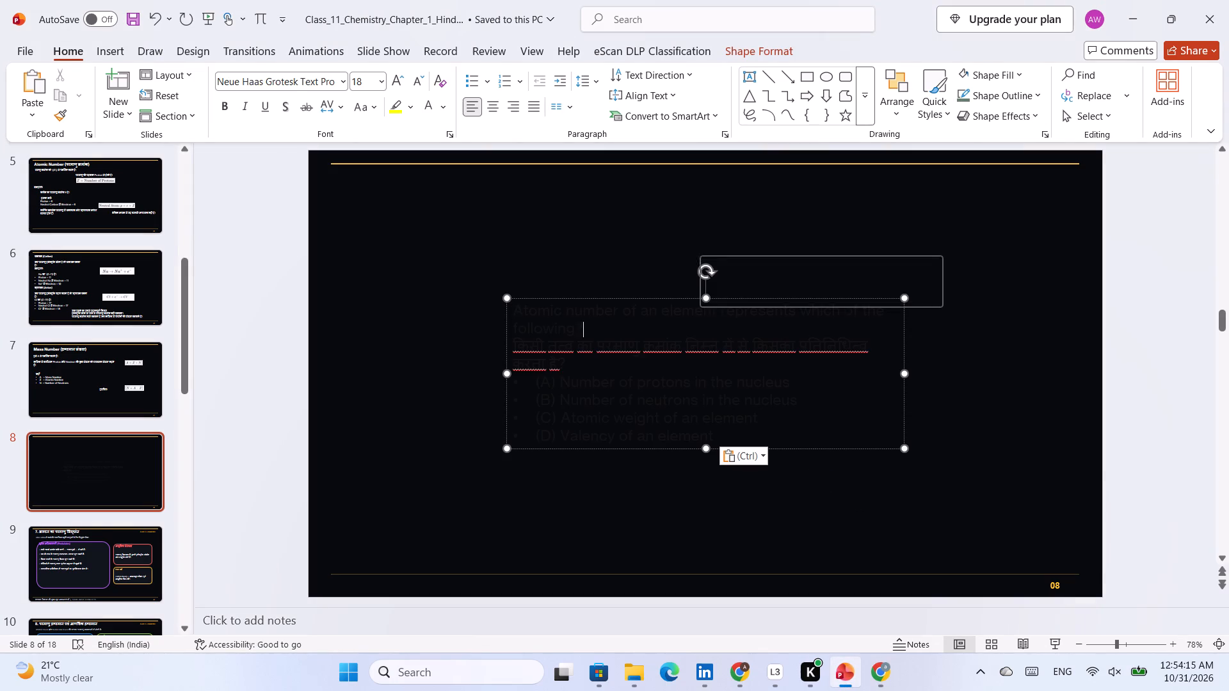
pyautogui.click(861, 299)
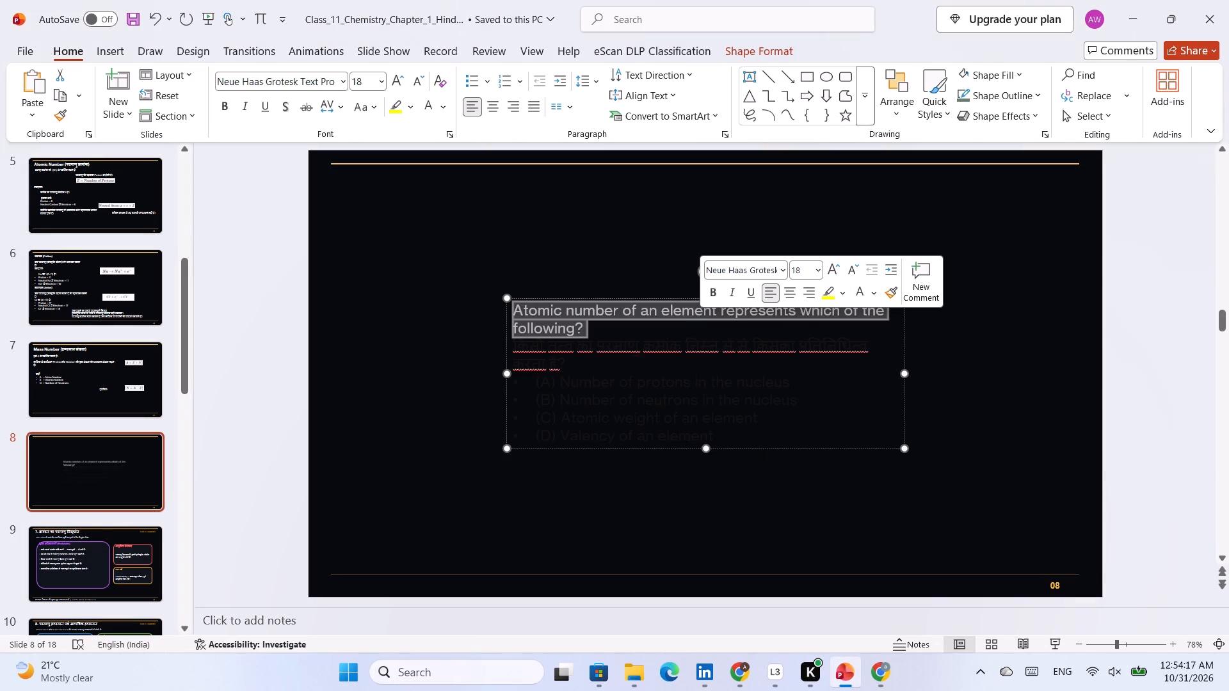
pyautogui.tripleClick(562, 351)
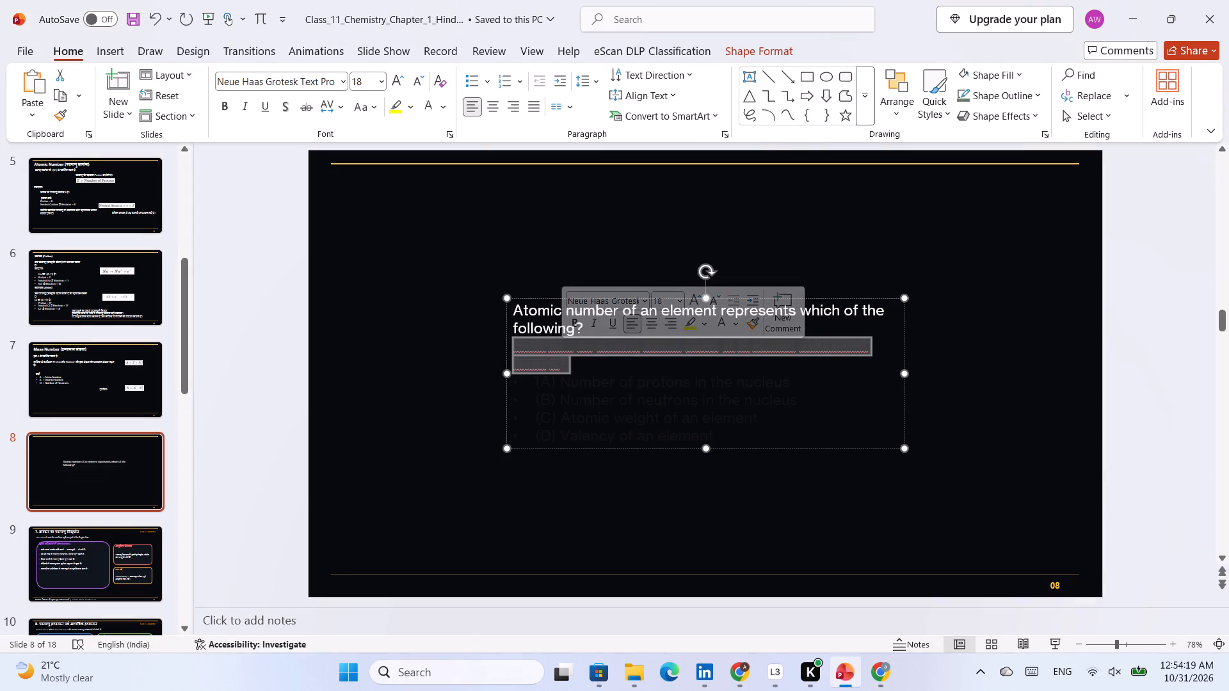
pyautogui.moveTo(568, 377); pyautogui.dragTo(787, 442)
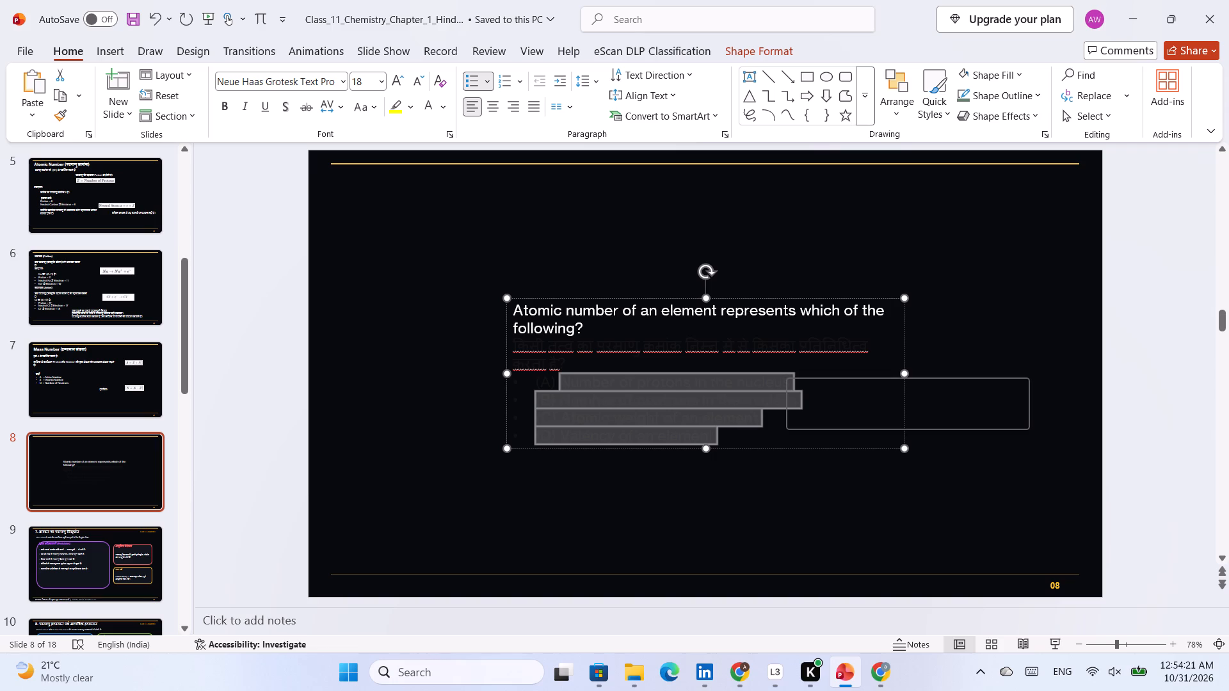
pyautogui.click(801, 445)
pyautogui.moveTo(824, 438); pyautogui.dragTo(581, 367)
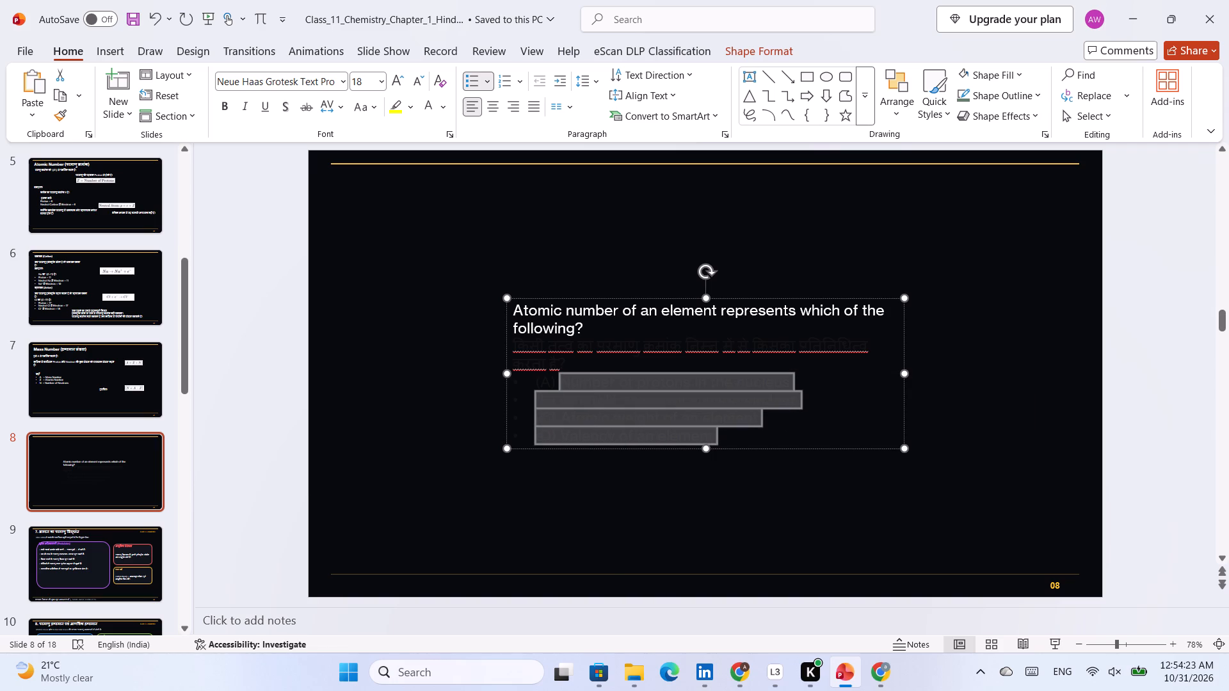
pyautogui.moveTo(581, 367); pyautogui.dragTo(522, 344)
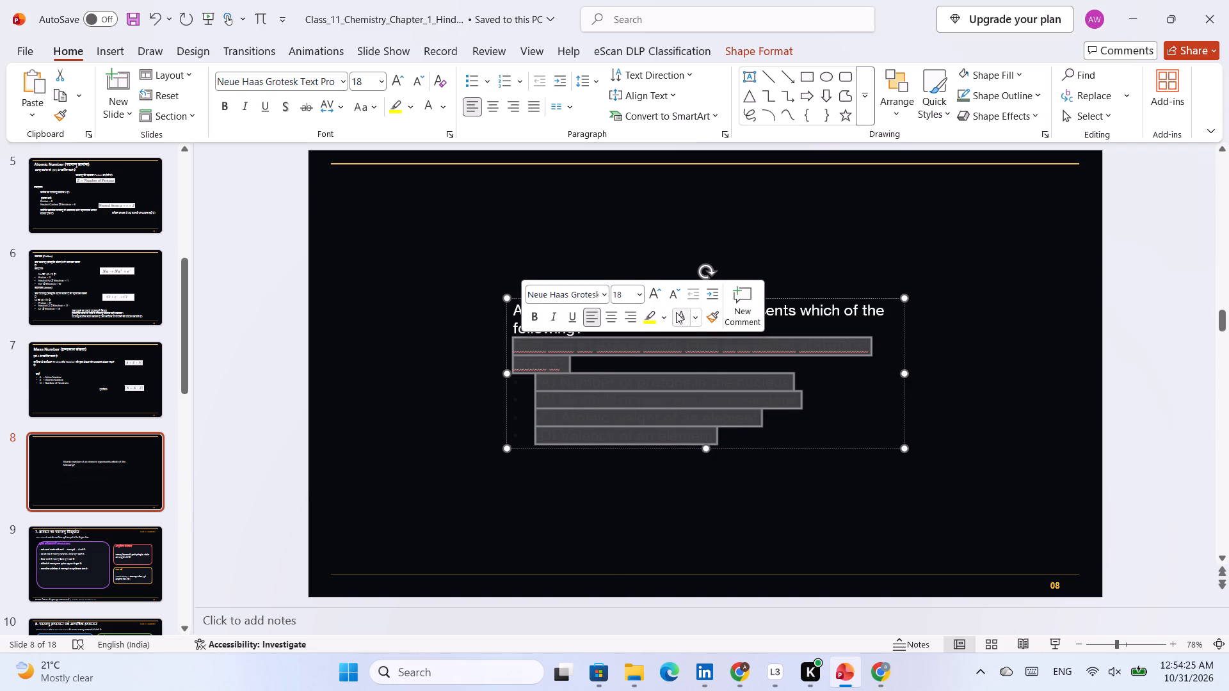
pyautogui.click(675, 312)
# Move the question text box to the upper left of slide 8 and widen it so each question sentence fits on one line.
pyautogui.moveTo(846, 452); pyautogui.dragTo(684, 329)
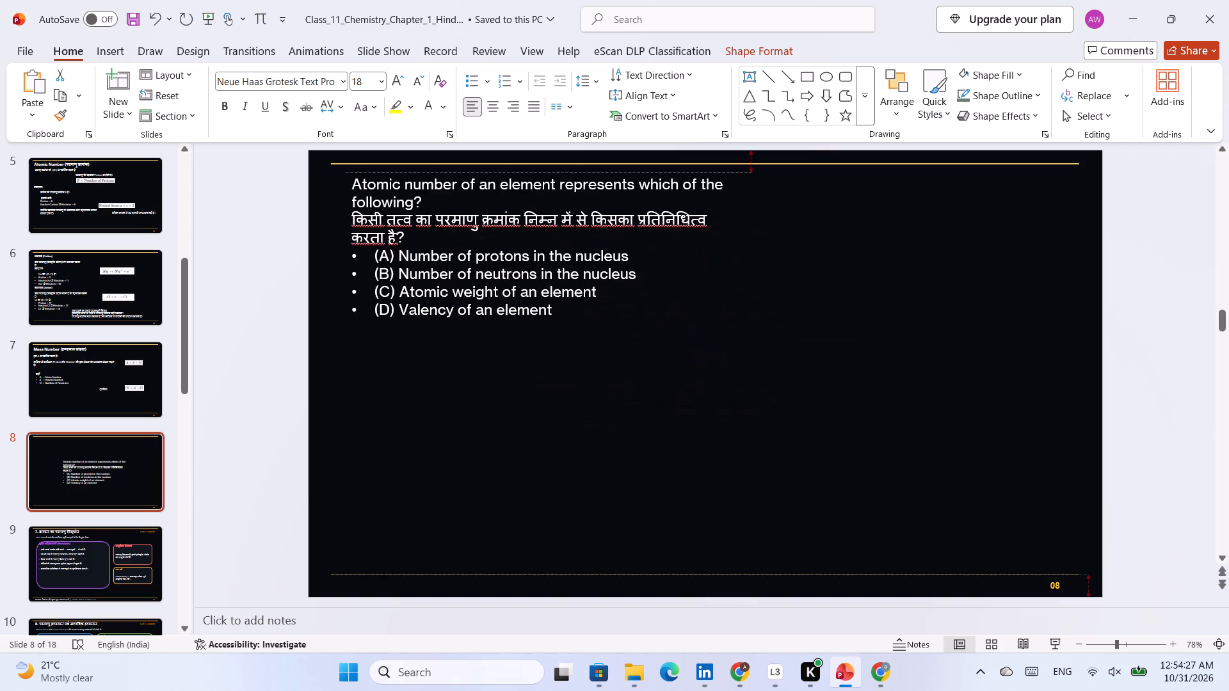
pyautogui.moveTo(684, 329); pyautogui.dragTo(682, 354)
pyautogui.moveTo(743, 354); pyautogui.dragTo(828, 367)
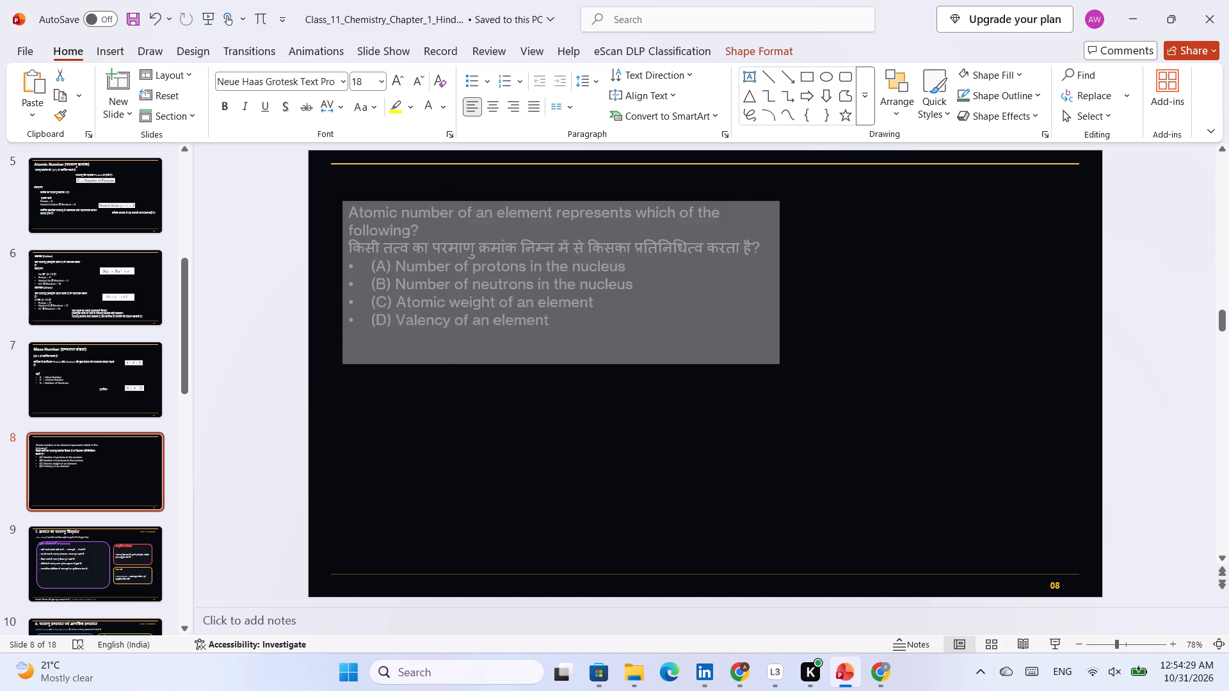
pyautogui.moveTo(828, 367); pyautogui.dragTo(1021, 438)
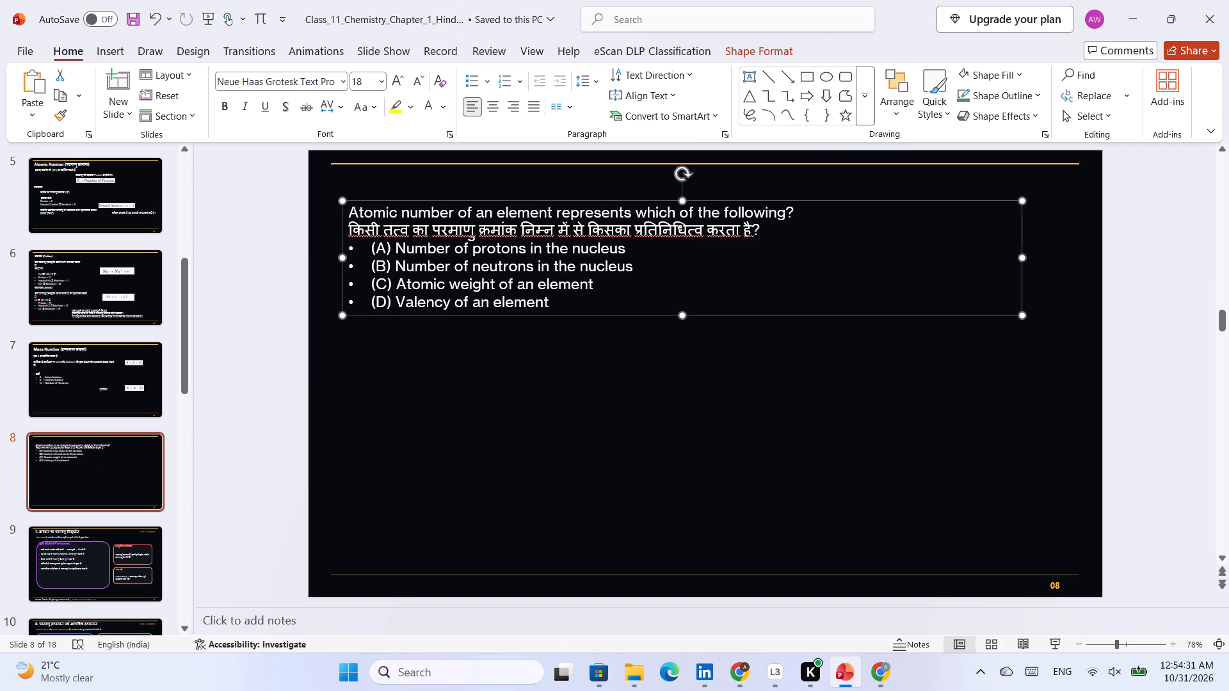
# Insert a blank line after the Hindi question and between each of the options A to D.
pyautogui.click(348, 246)
pyautogui.click(767, 235)
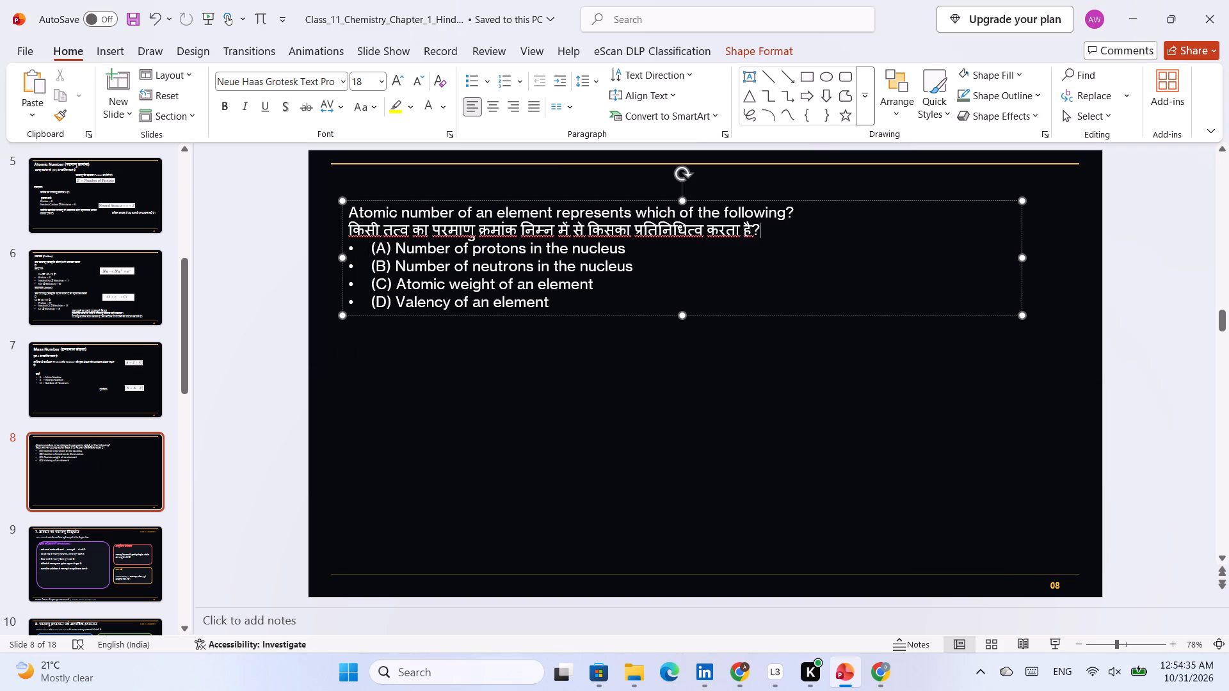
pyautogui.press('Return')
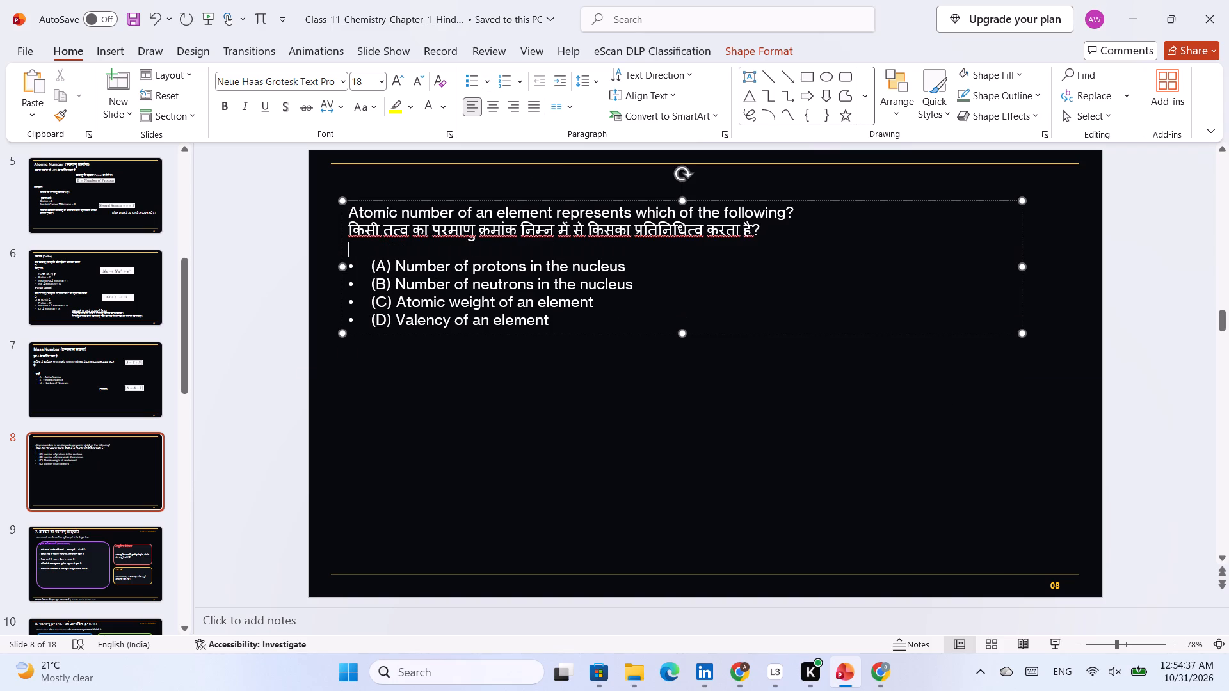
pyautogui.click(633, 264)
pyautogui.press('Return')
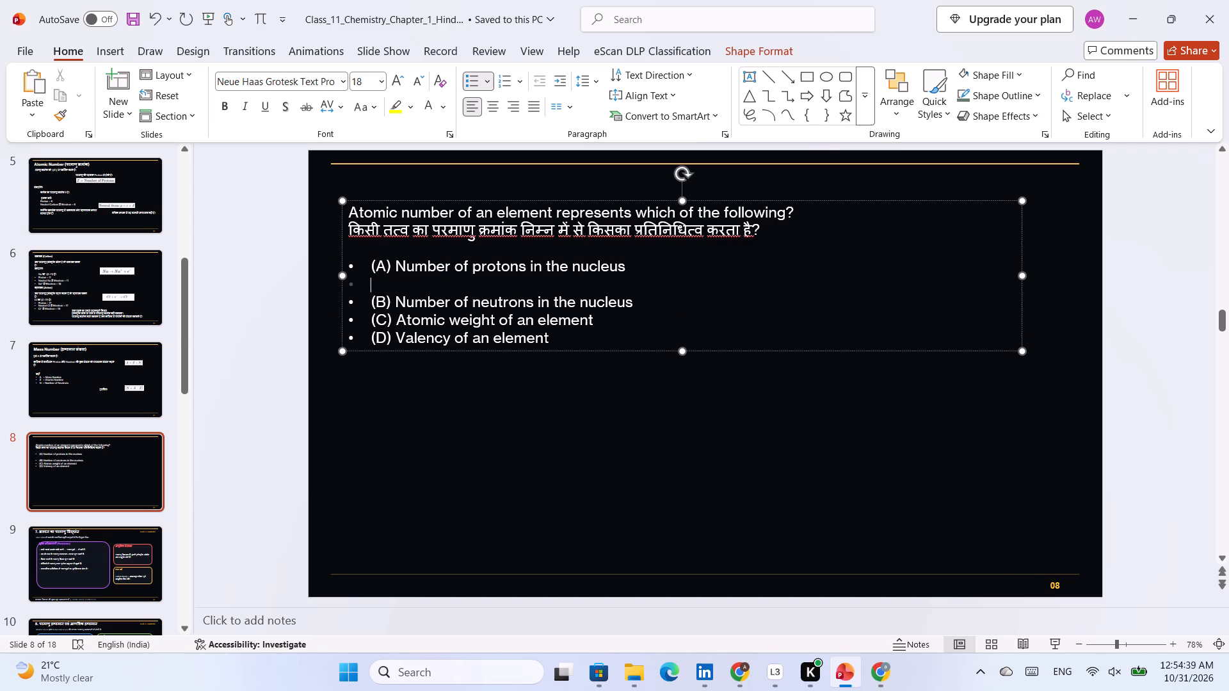
pyautogui.click(639, 294)
pyautogui.press('Return')
pyautogui.click(605, 345)
pyautogui.press('Return')
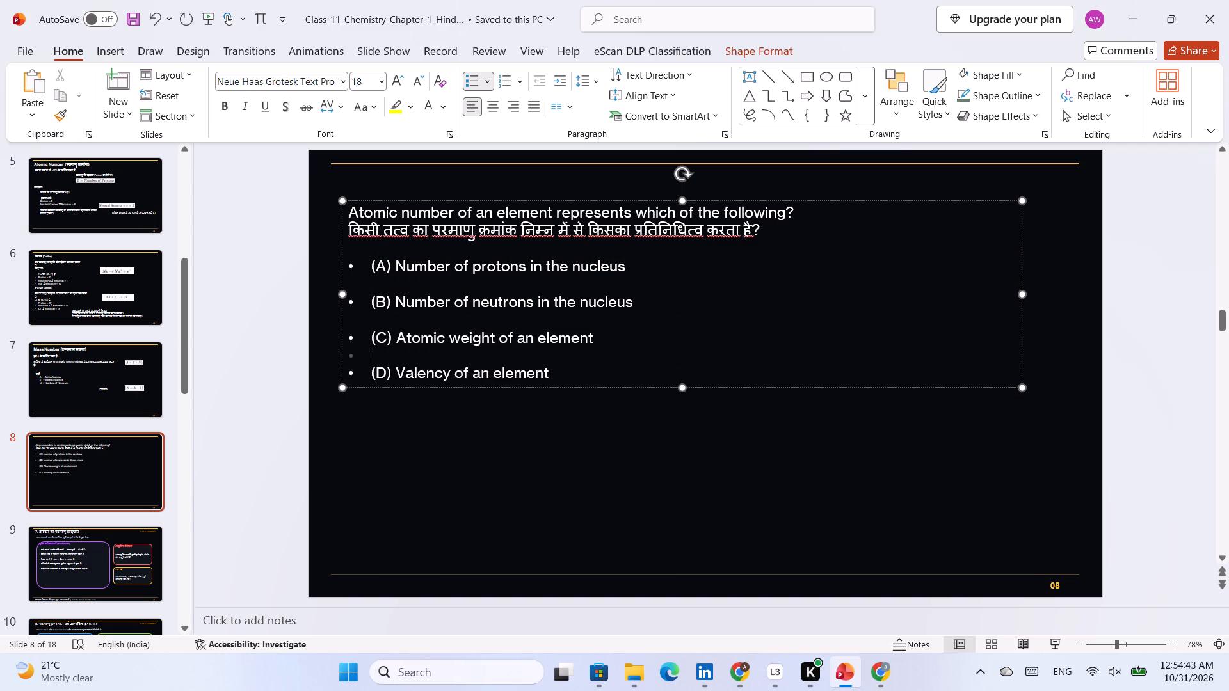
pyautogui.click(766, 509)
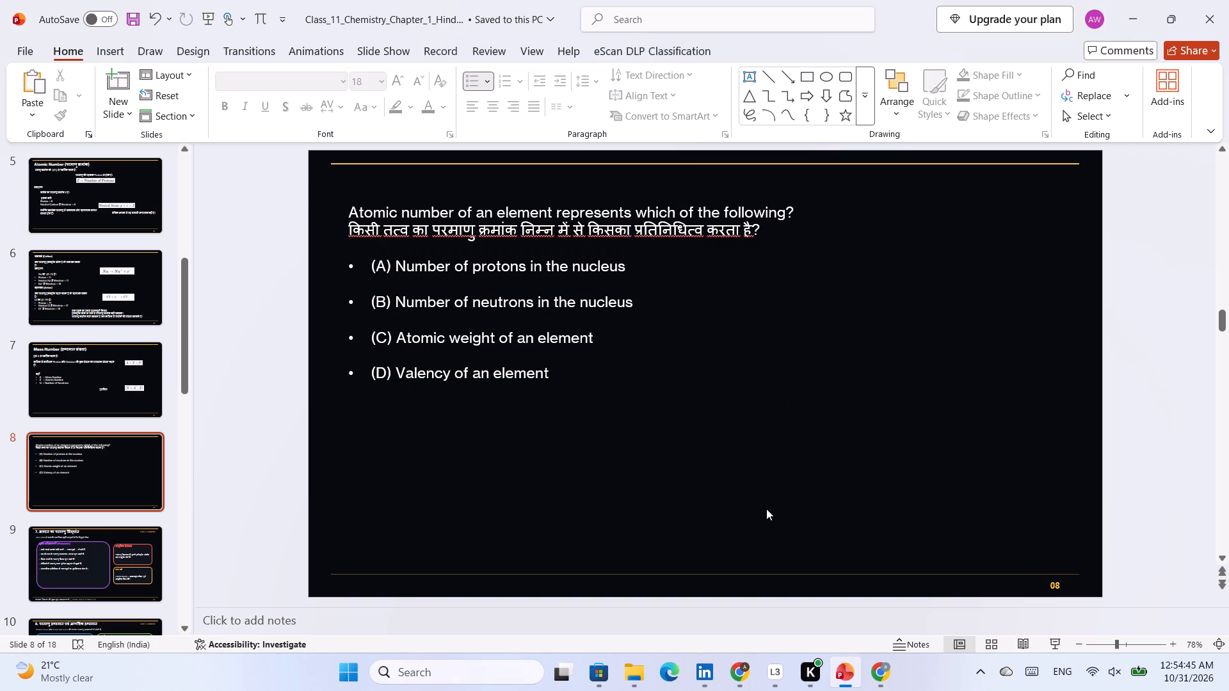
# Shift the question text box up and slightly right, just below the slide's gold line, and narrow it to the question's width.
pyautogui.click(656, 381)
pyautogui.moveTo(984, 390); pyautogui.dragTo(984, 390)
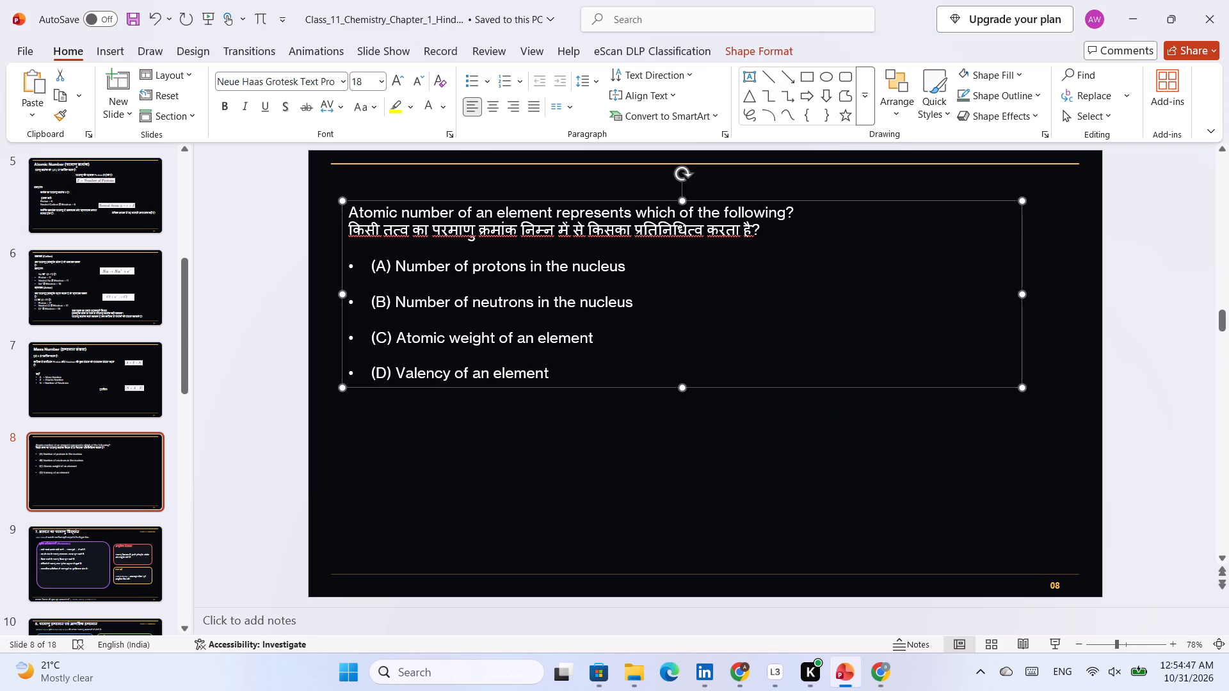
pyautogui.moveTo(984, 390); pyautogui.dragTo(1022, 369)
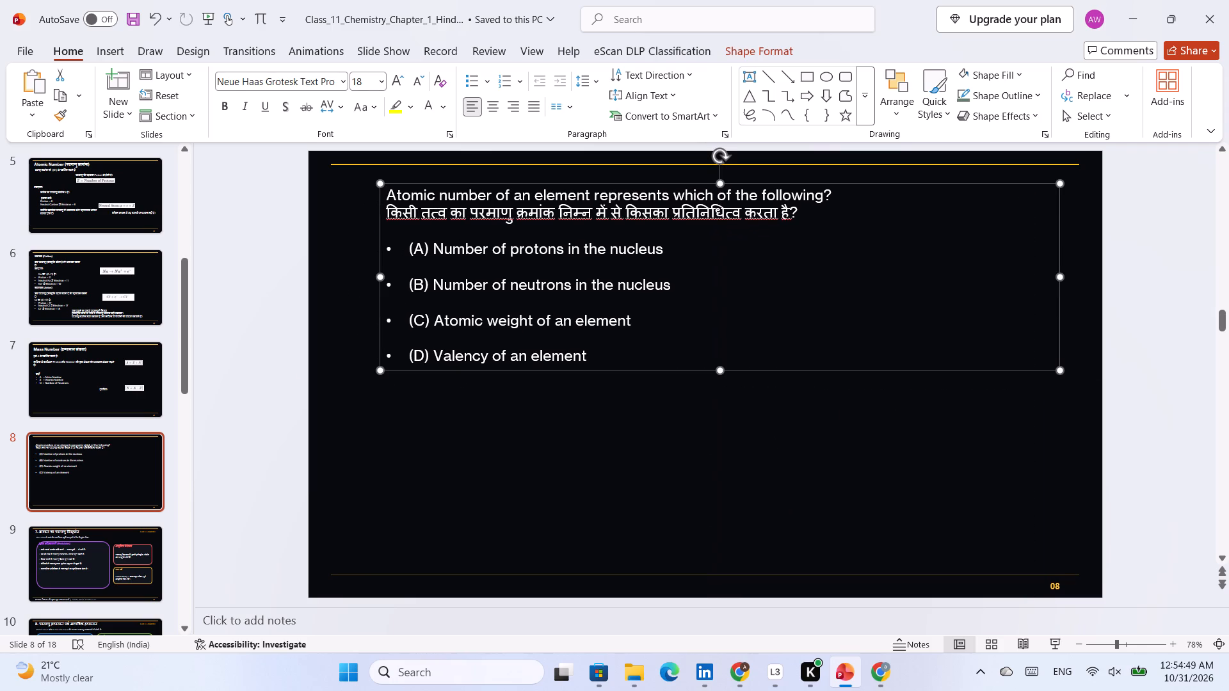
pyautogui.moveTo(1061, 277); pyautogui.dragTo(847, 306)
pyautogui.moveTo(837, 373); pyautogui.dragTo(845, 370)
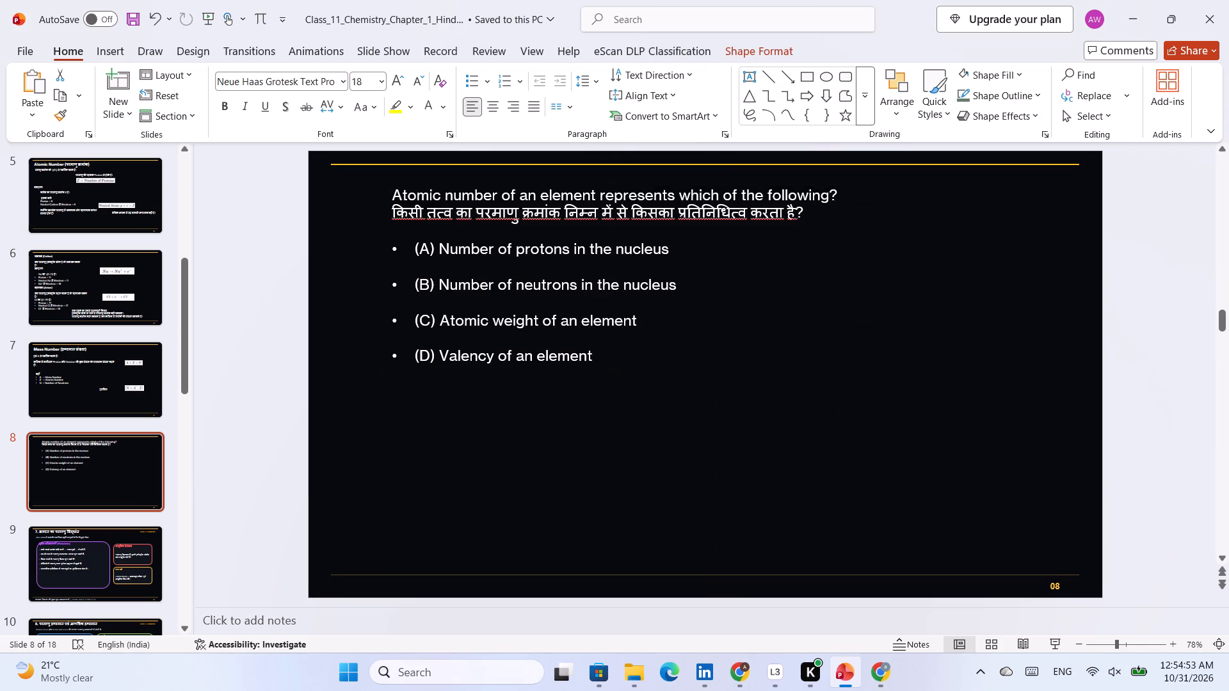
pyautogui.moveTo(845, 370); pyautogui.dragTo(844, 370)
pyautogui.click(1084, 267)
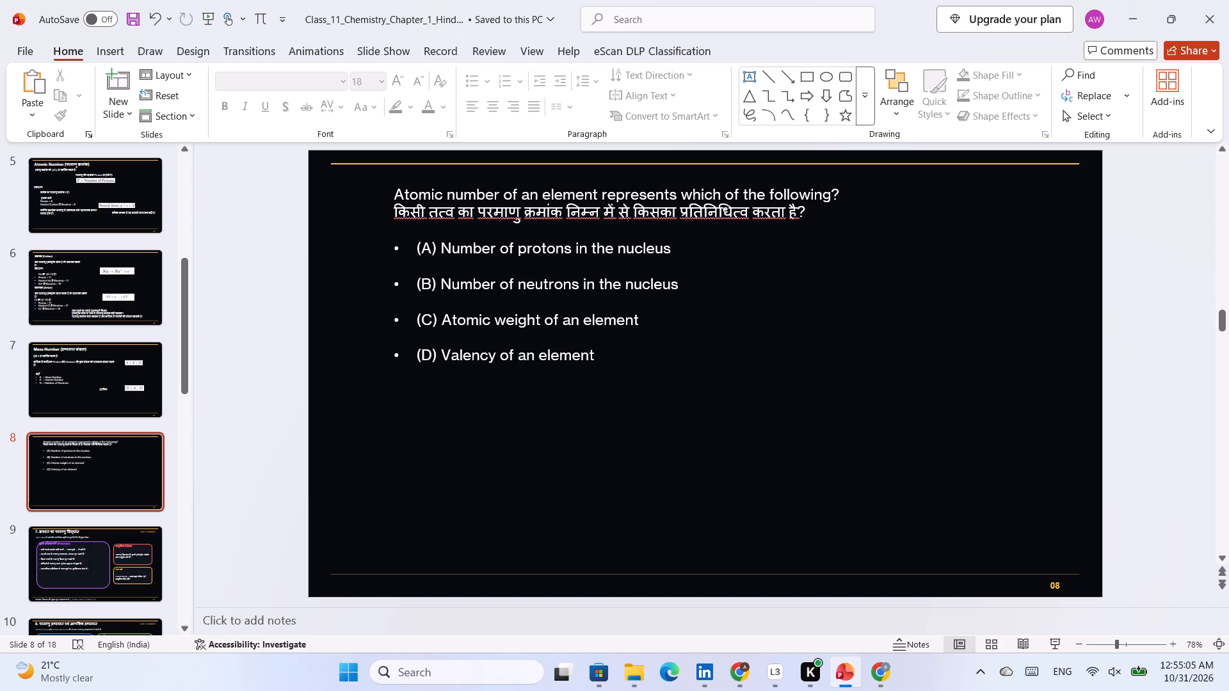
# Switch to ChatGPT and look through the content after question 15: Deuteron question 33, Specific Charge and the Concept Test questions.
pyautogui.click(874, 665)
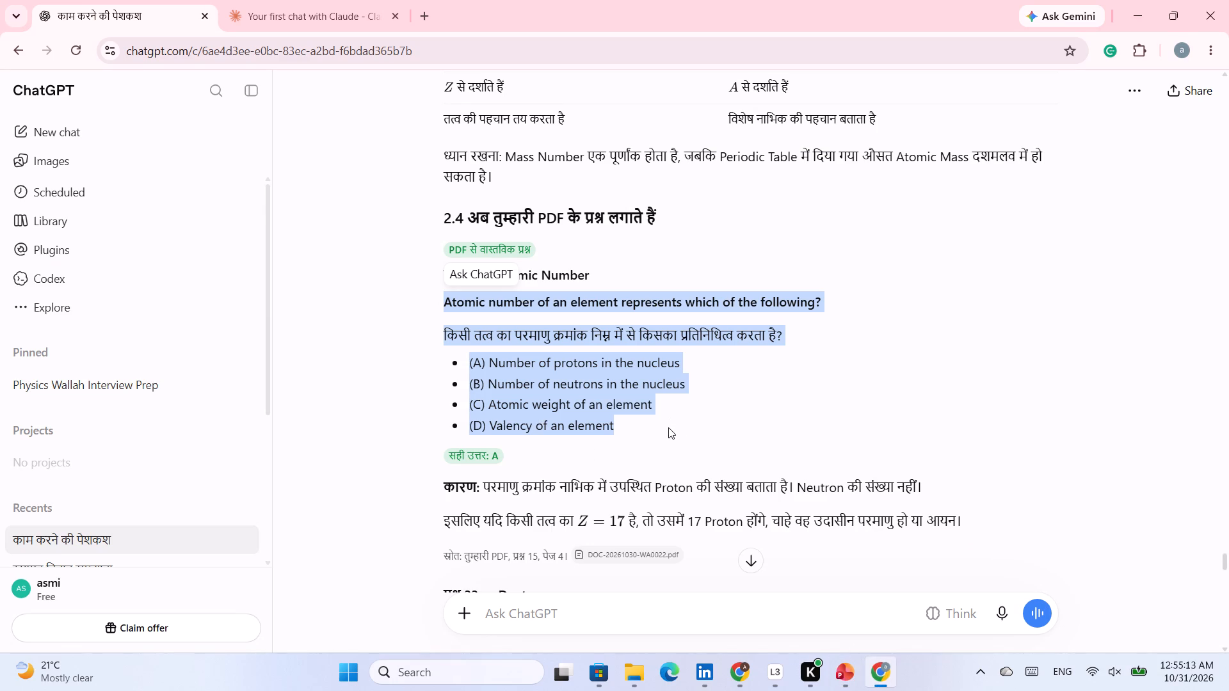
pyautogui.click(668, 427)
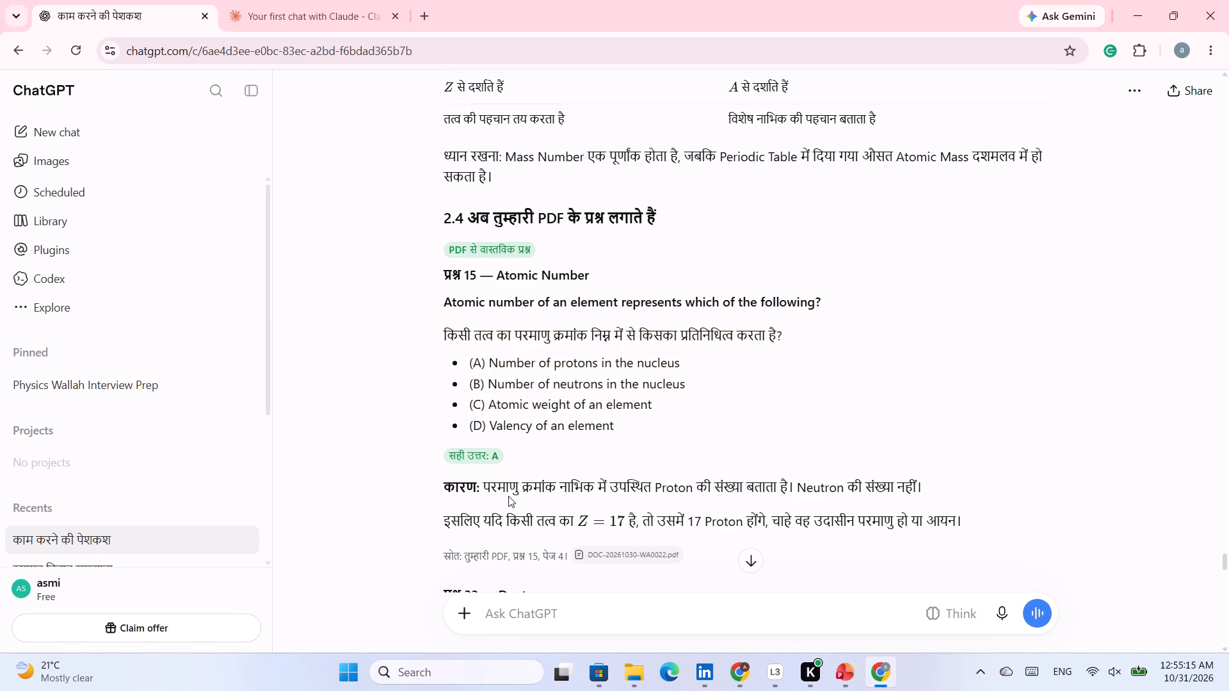
pyautogui.scroll(-1, 517, 491)
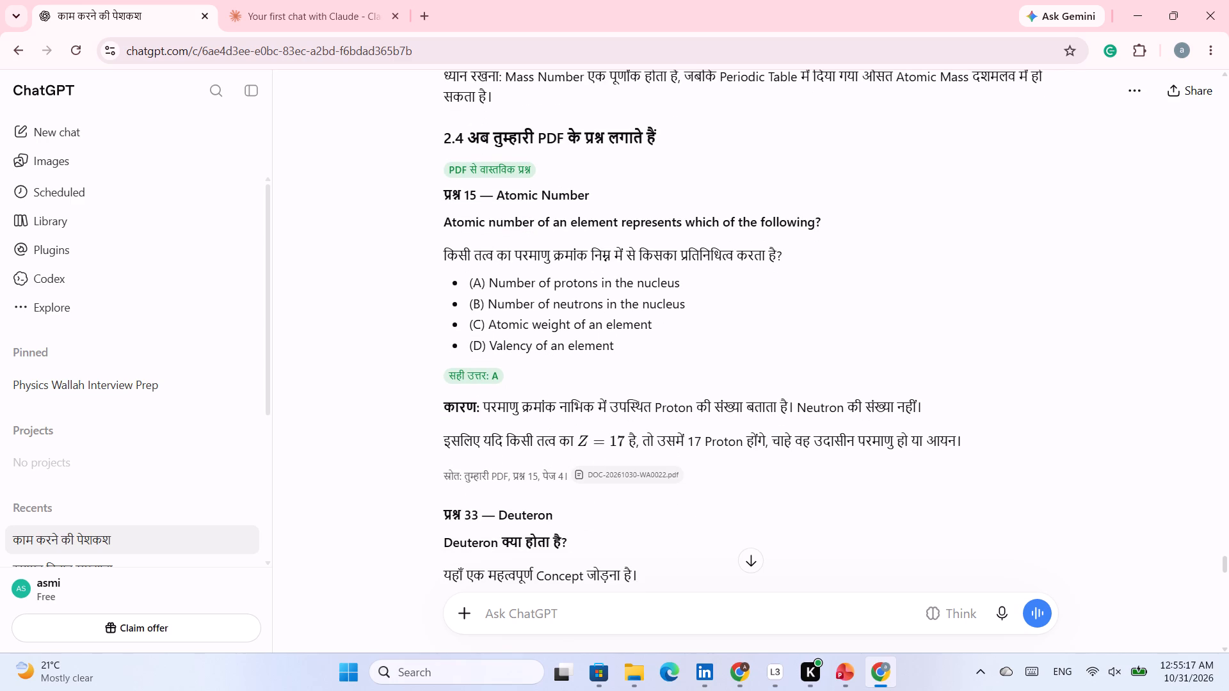
pyautogui.scroll(-1, 562, 444)
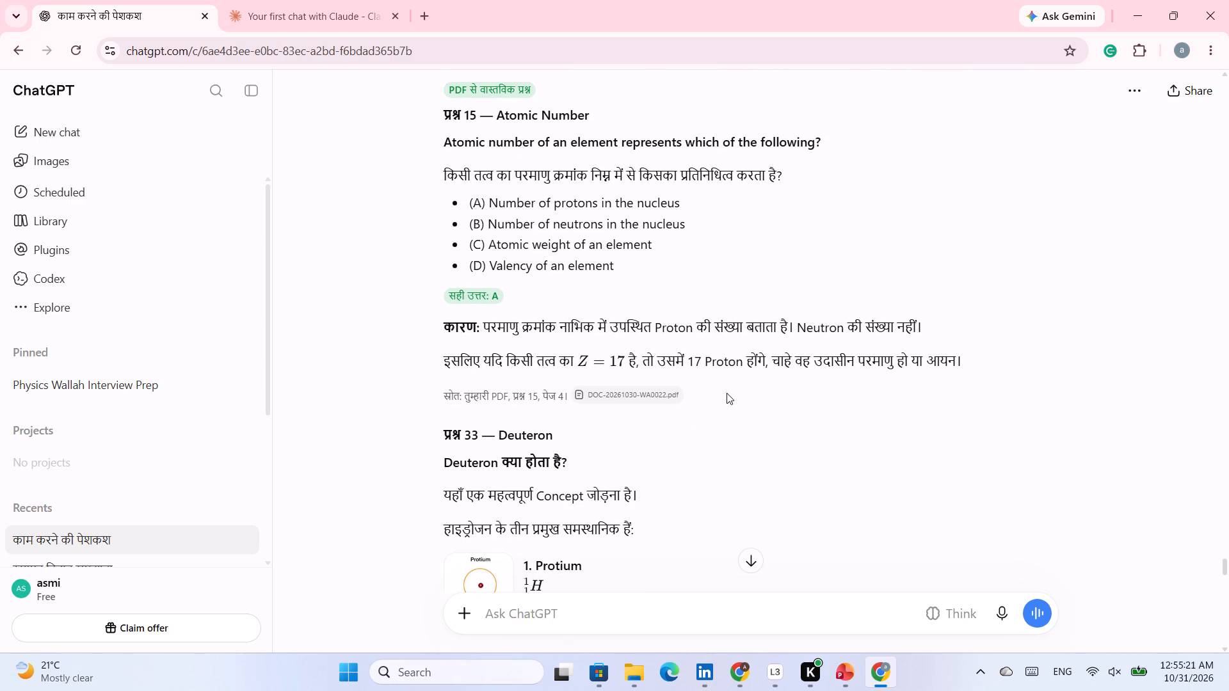
pyautogui.scroll(-2, 590, 444)
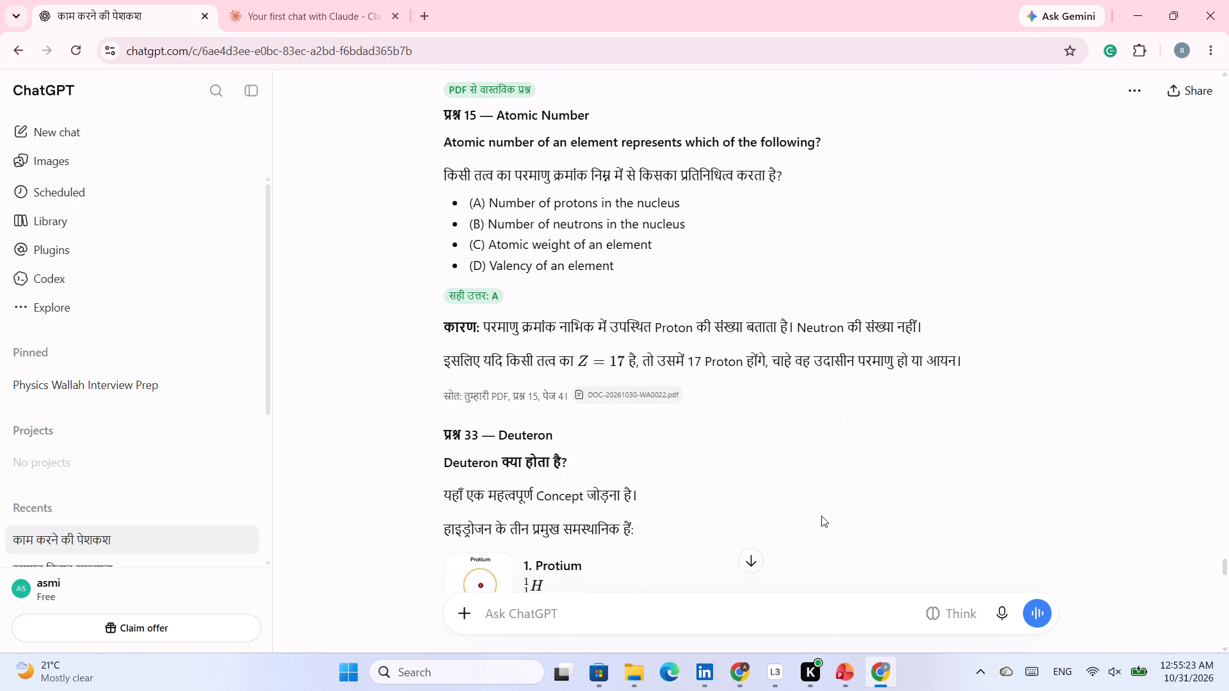
pyautogui.click(821, 516)
pyautogui.scroll(-2, 798, 451)
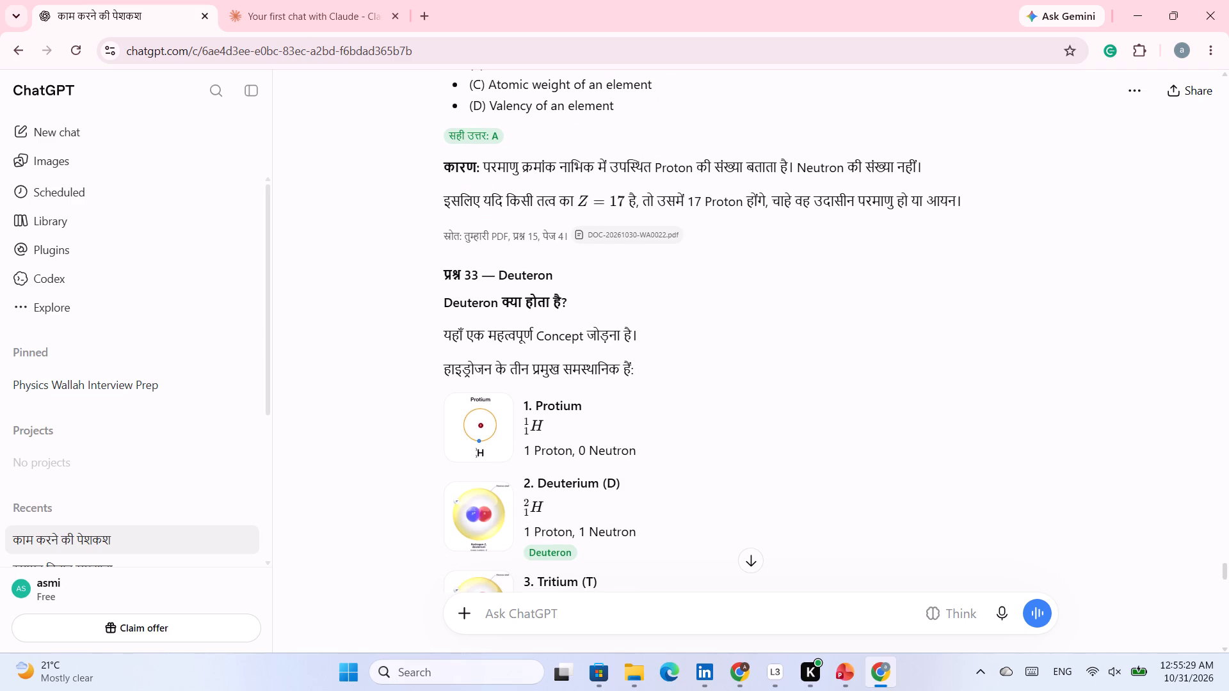
pyautogui.moveTo(495, 340); pyautogui.dragTo(622, 337)
pyautogui.click(735, 365)
pyautogui.moveTo(547, 280); pyautogui.dragTo(422, 291)
pyautogui.click(668, 363)
pyautogui.scroll(-9, 648, 379)
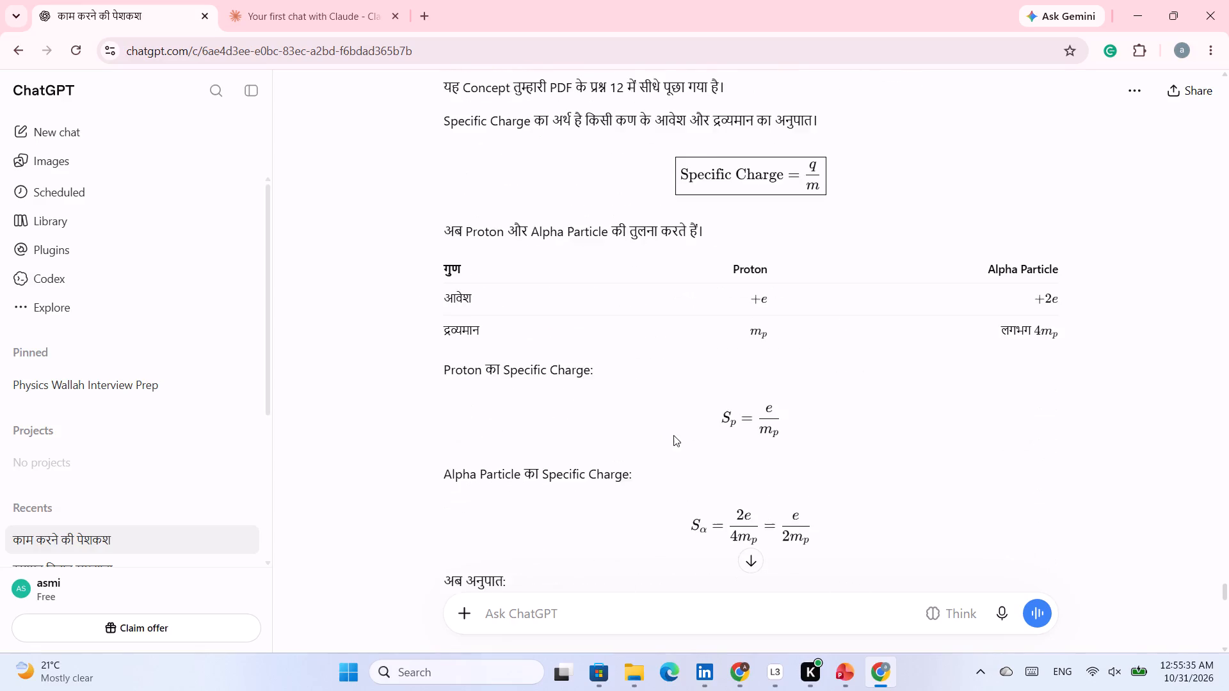
pyautogui.scroll(-7, 680, 444)
pyautogui.scroll(-3, 768, 529)
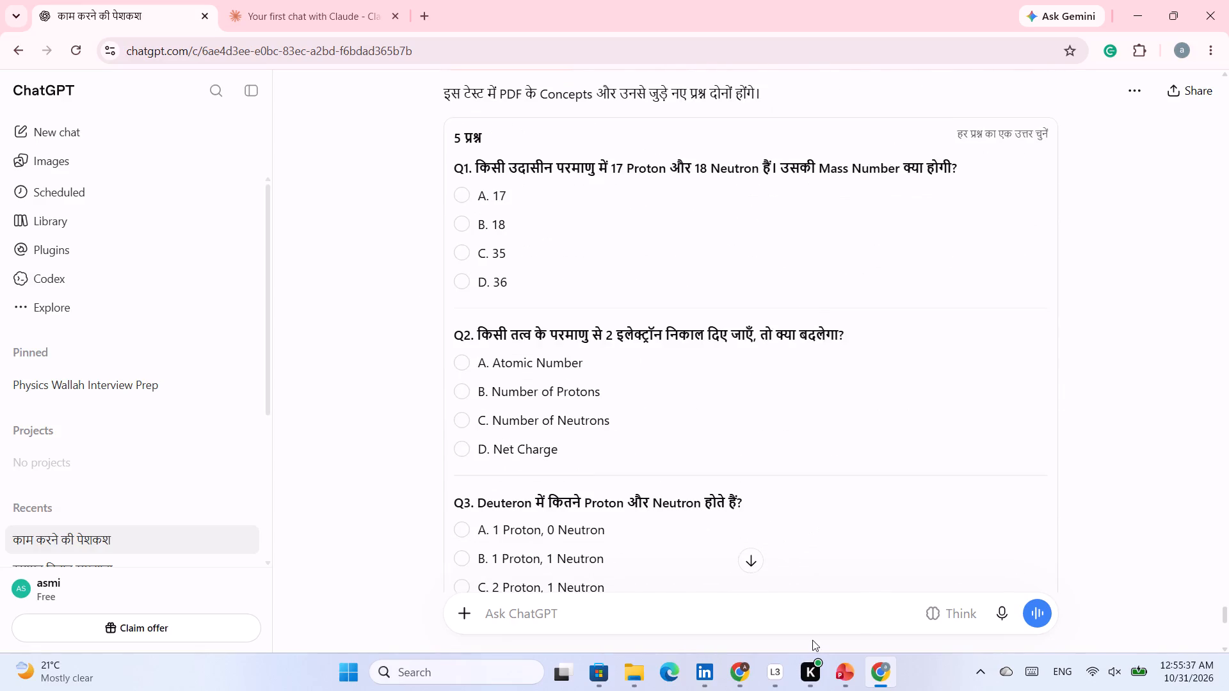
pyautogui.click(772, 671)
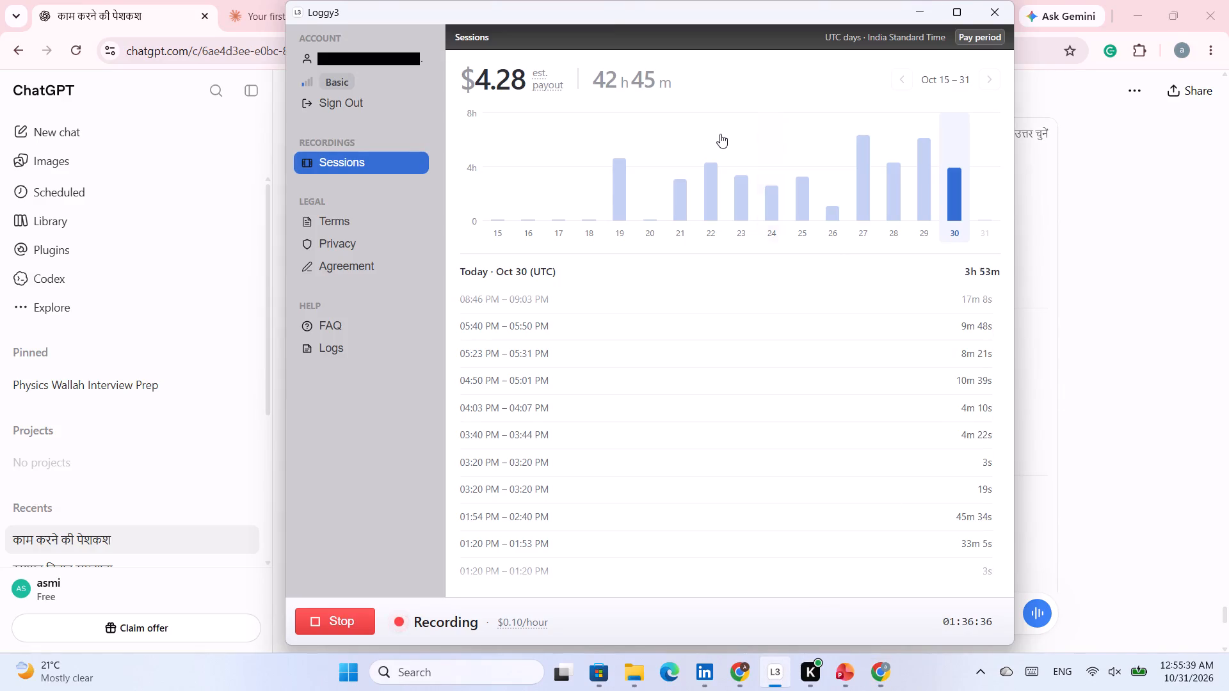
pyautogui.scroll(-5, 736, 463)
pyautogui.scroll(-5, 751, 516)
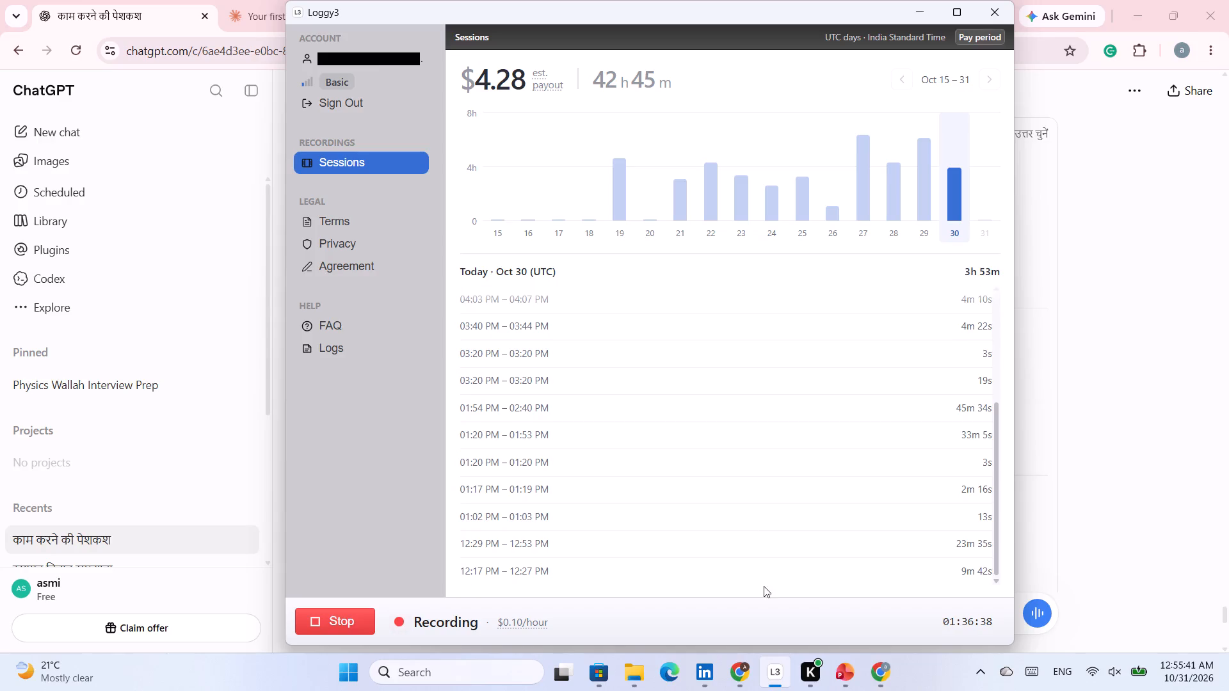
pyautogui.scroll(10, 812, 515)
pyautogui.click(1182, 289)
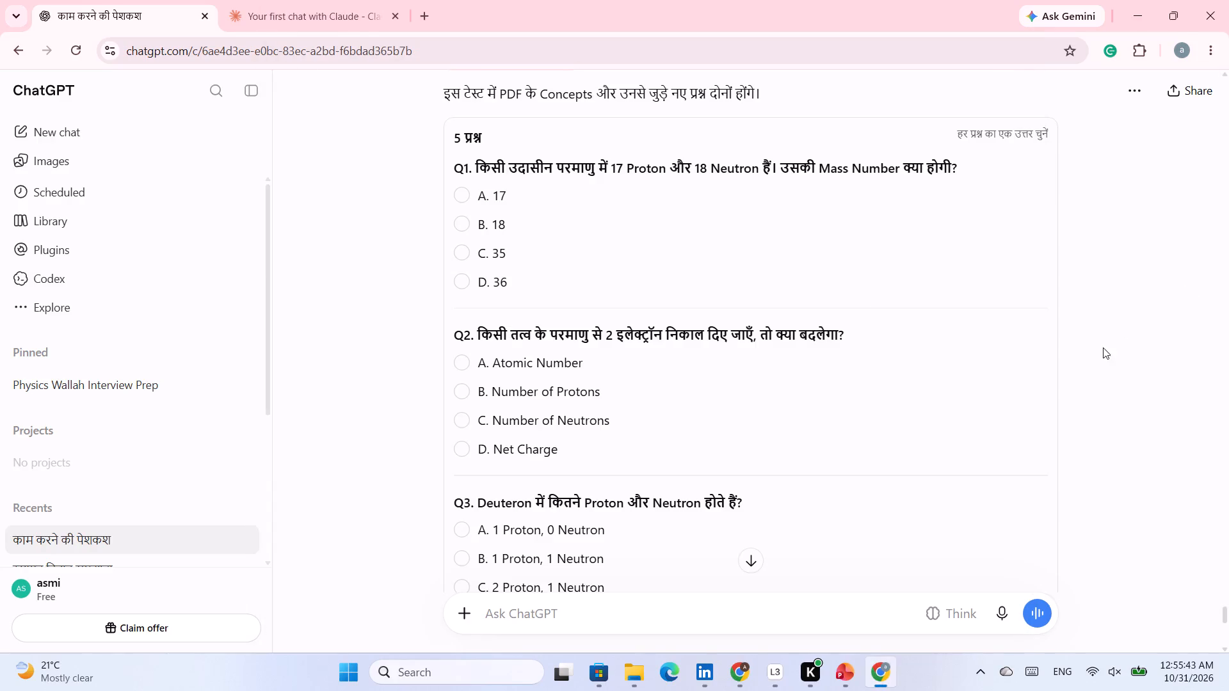
# Read back through the Specific Charge section and its Proton and Alpha Particle comparison leading up to the Concept Test.
pyautogui.scroll(3, 771, 408)
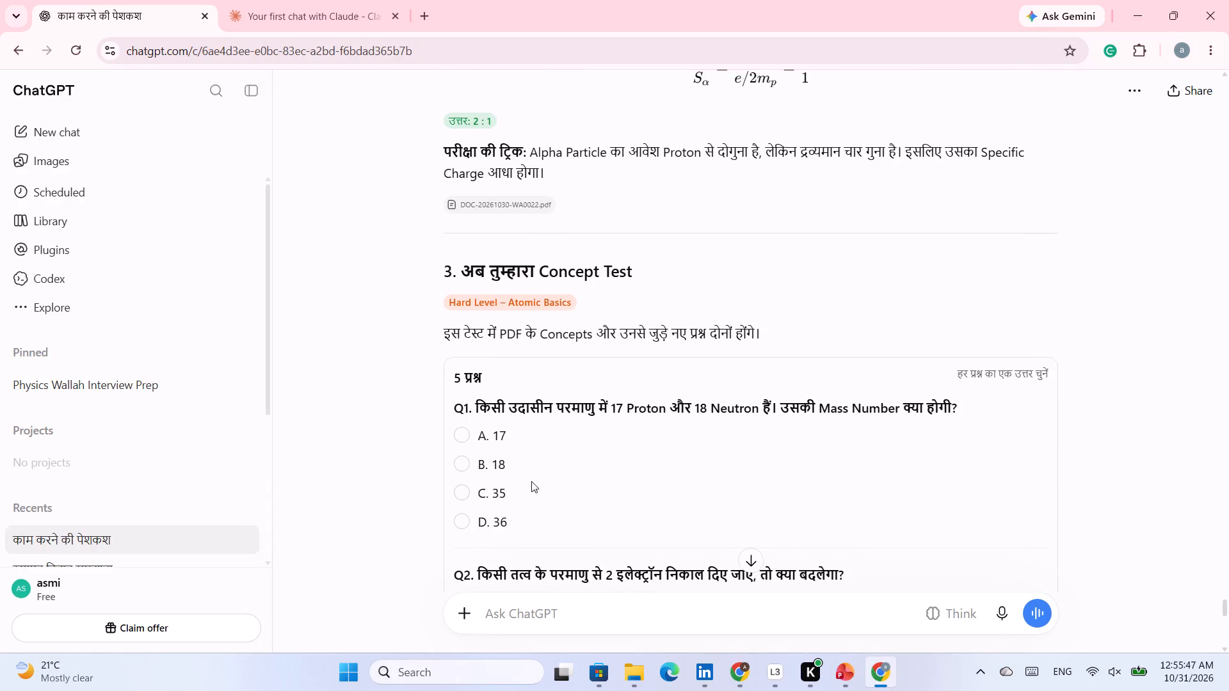
pyautogui.scroll(8, 675, 475)
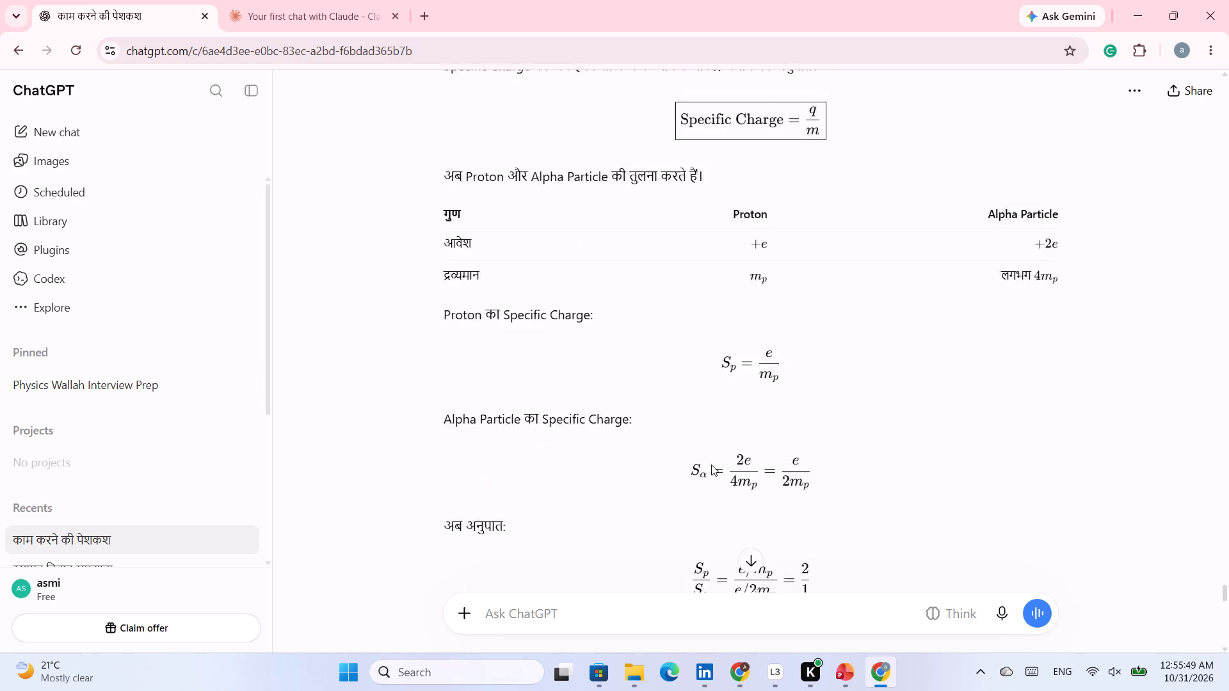
pyautogui.scroll(2, 713, 465)
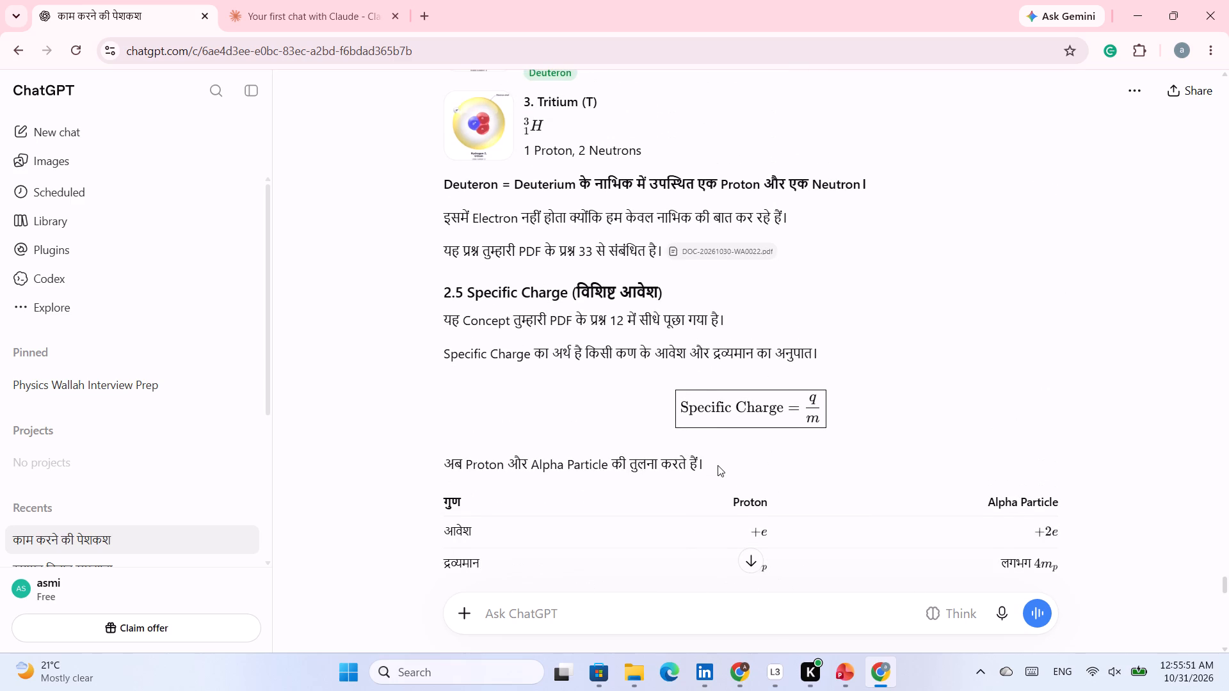
pyautogui.scroll(5, 781, 466)
pyautogui.scroll(-7, 781, 466)
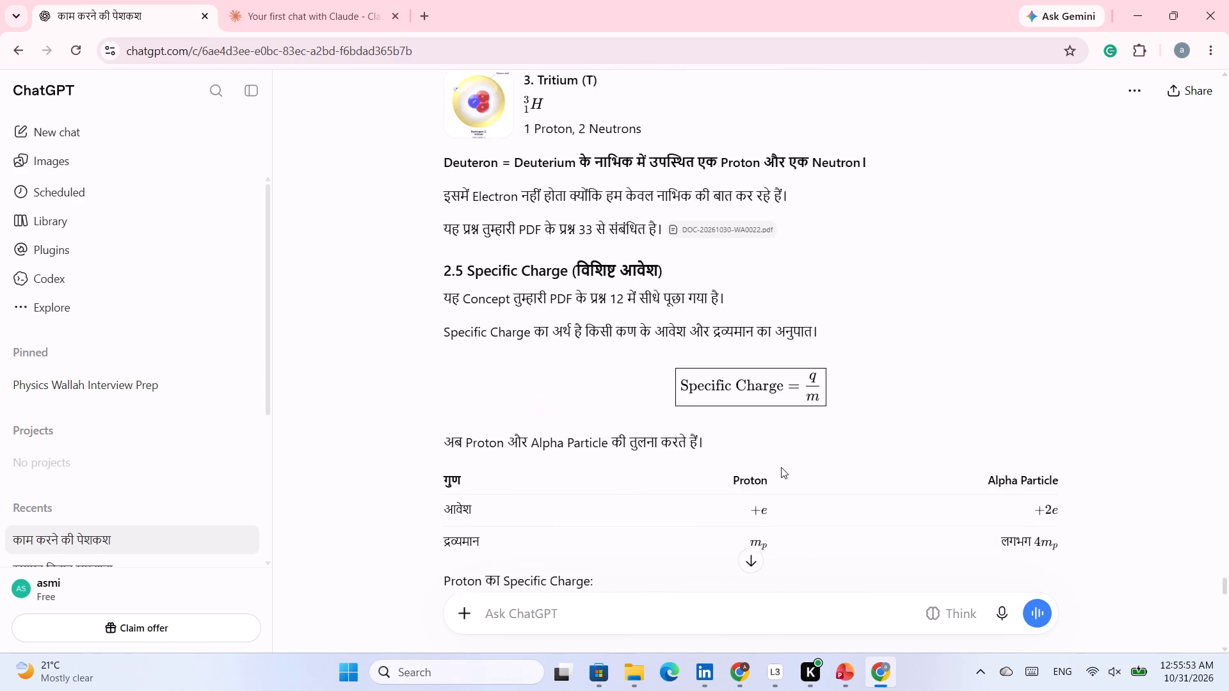
pyautogui.scroll(-7, 781, 467)
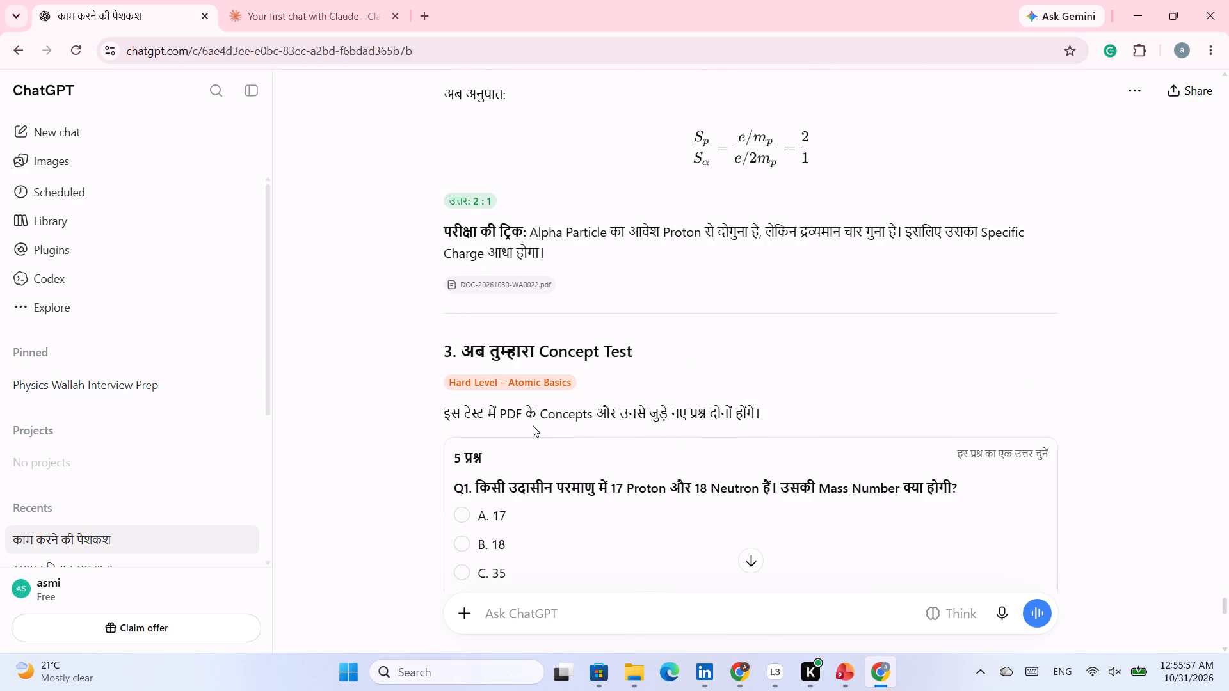
pyautogui.scroll(-5, 694, 423)
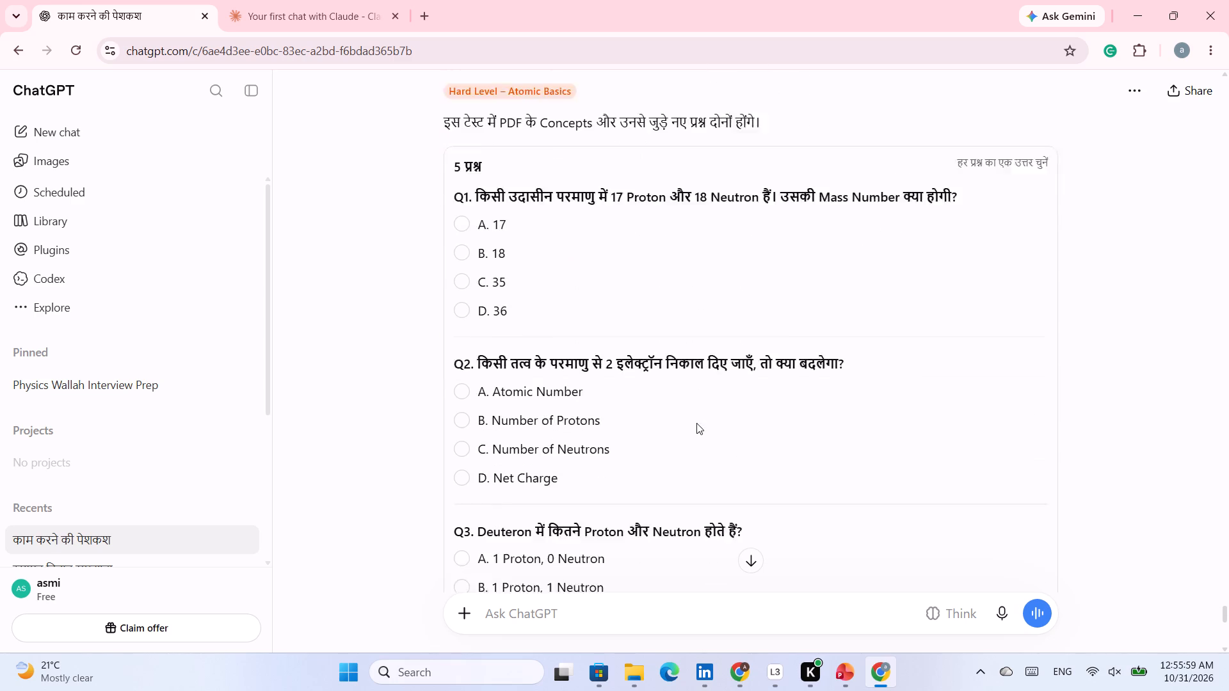
pyautogui.scroll(2, 641, 462)
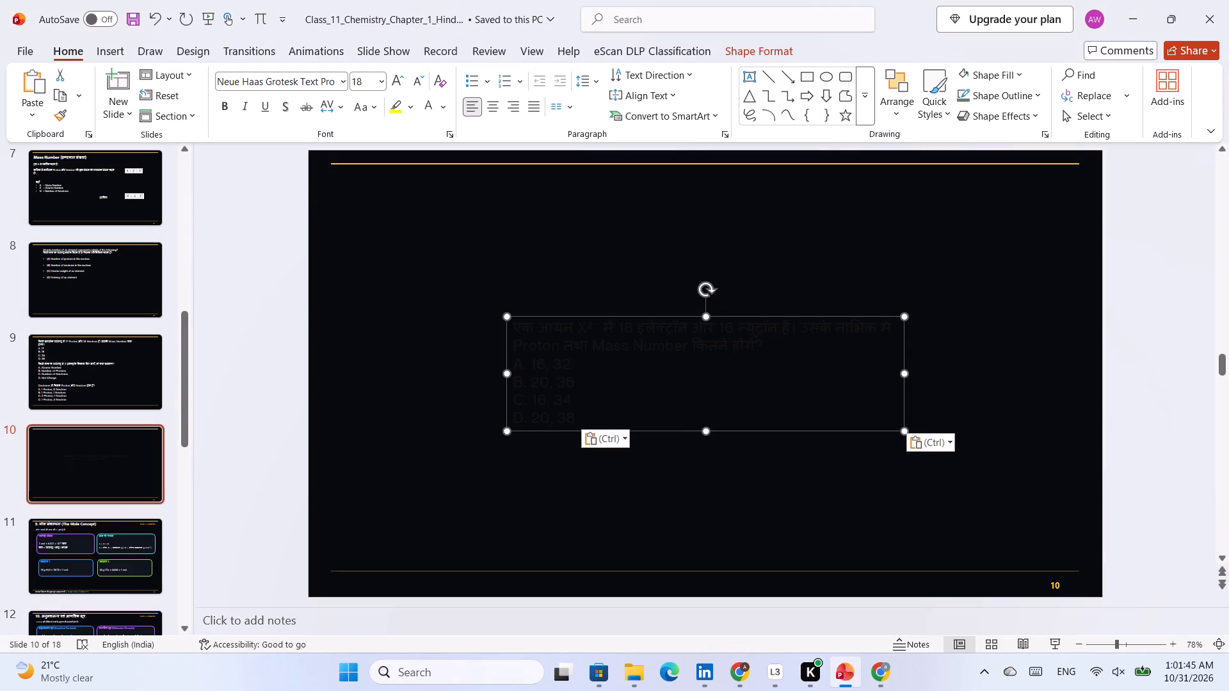
pyautogui.moveTo(516, 324); pyautogui.dragTo(587, 422)
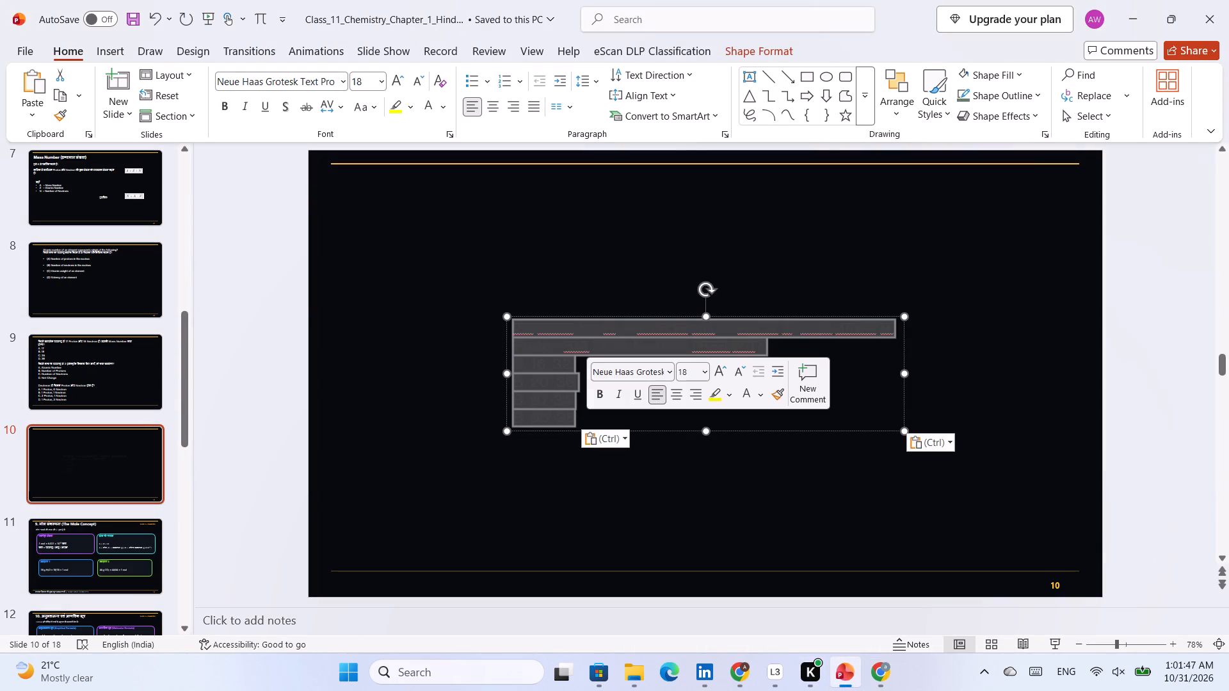
pyautogui.click(748, 391)
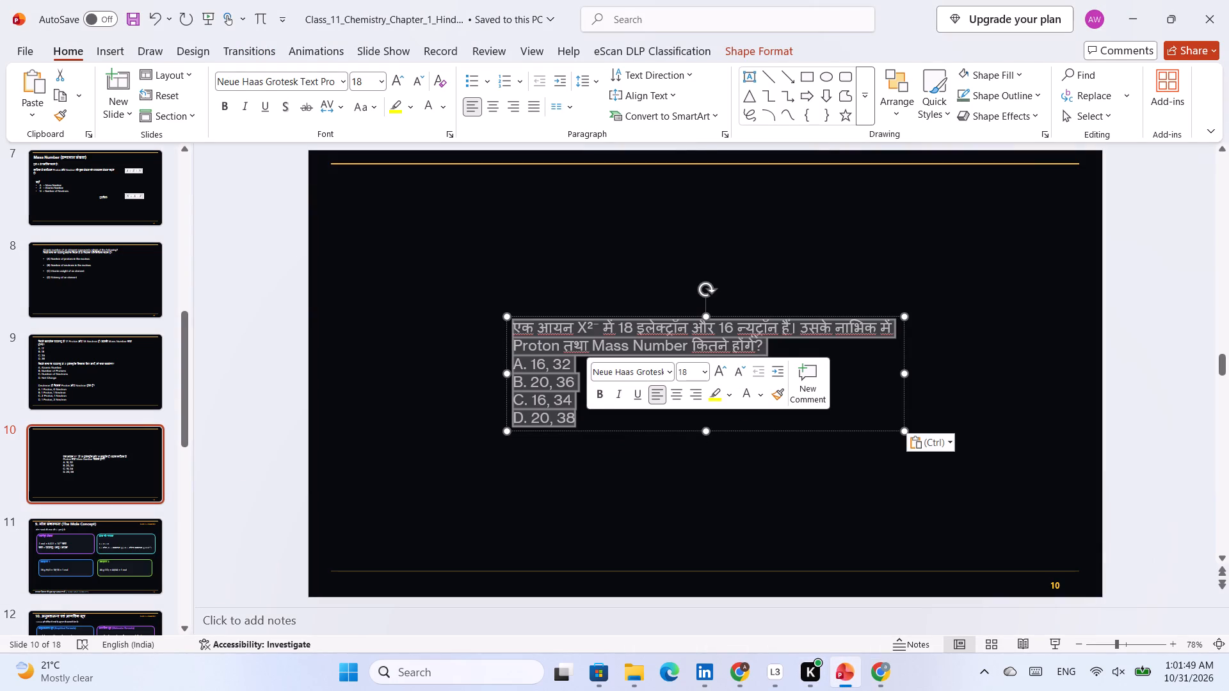
# Place the X²⁻ ion question's text box in the upper left of slide 10 and widen it.
pyautogui.moveTo(887, 433); pyautogui.dragTo(721, 289)
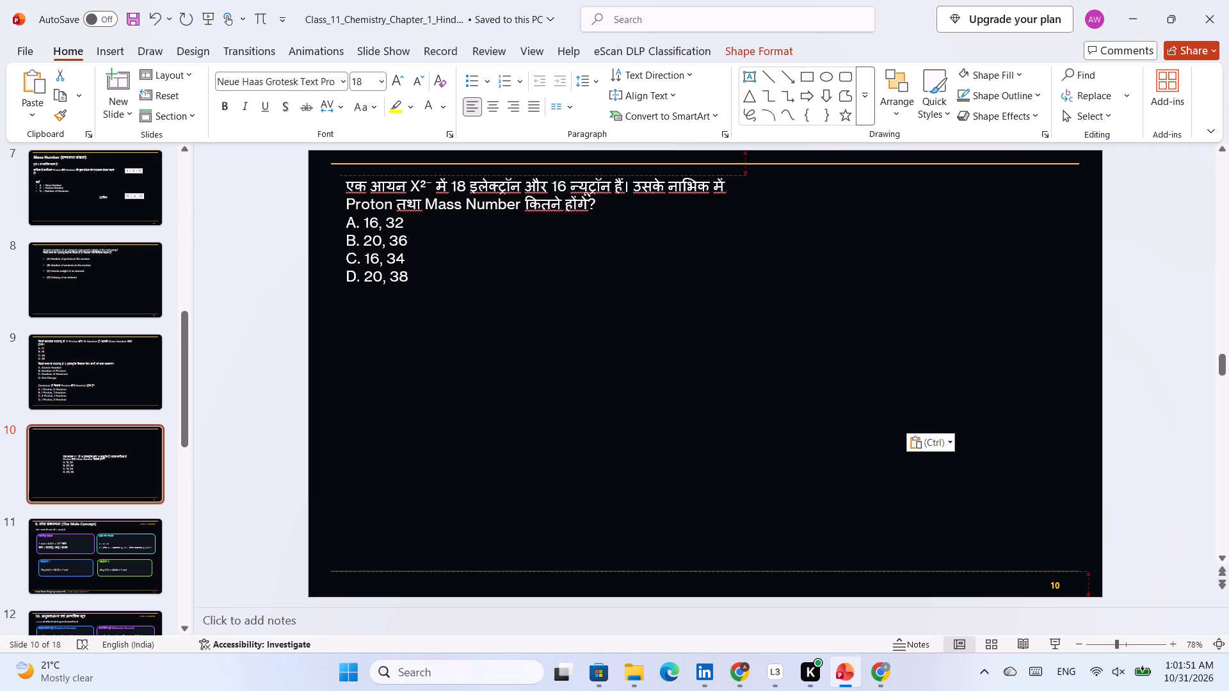
pyautogui.moveTo(721, 289); pyautogui.dragTo(725, 294)
pyautogui.moveTo(743, 297); pyautogui.dragTo(872, 316)
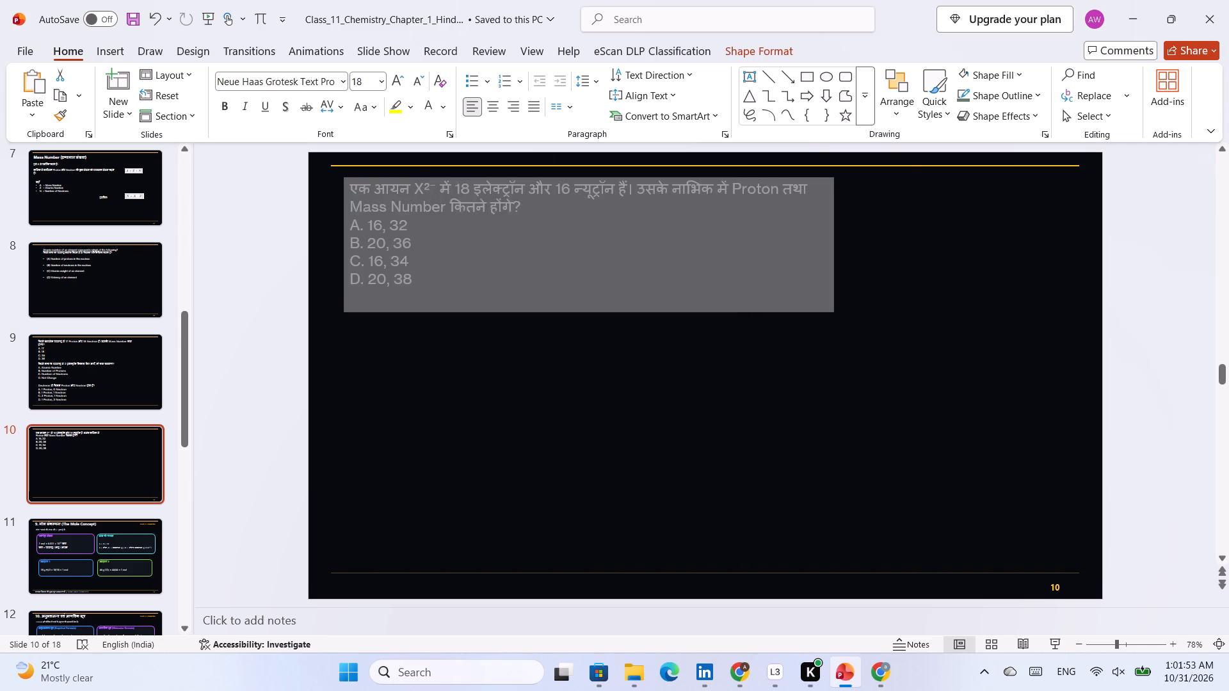
pyautogui.moveTo(872, 316); pyautogui.dragTo(912, 331)
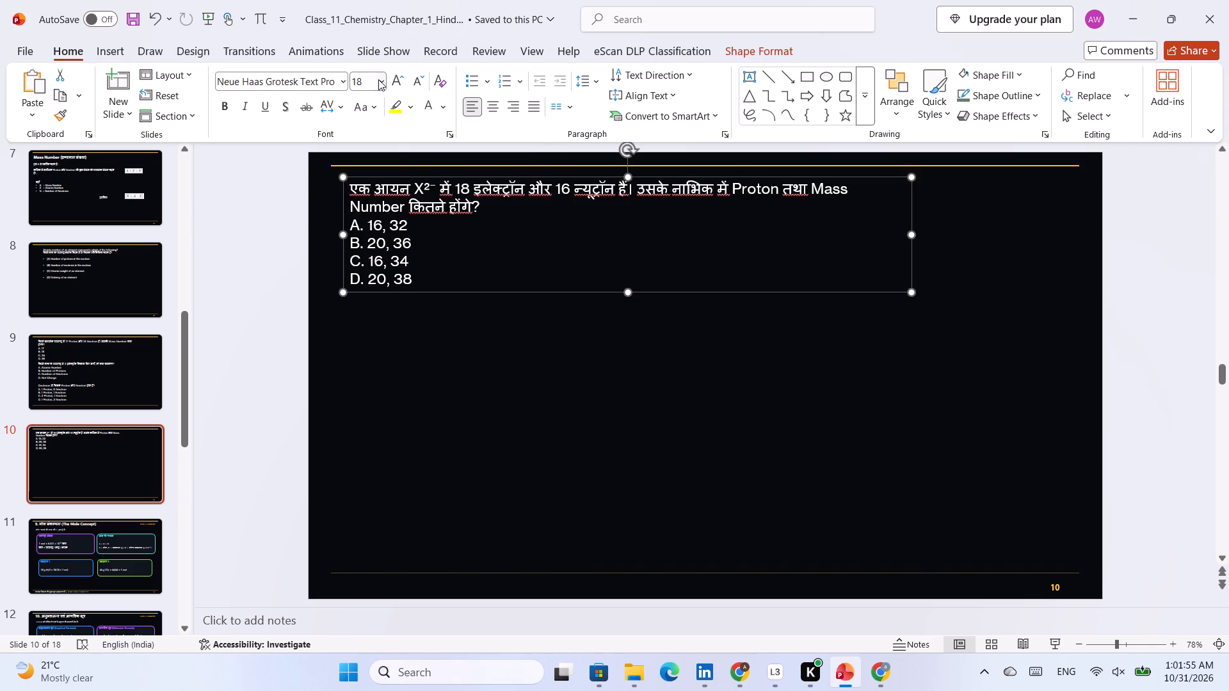
# Set the font size of the X²⁻ ion question text box to 24.
pyautogui.click(378, 79)
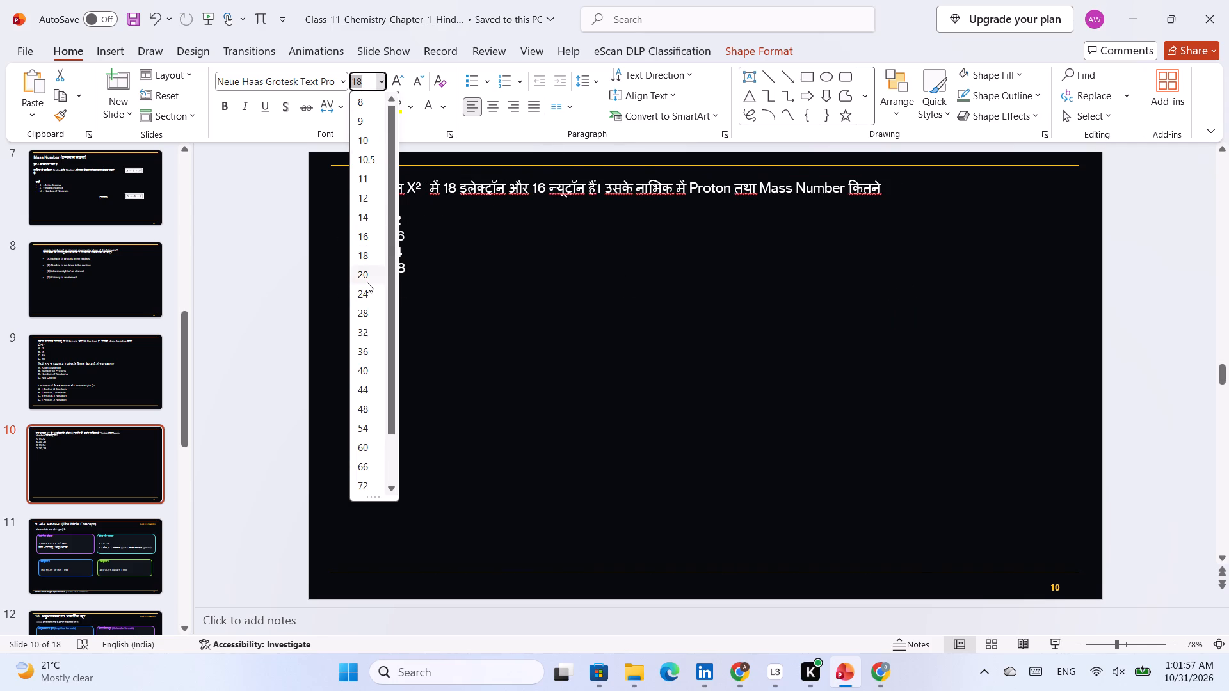
pyautogui.click(367, 289)
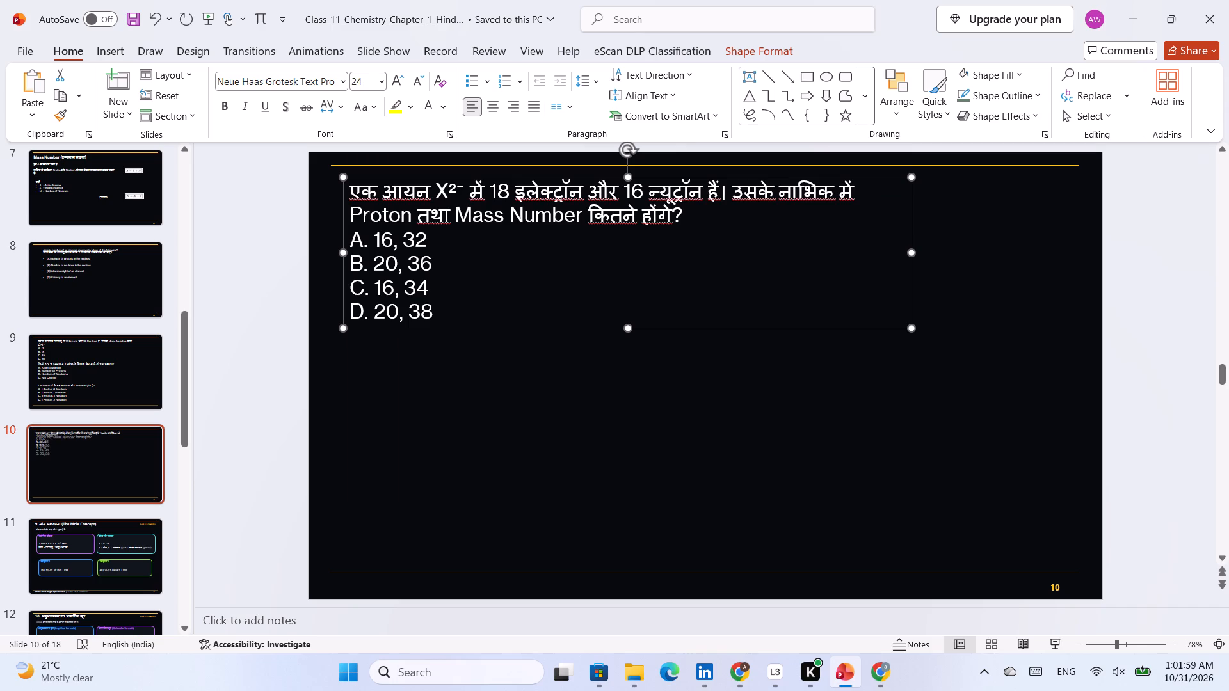
pyautogui.moveTo(907, 328); pyautogui.dragTo(915, 326)
pyautogui.click(922, 395)
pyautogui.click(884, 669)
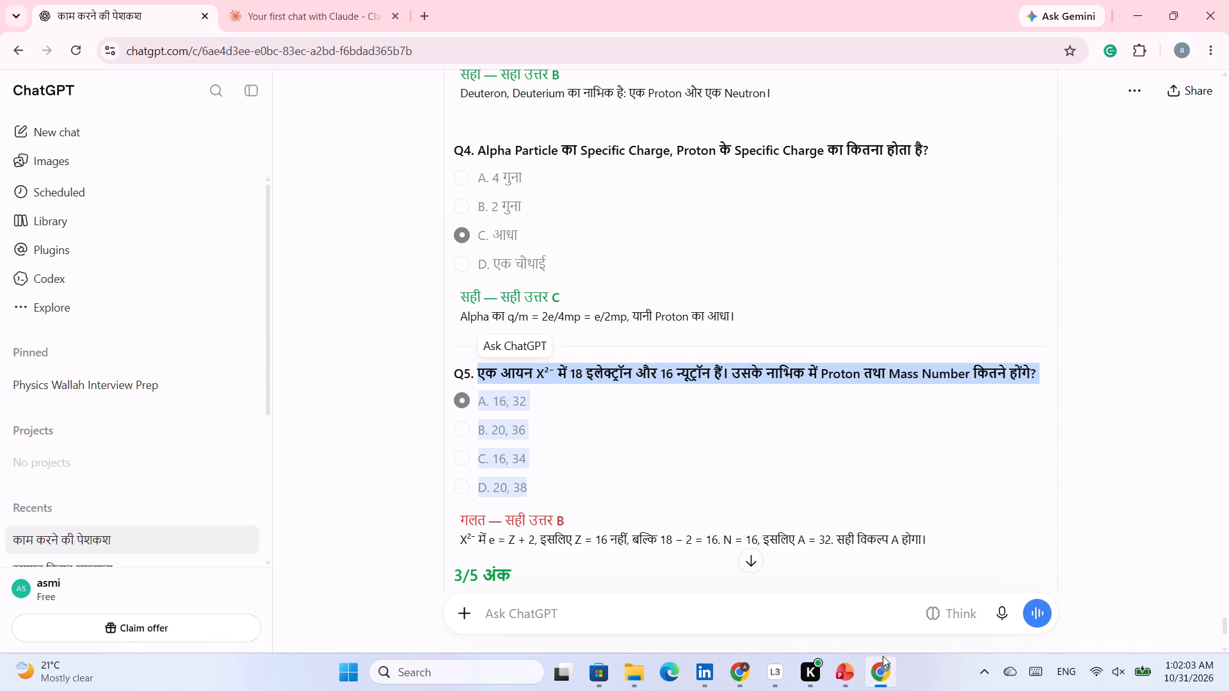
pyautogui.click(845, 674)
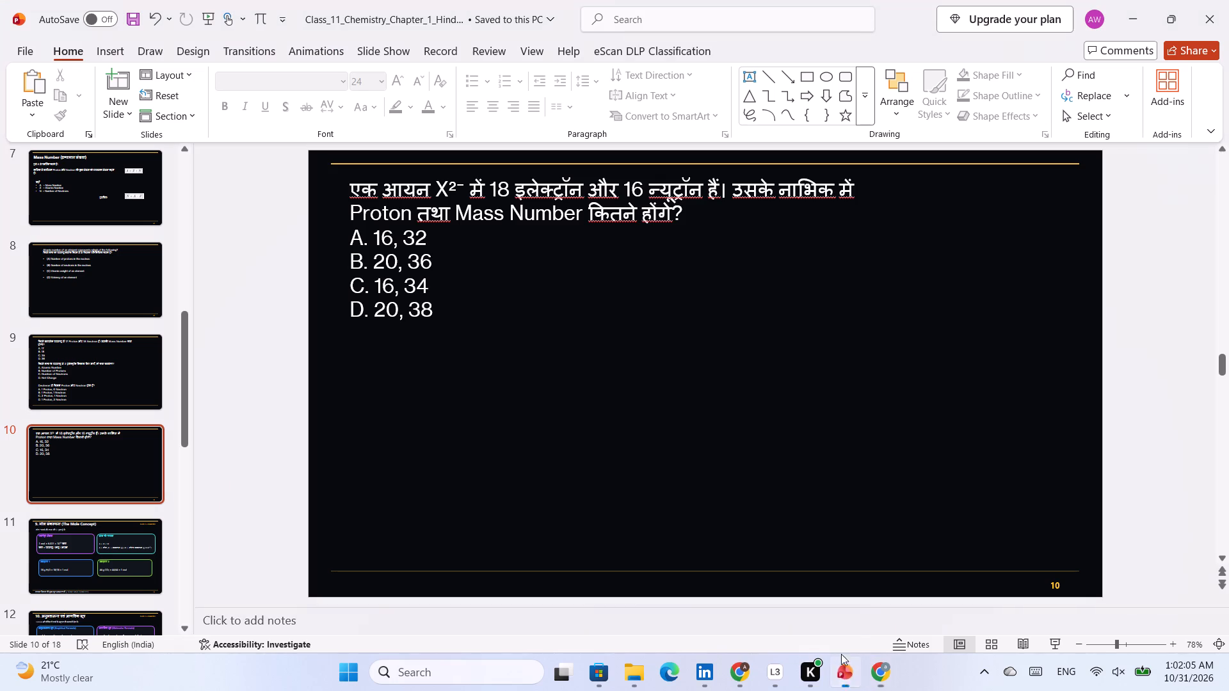
# Copy the full text of the Deuteron question with its options A to D from slide 9.
pyautogui.scroll(1, 1144, 388)
pyautogui.click(520, 469)
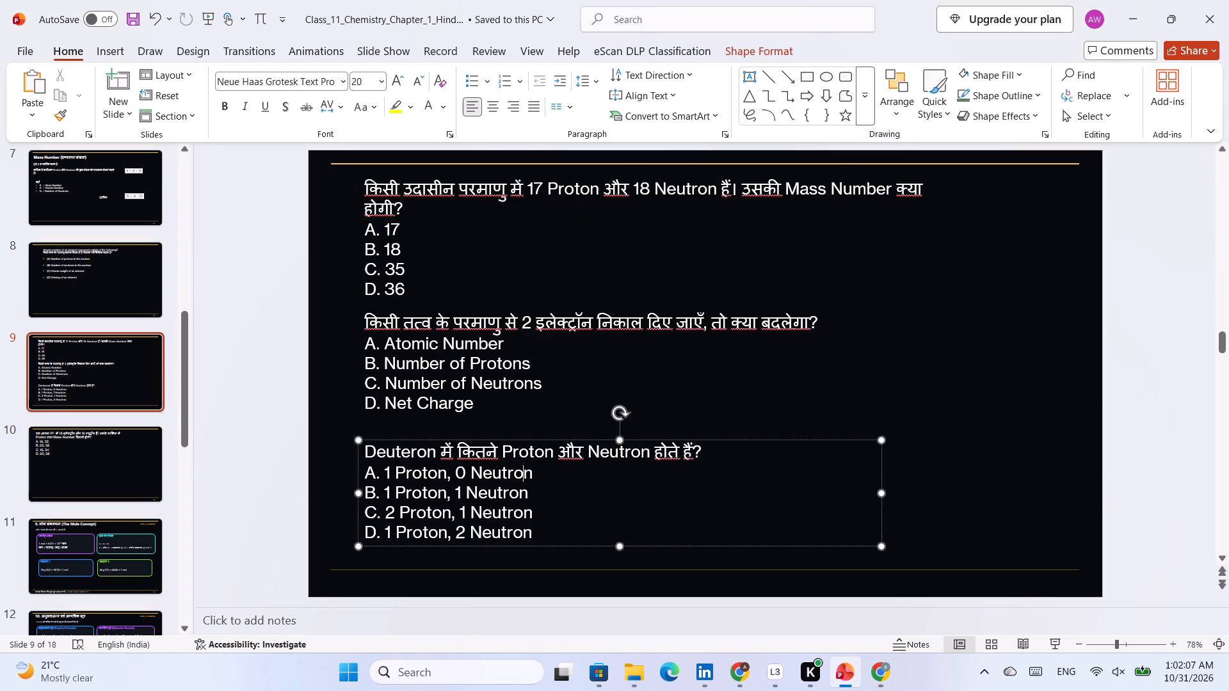
pyautogui.click(557, 438)
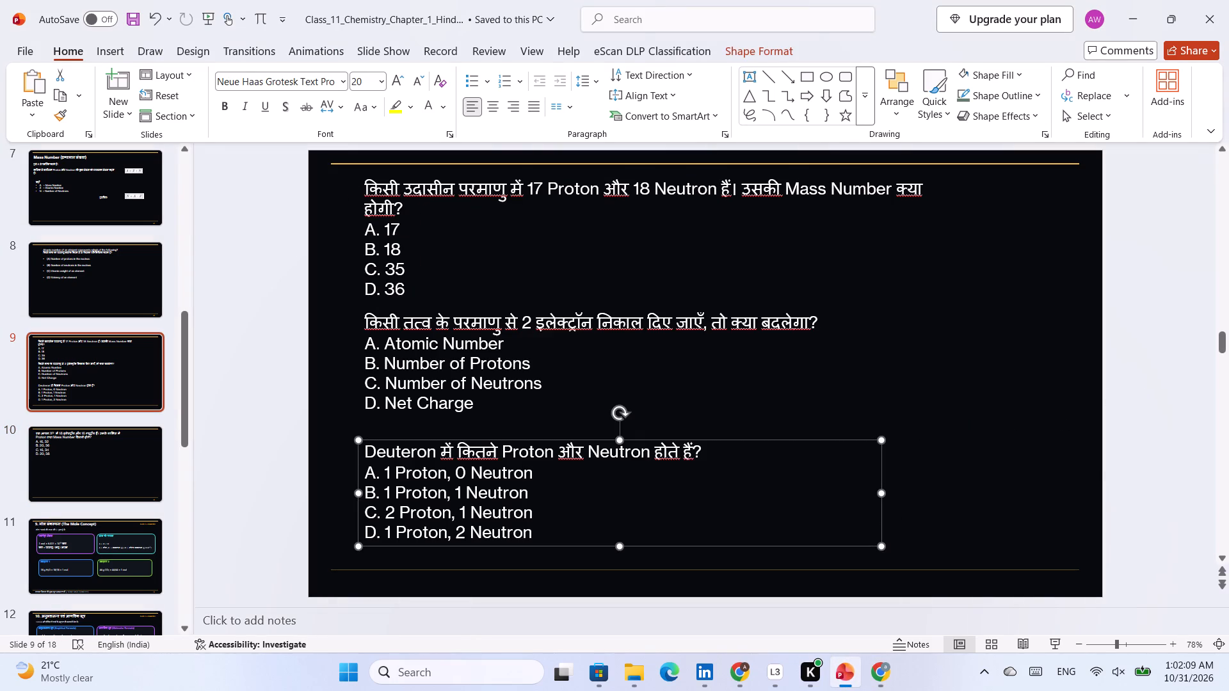
pyautogui.hotkey('ctrl', 'c')
pyautogui.tripleClick(569, 449)
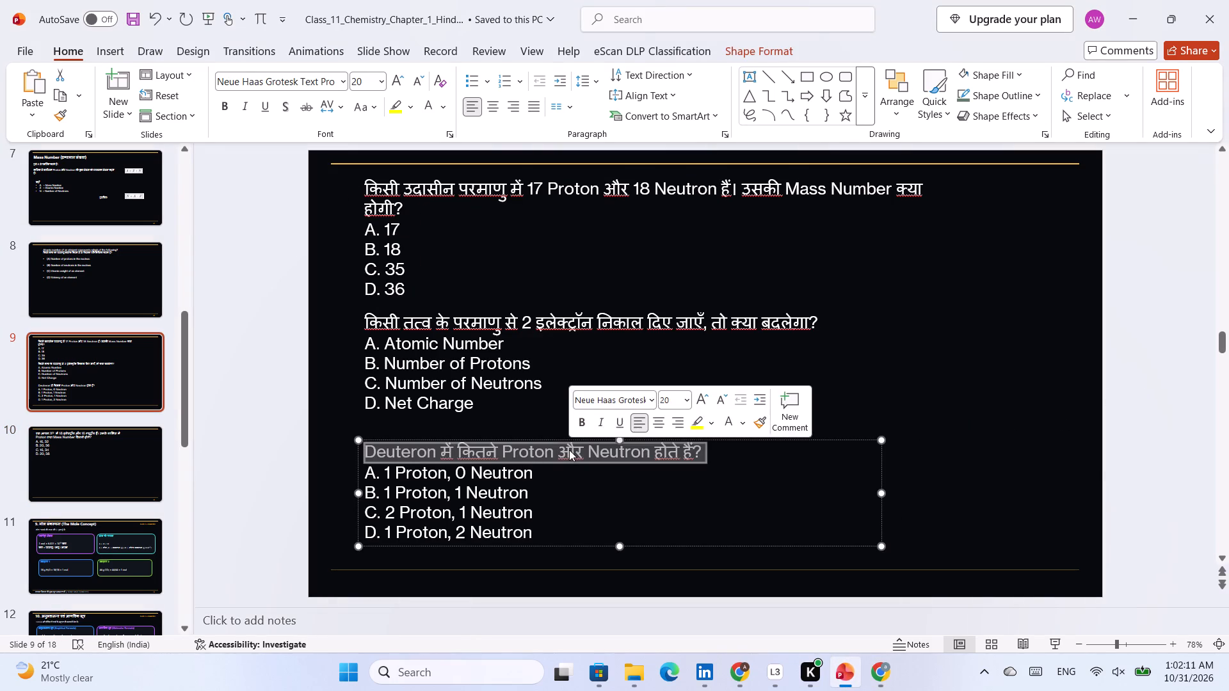
pyautogui.click(569, 450)
pyautogui.moveTo(540, 544); pyautogui.dragTo(527, 541)
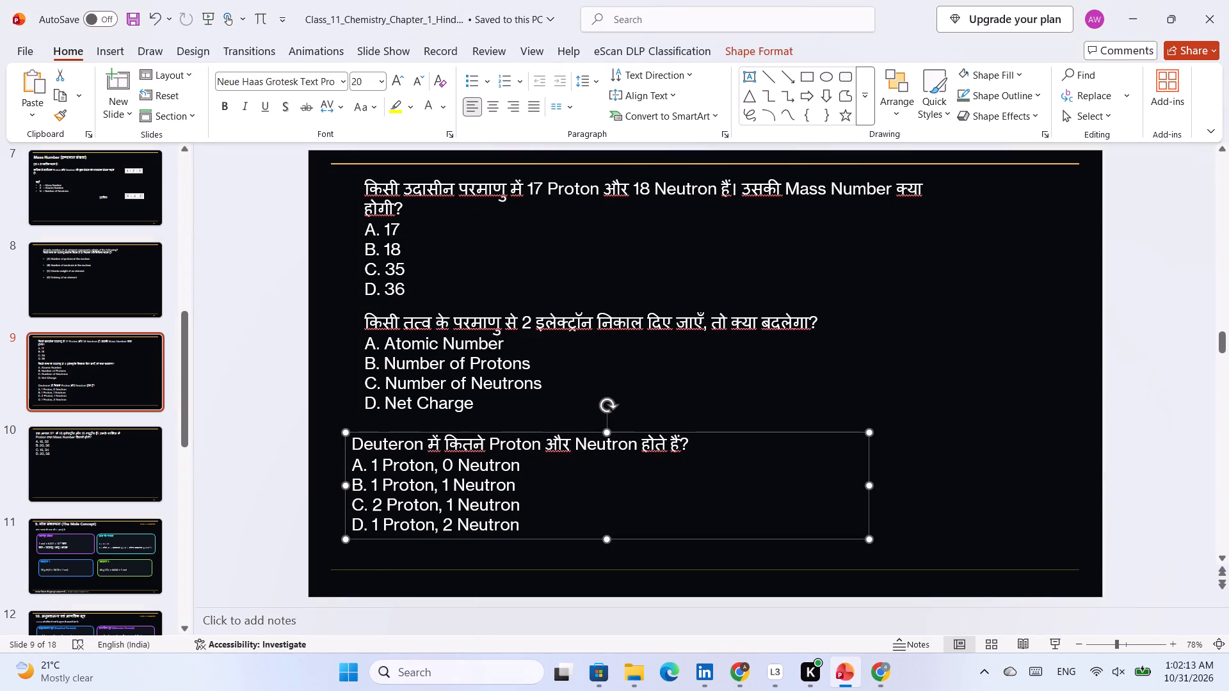
pyautogui.moveTo(526, 529); pyautogui.dragTo(358, 436)
pyautogui.hotkey('ctrl', 'c')
pyautogui.hotkey('ctrl', 'c')
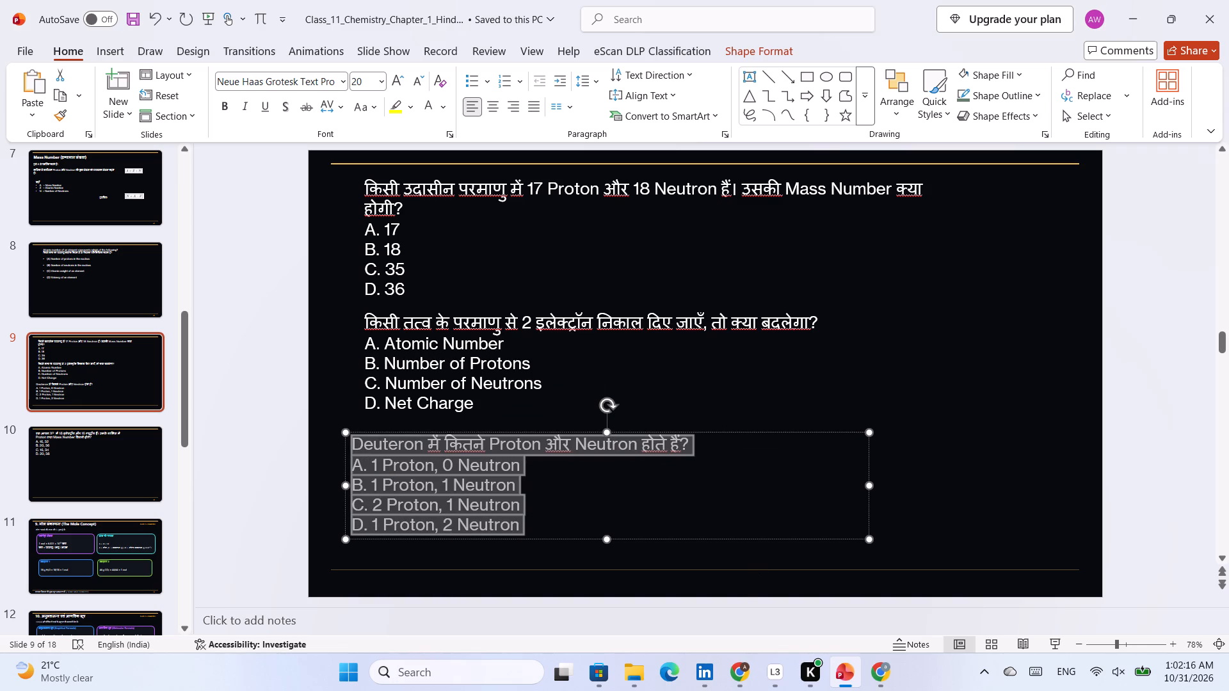
# Paste the copied Deuteron question onto slide 10 and place it below the X²⁻ ion question, aligned with its left edge.
pyautogui.scroll(-1, 1135, 426)
pyautogui.click(692, 461)
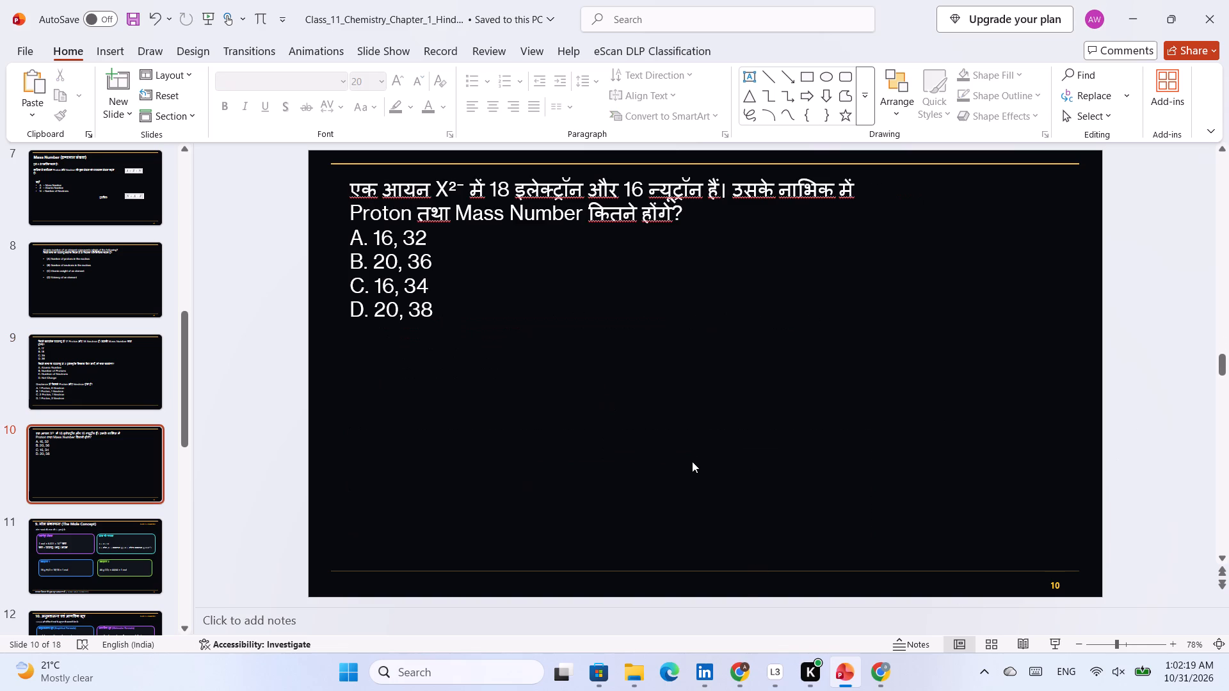
pyautogui.hotkey('ctrl', 'v')
pyautogui.moveTo(663, 424); pyautogui.dragTo(598, 440)
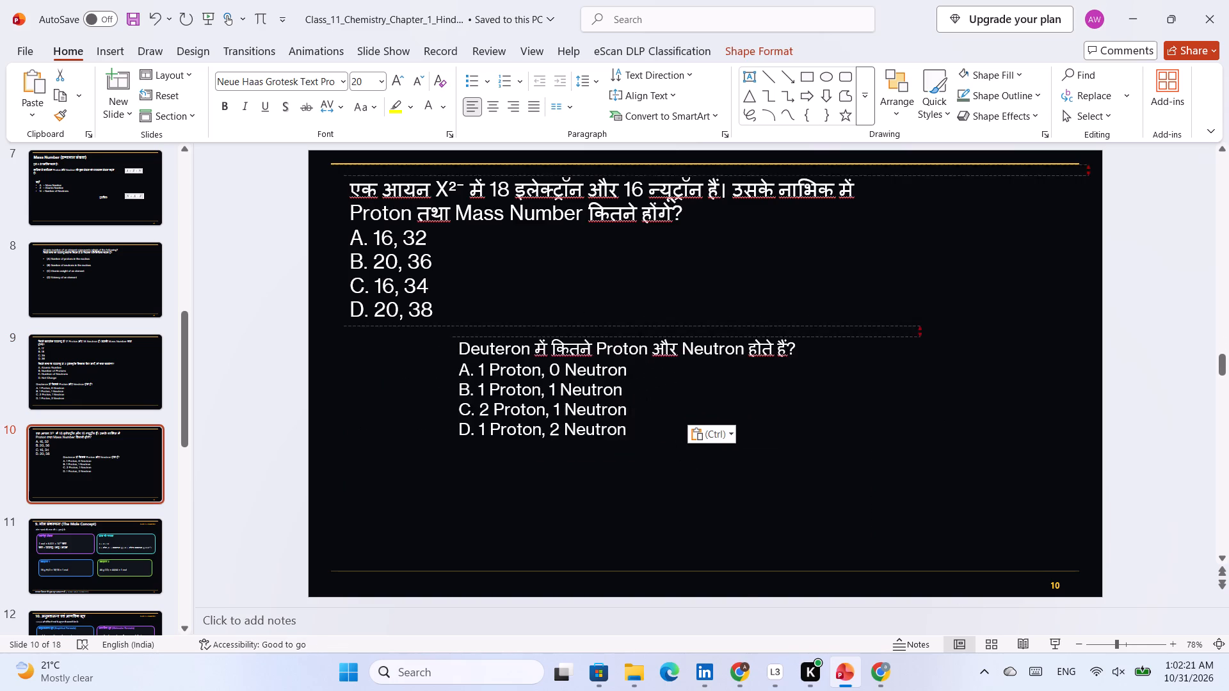
pyautogui.moveTo(598, 440); pyautogui.dragTo(499, 447)
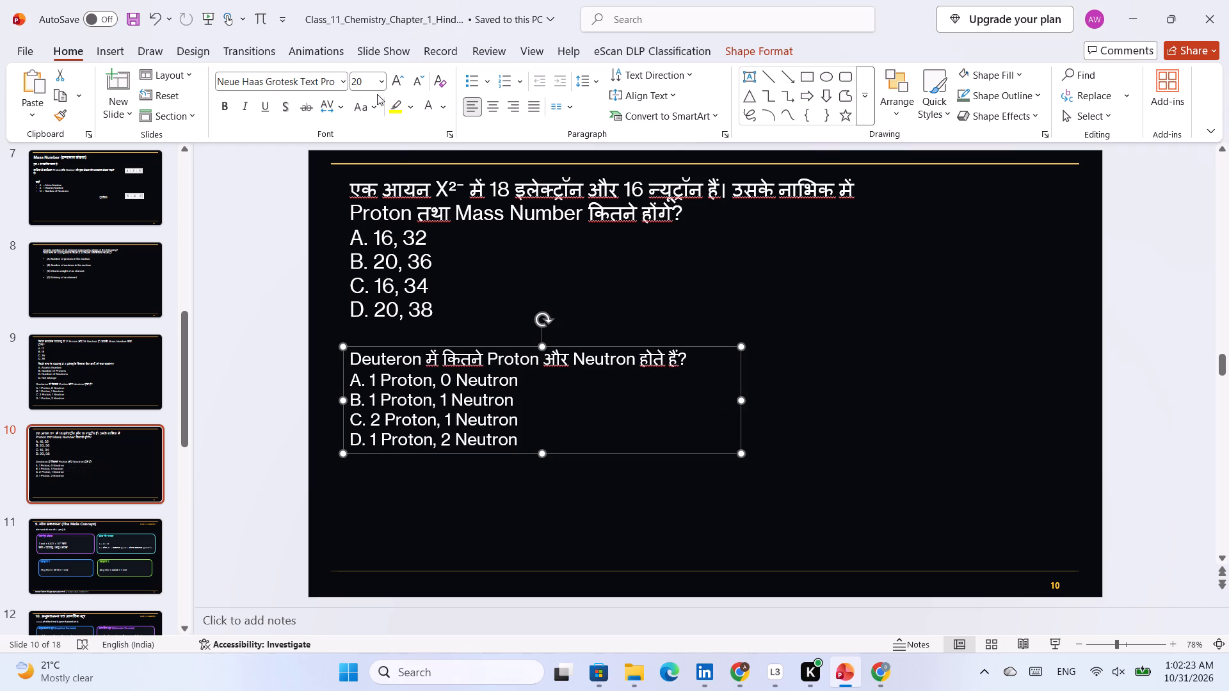
# Set the Deuteron question's font size to 24 on slide 10 and shift its text box slightly lower.
pyautogui.click(384, 77)
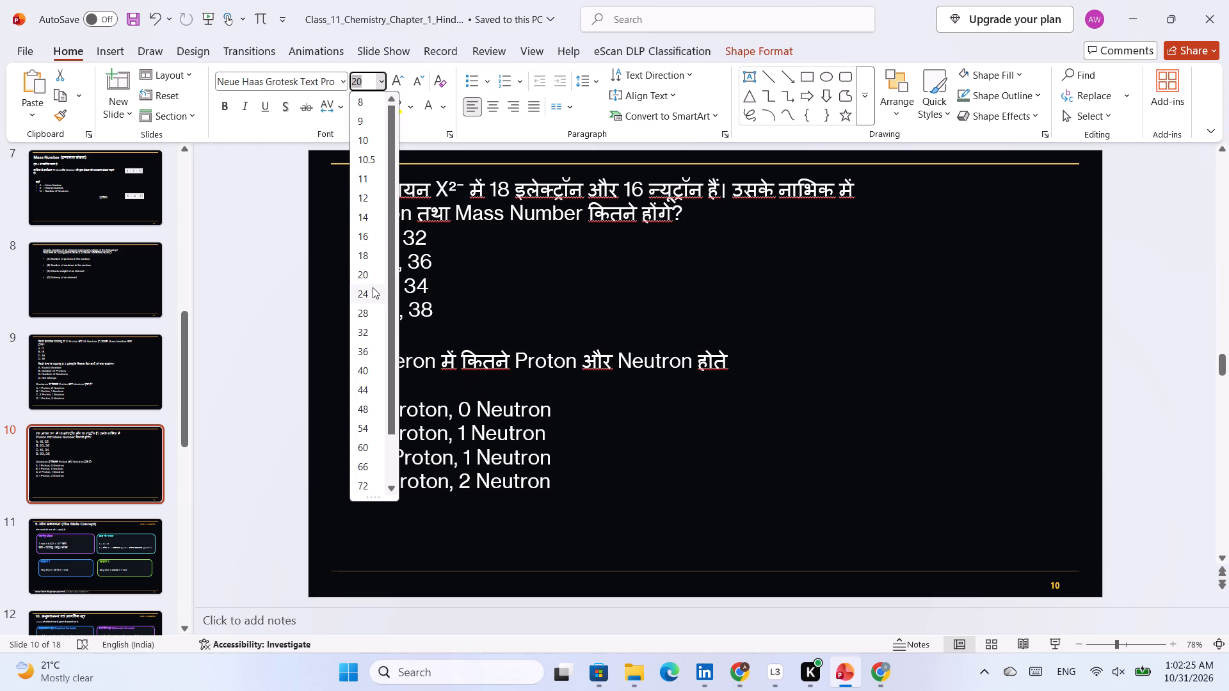
pyautogui.click(373, 287)
pyautogui.click(737, 501)
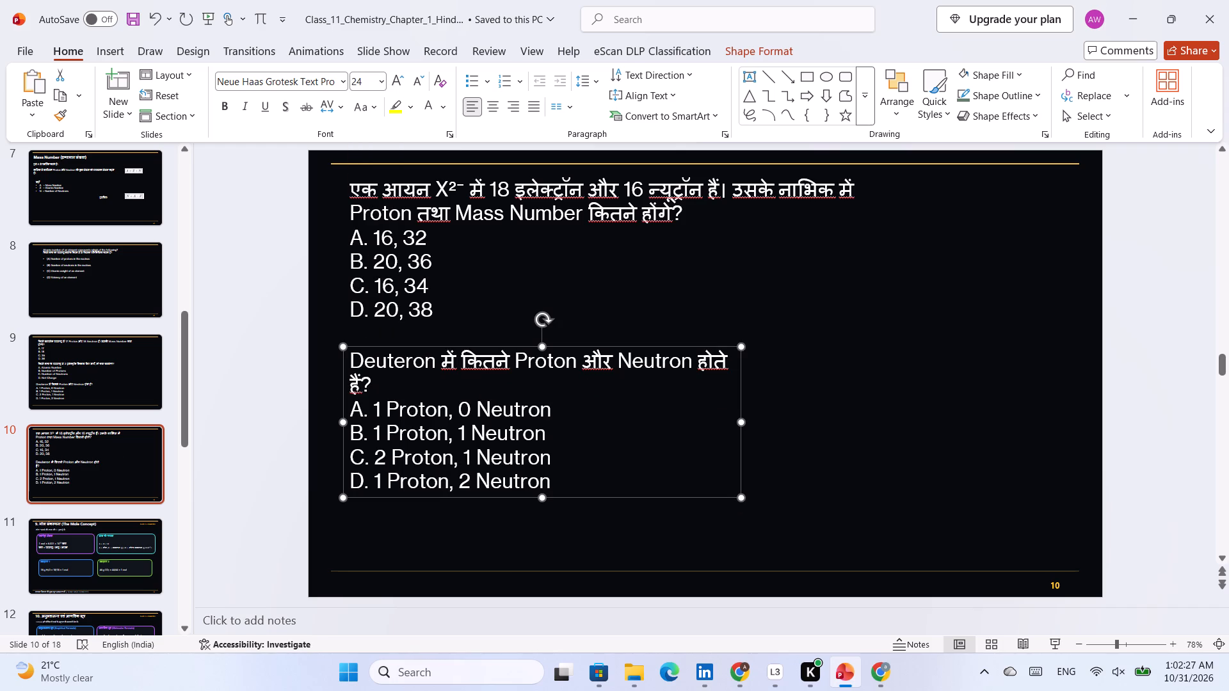
pyautogui.moveTo(728, 502); pyautogui.dragTo(730, 505)
pyautogui.moveTo(730, 505); pyautogui.dragTo(730, 523)
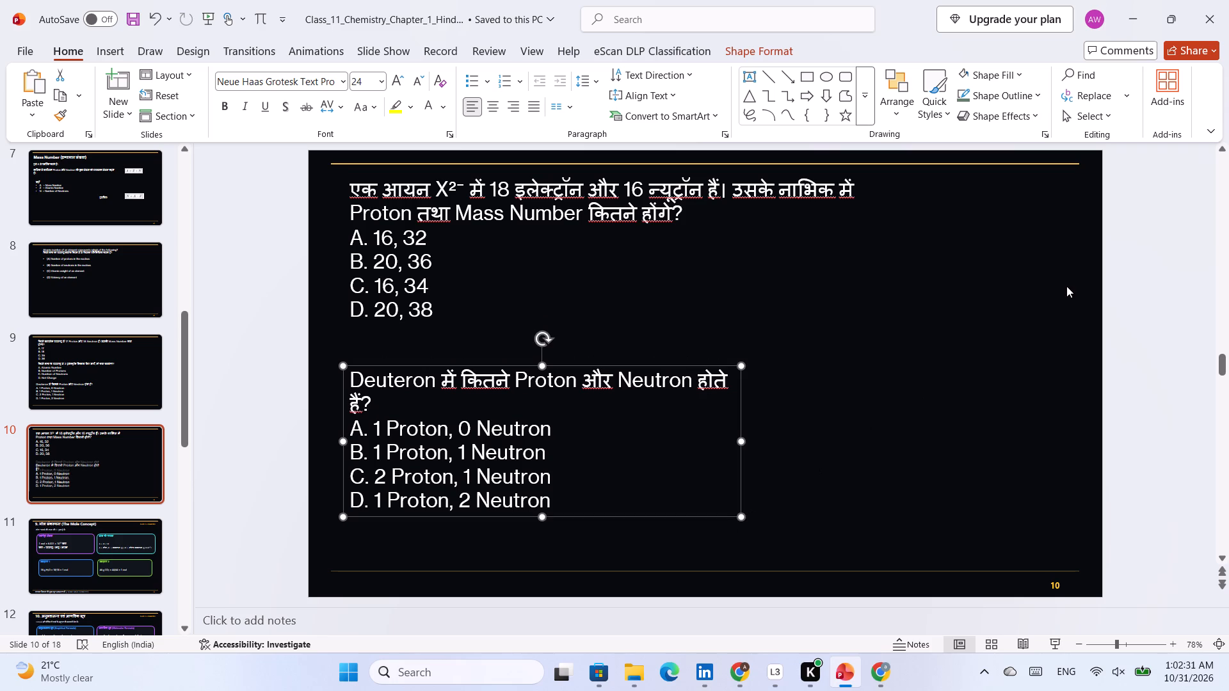
pyautogui.click(1066, 286)
# Delete the Deuteron question's text box from slide 9.
pyautogui.scroll(1, 1091, 312)
pyautogui.click(654, 446)
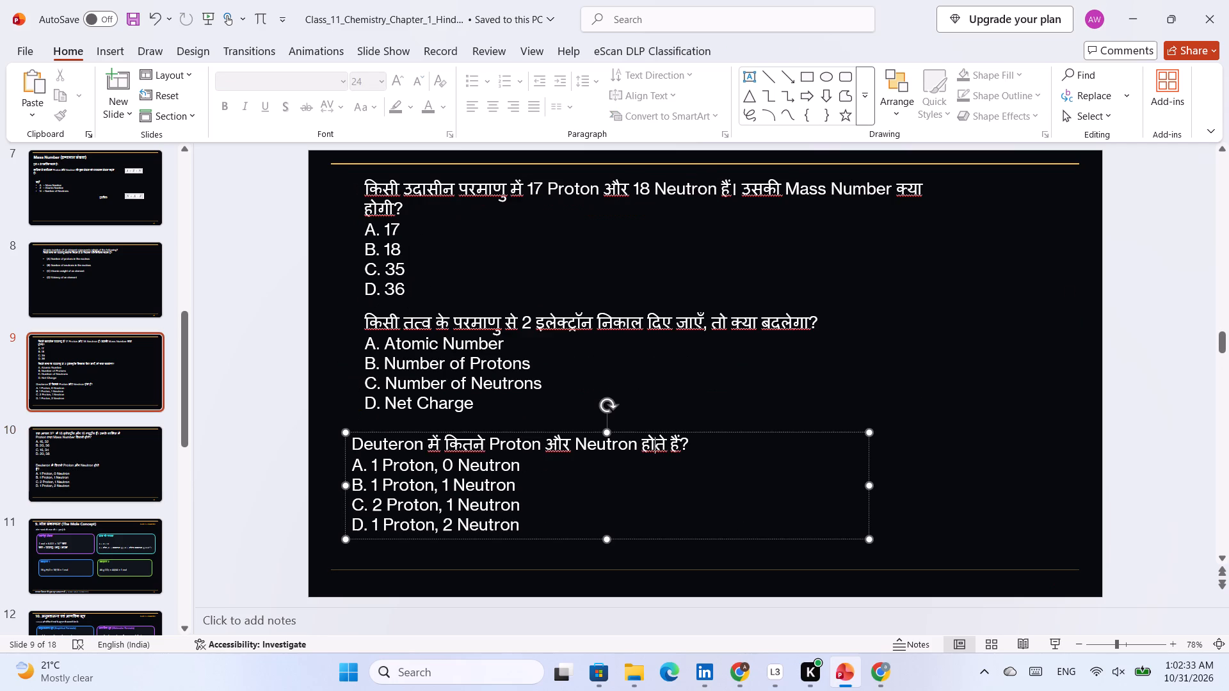
pyautogui.click(748, 427)
pyautogui.click(748, 431)
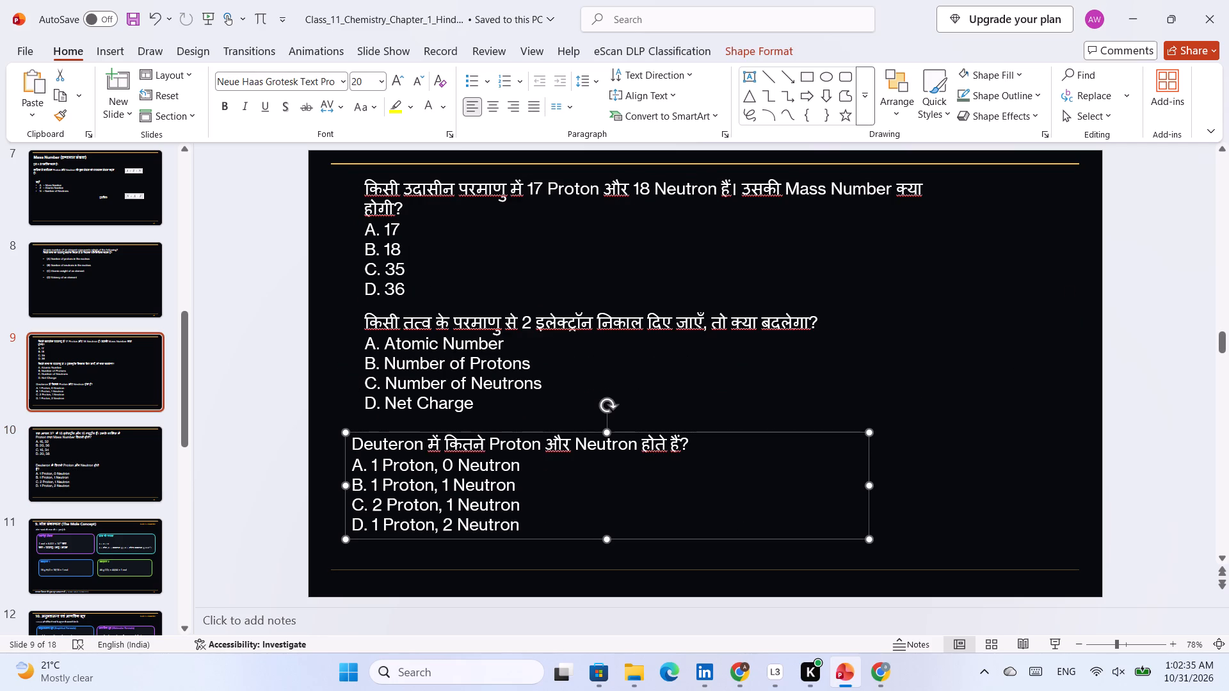
pyautogui.press('BackSpace')
# Move slide 9's question about removing 2 electrons down toward the bottom line and set its font size to 24.
pyautogui.click(730, 358)
pyautogui.moveTo(673, 420); pyautogui.dragTo(673, 500)
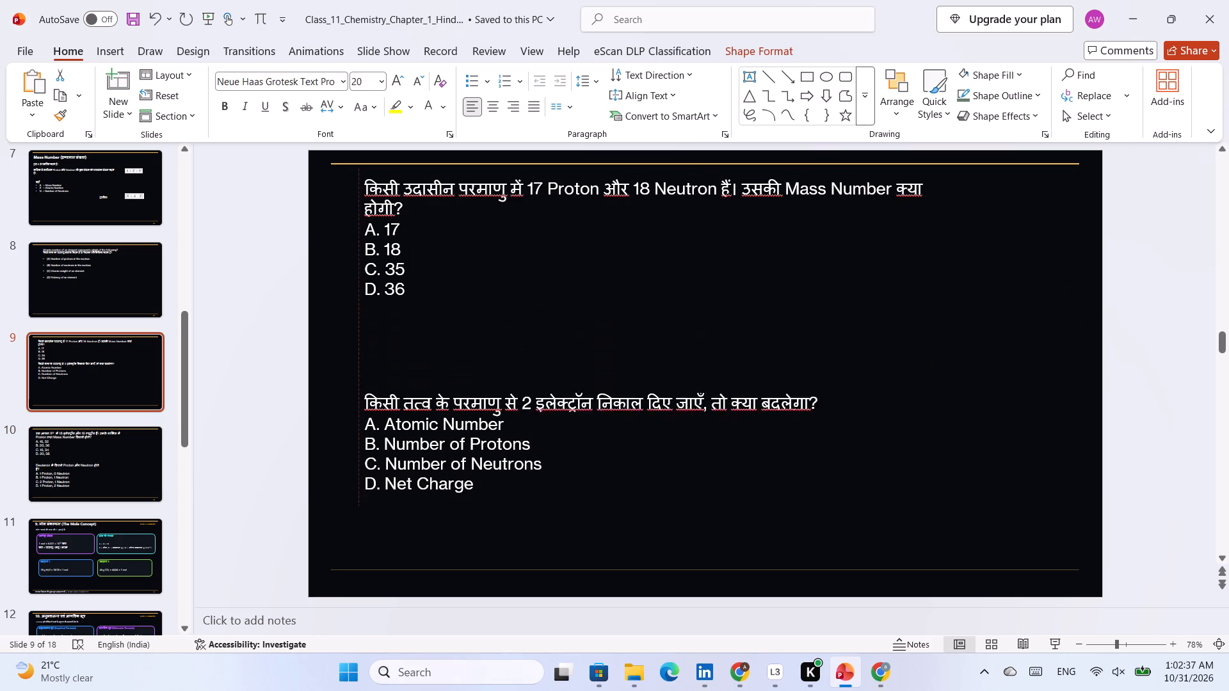
pyautogui.moveTo(673, 500); pyautogui.dragTo(675, 531)
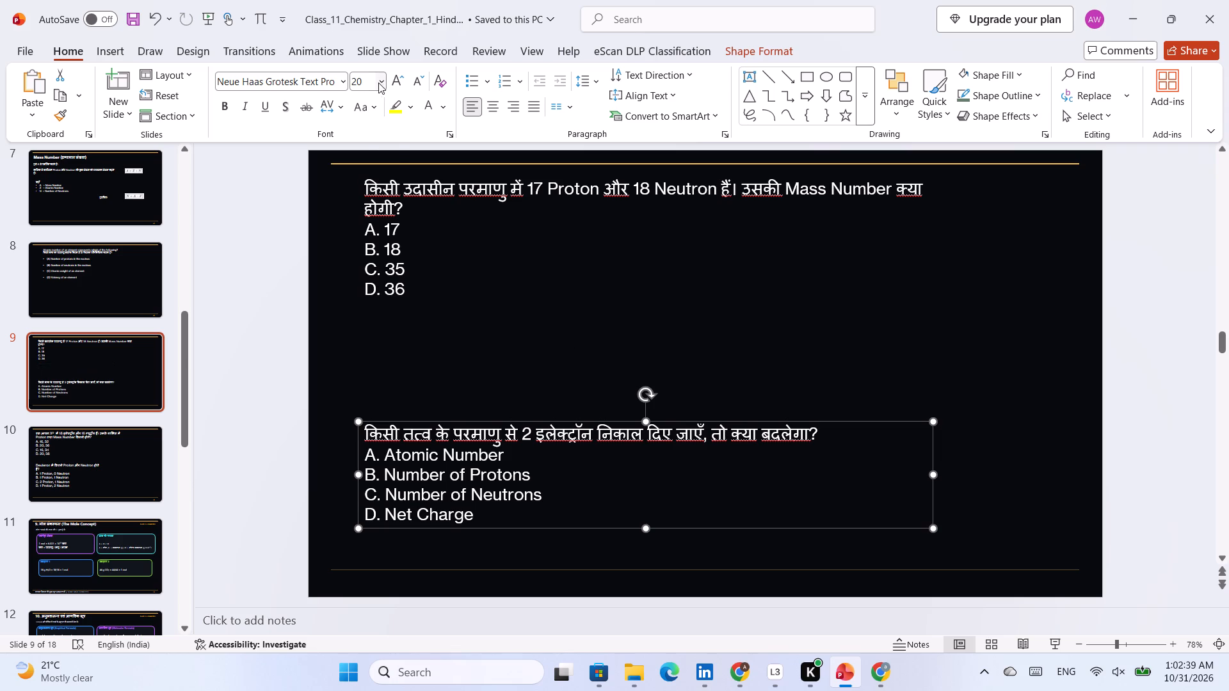
pyautogui.click(378, 83)
pyautogui.click(373, 296)
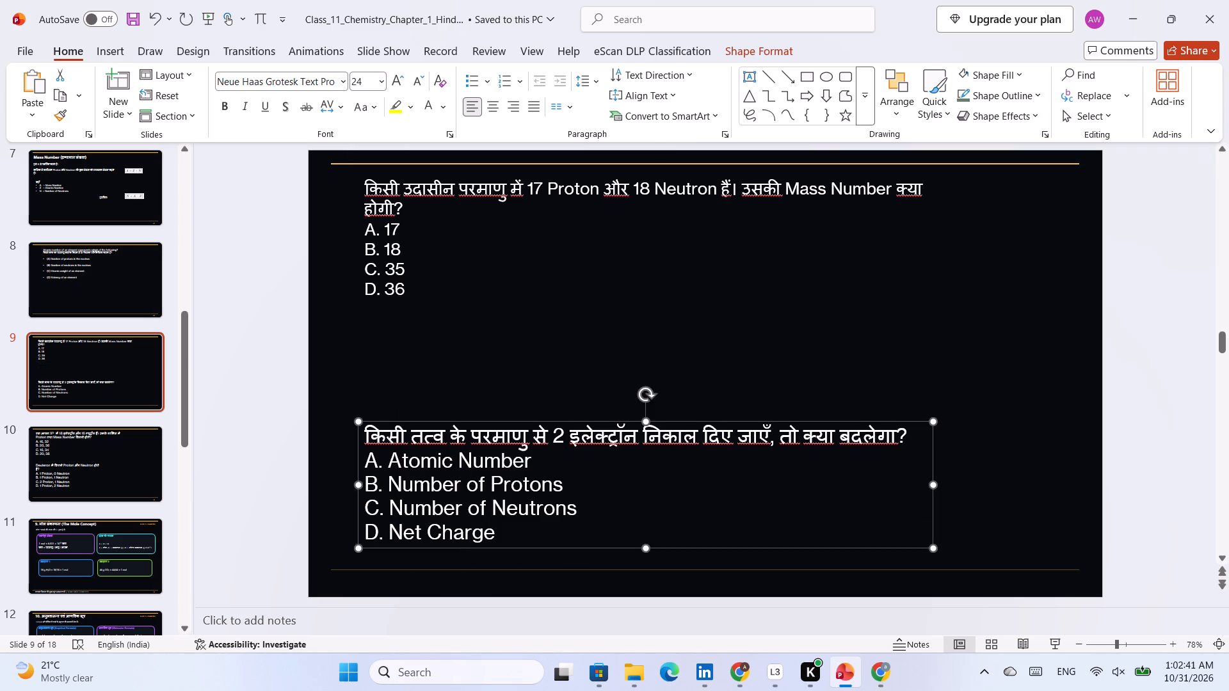
# Set the font size of slide 9's 17 Proton and 18 Neutron question to 24.
pyautogui.click(409, 272)
pyautogui.click(417, 177)
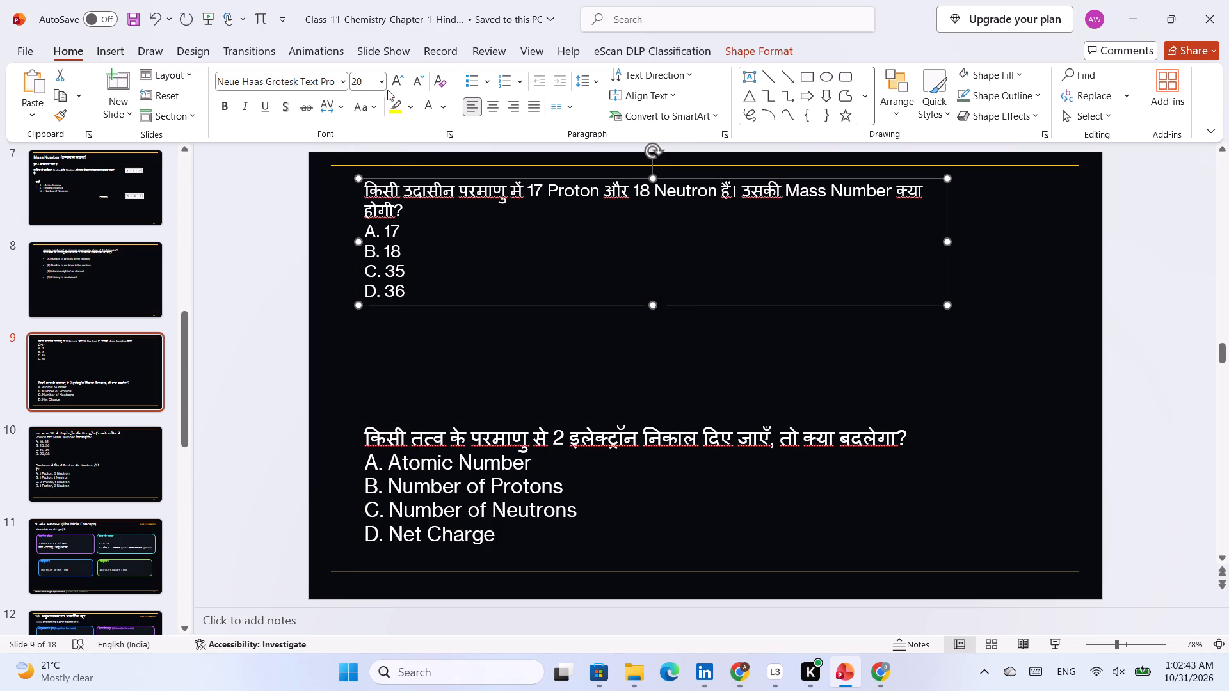
pyautogui.click(380, 75)
pyautogui.click(367, 290)
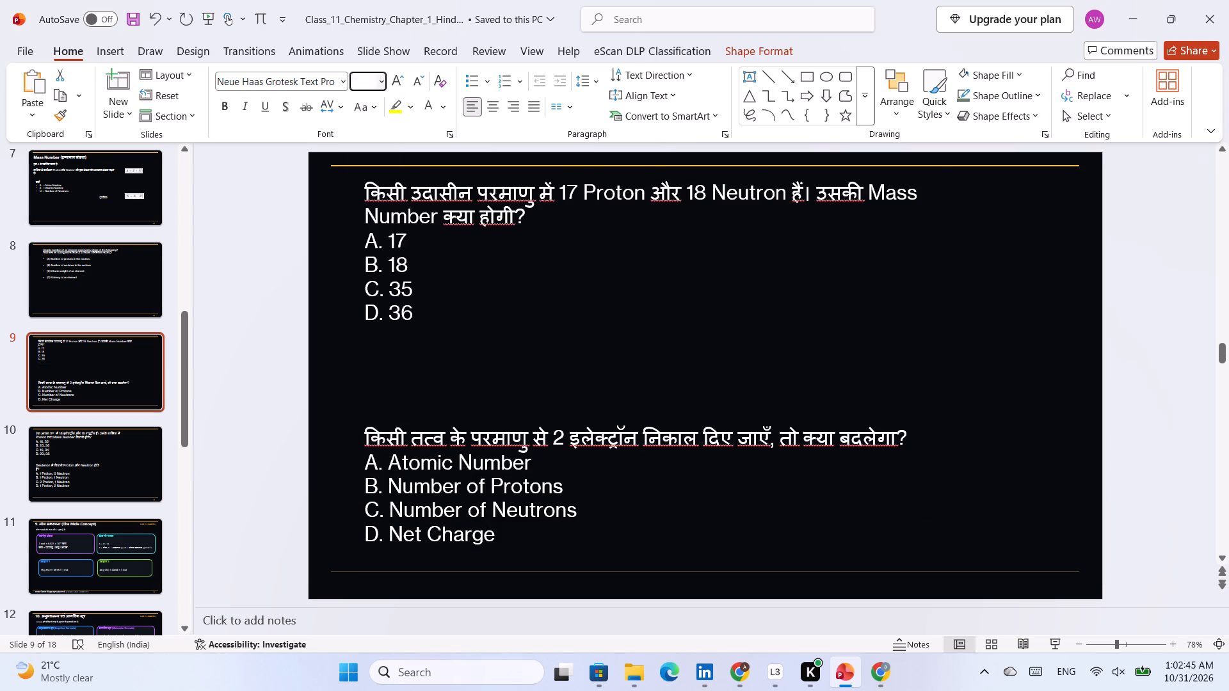
pyautogui.click(659, 349)
# Move the question about removing 2 electrons slightly up to reduce the gap between slide 9's two questions.
pyautogui.click(649, 435)
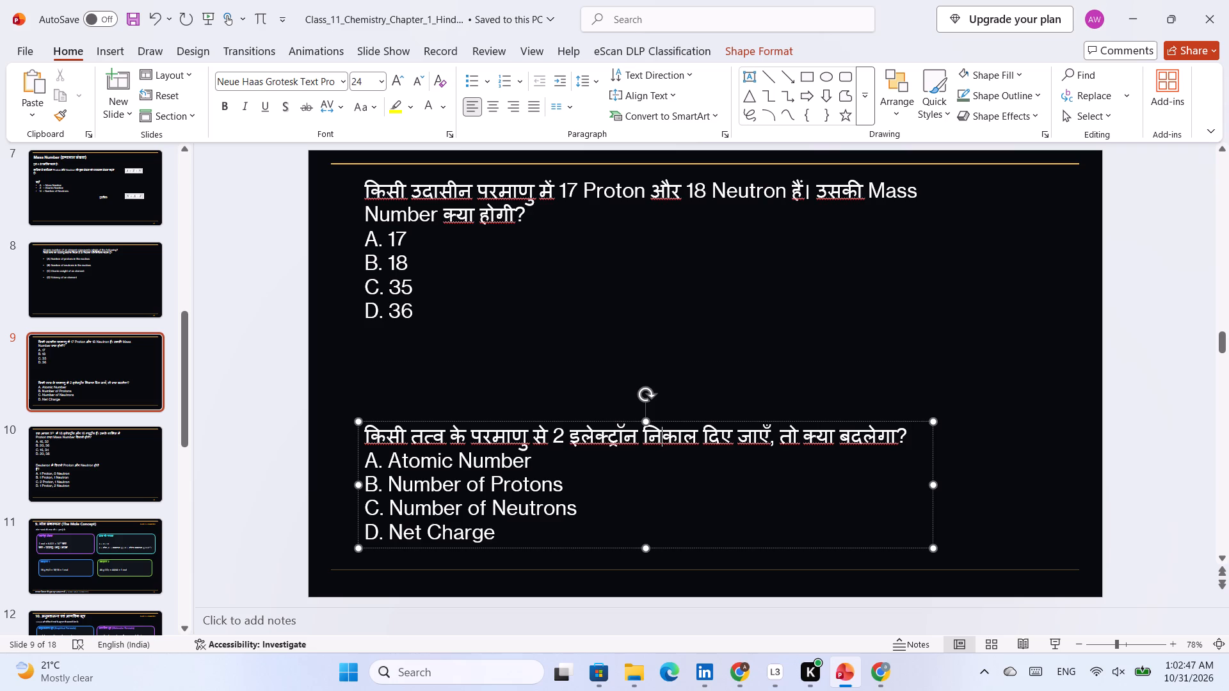
pyautogui.moveTo(672, 423); pyautogui.dragTo(668, 383)
pyautogui.click(979, 287)
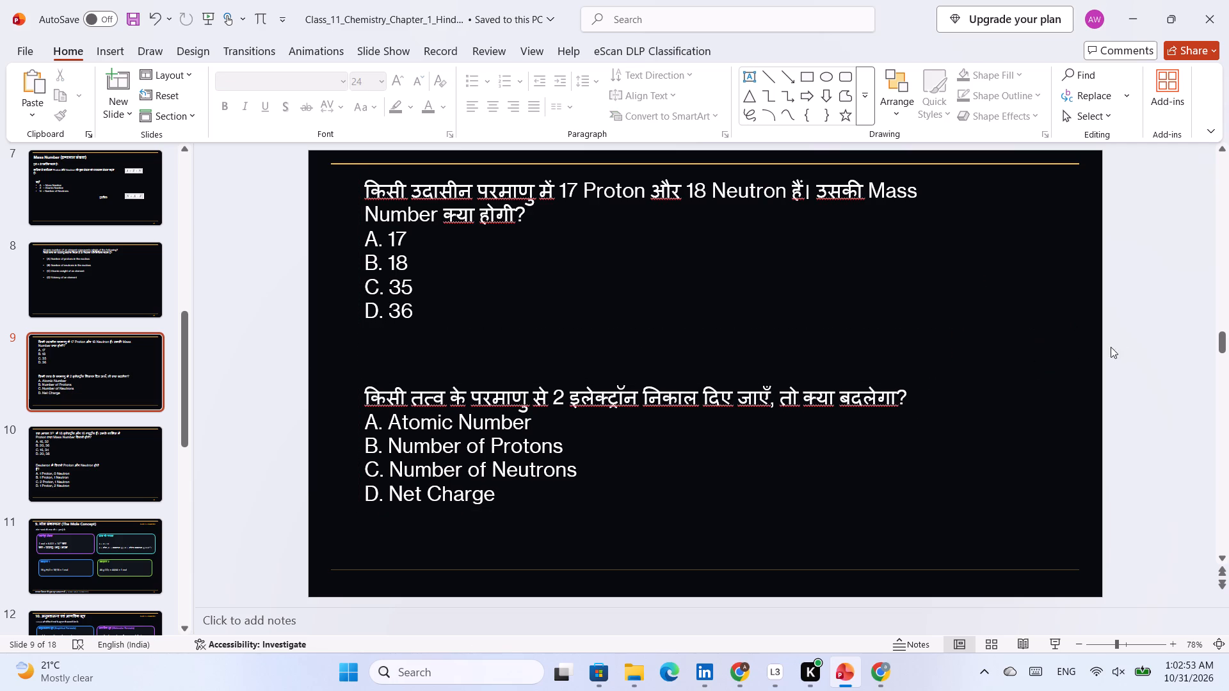
pyautogui.click(1166, 310)
pyautogui.scroll(-2, 1162, 310)
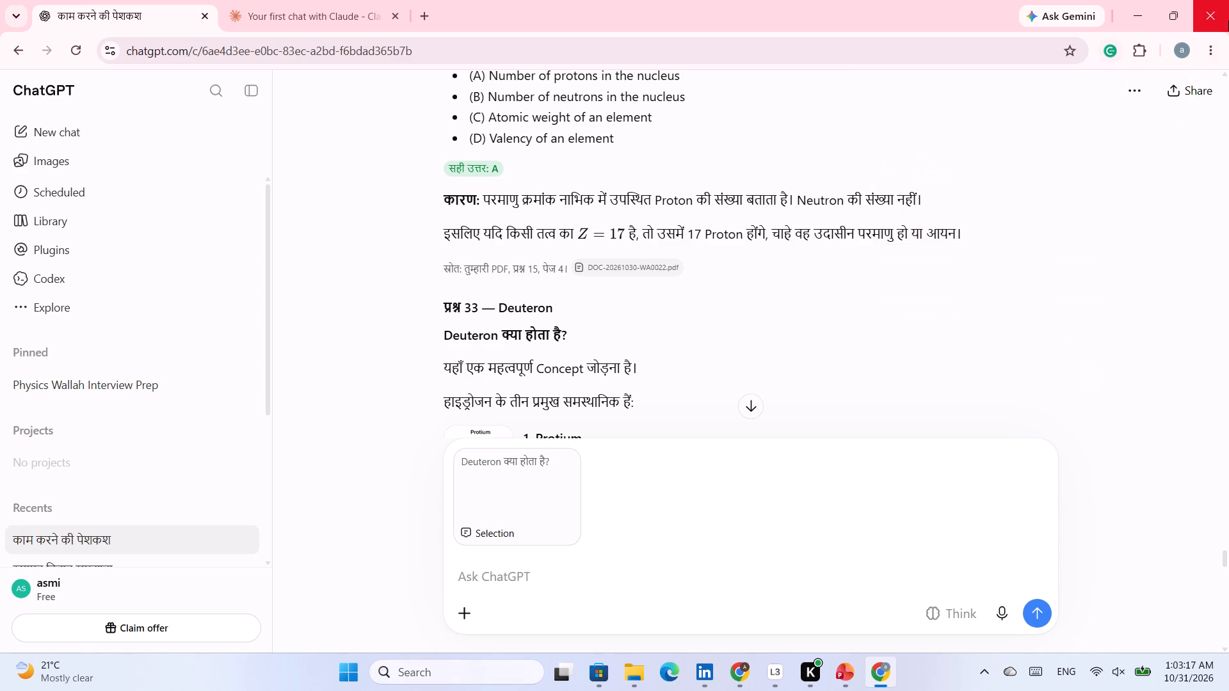
# Close the Chrome window with the ChatGPT conversation to return to PowerPoint.
pyautogui.click(1228, 20)
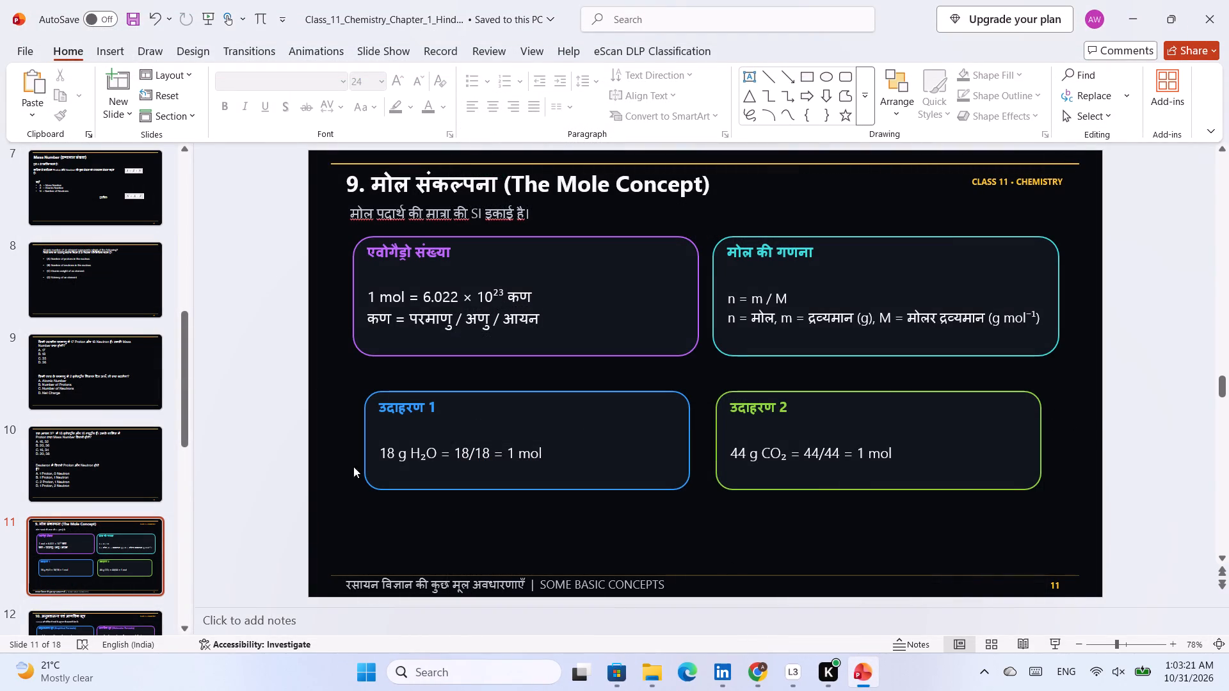
# Delete all leftover slides after slide 10, from The Mole Concept through Quick Revision.
pyautogui.click(124, 552)
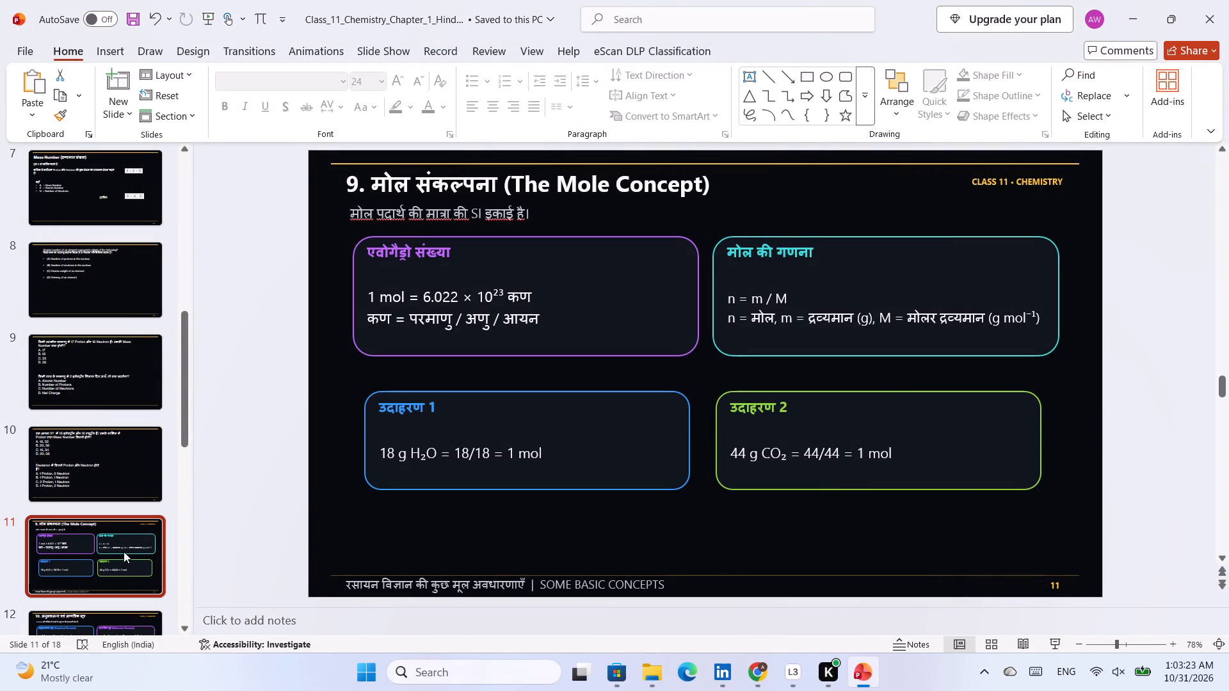
pyautogui.press('BackSpace')
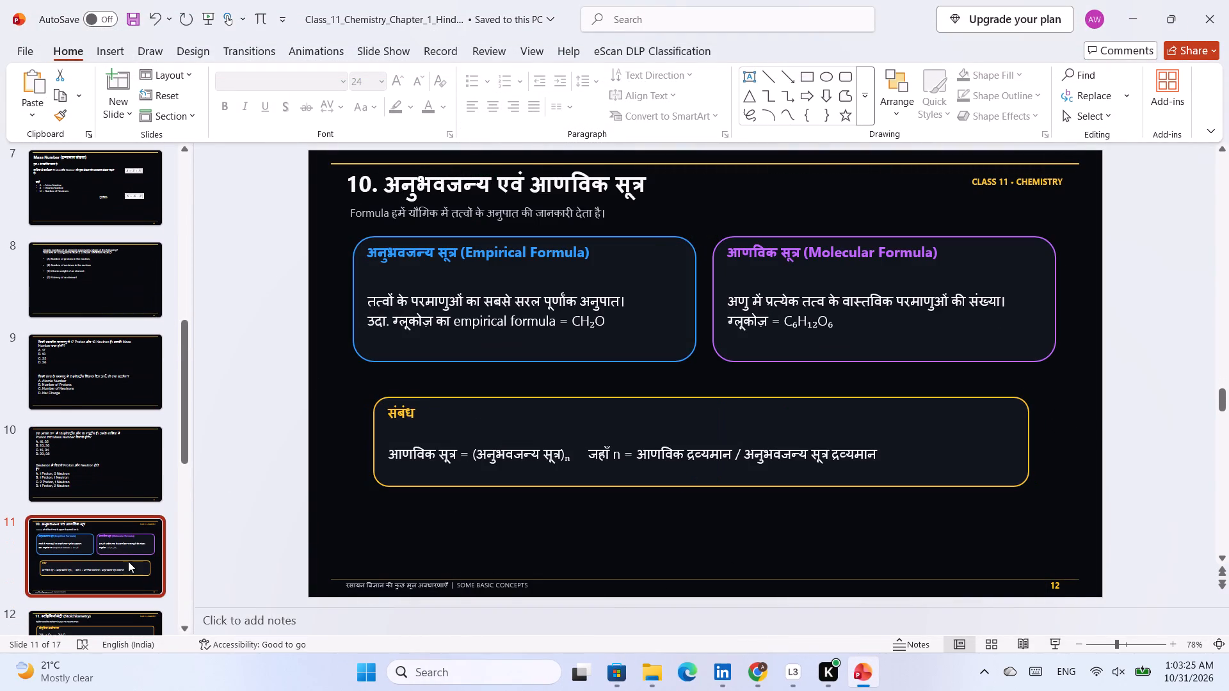
pyautogui.press('BackSpace')
pyautogui.press('BackSpace')
pyautogui.press('BackSpace')
pyautogui.press('BackSpace')
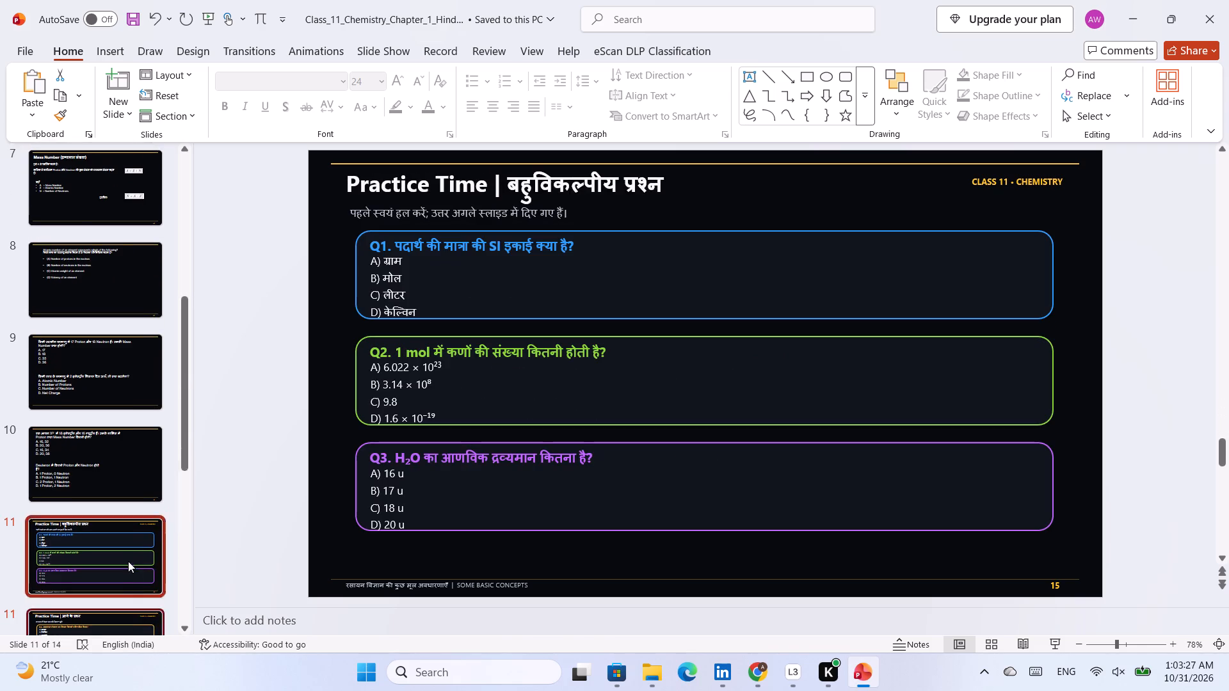
pyautogui.press('BackSpace')
pyautogui.press('BackSpace')
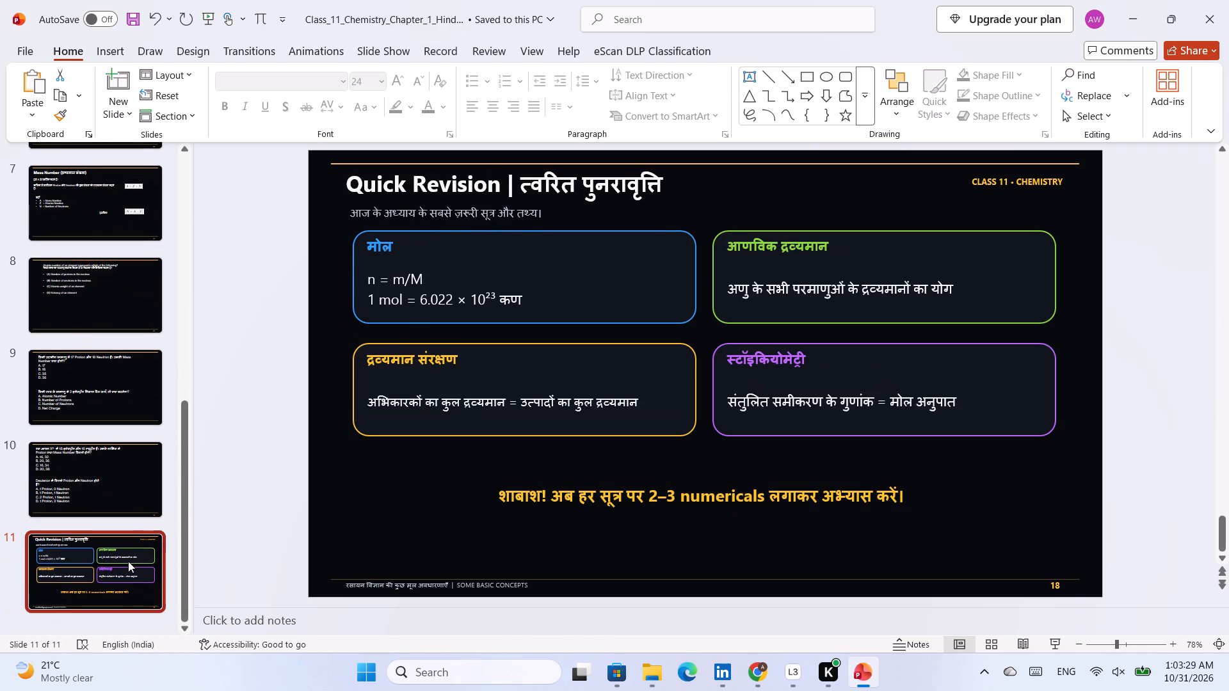
pyautogui.press('BackSpace')
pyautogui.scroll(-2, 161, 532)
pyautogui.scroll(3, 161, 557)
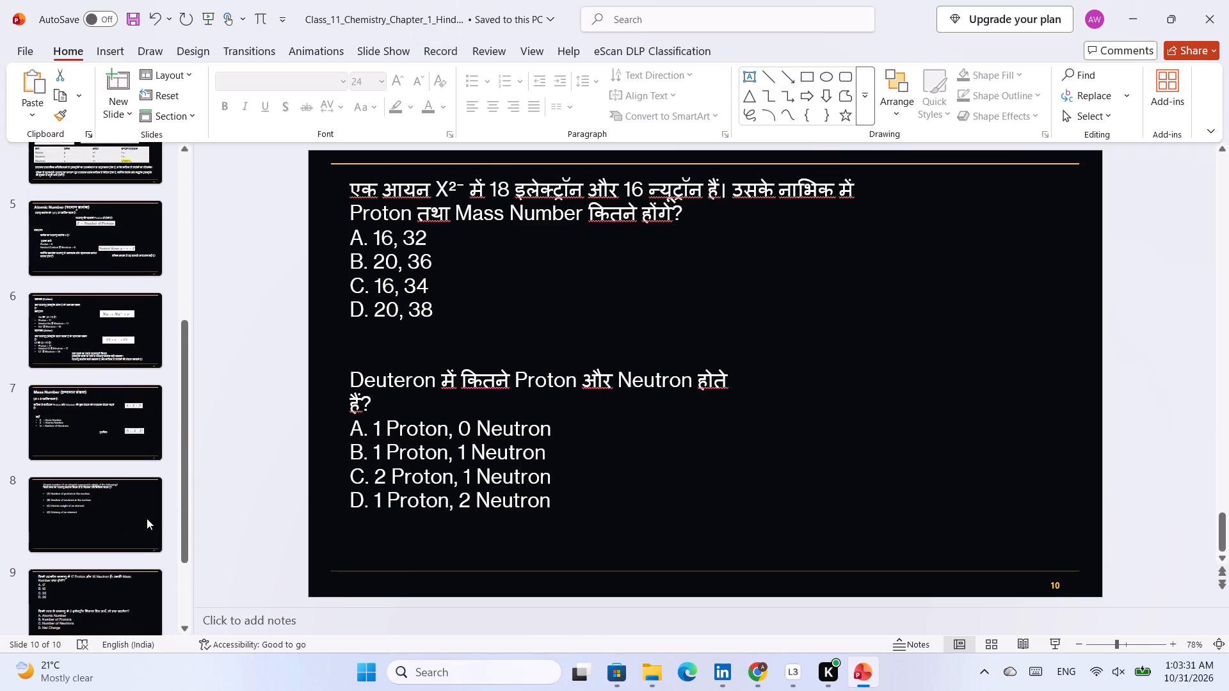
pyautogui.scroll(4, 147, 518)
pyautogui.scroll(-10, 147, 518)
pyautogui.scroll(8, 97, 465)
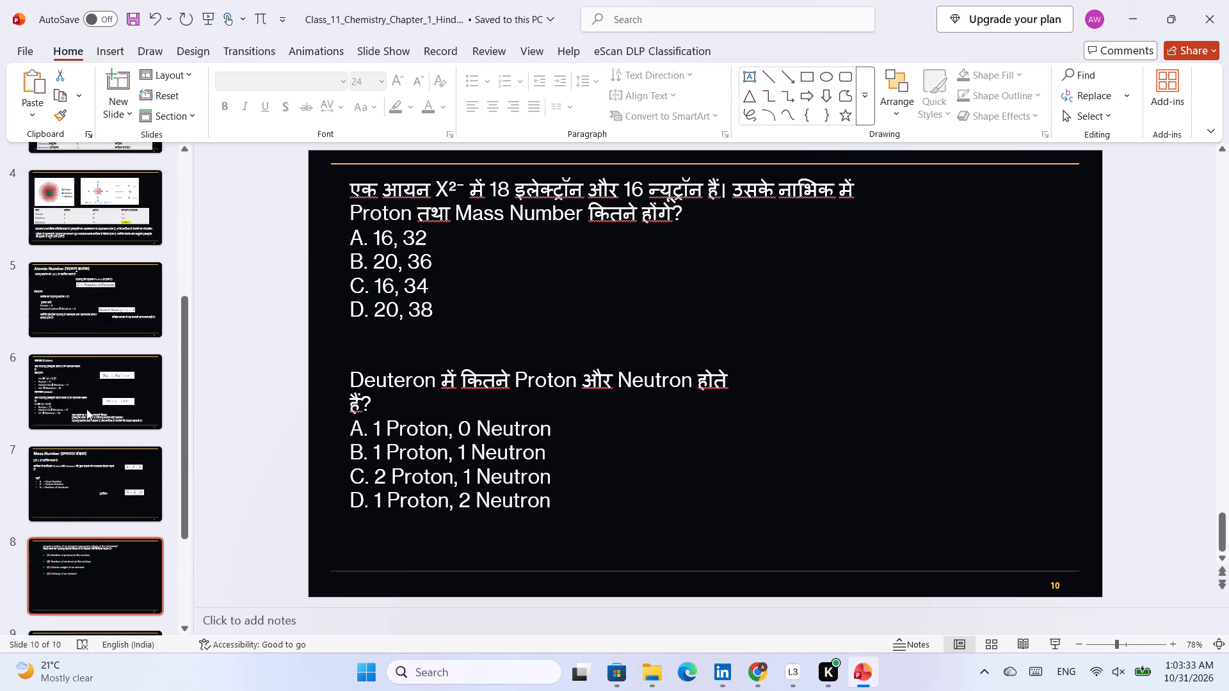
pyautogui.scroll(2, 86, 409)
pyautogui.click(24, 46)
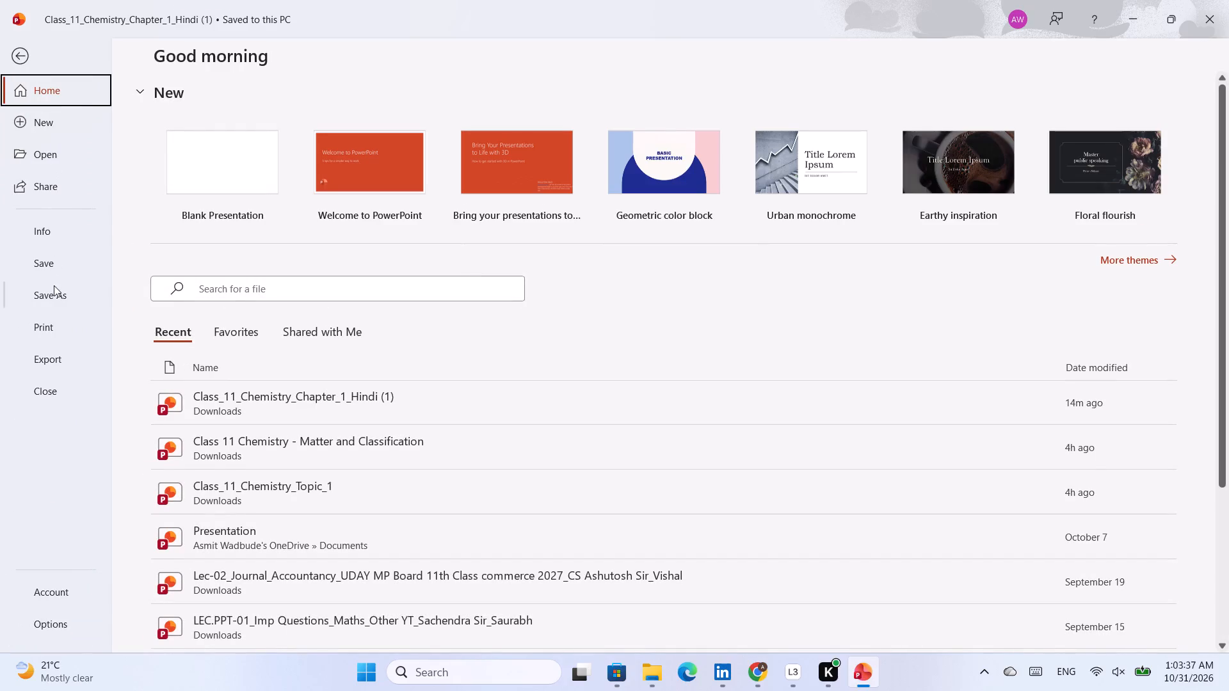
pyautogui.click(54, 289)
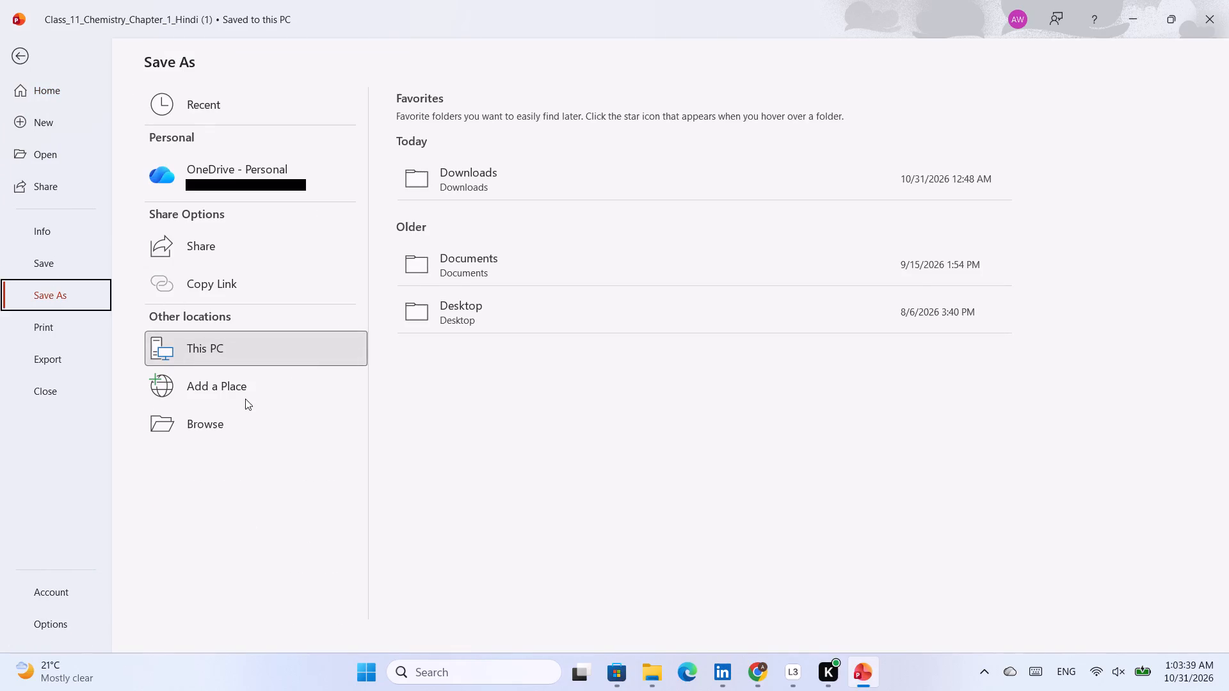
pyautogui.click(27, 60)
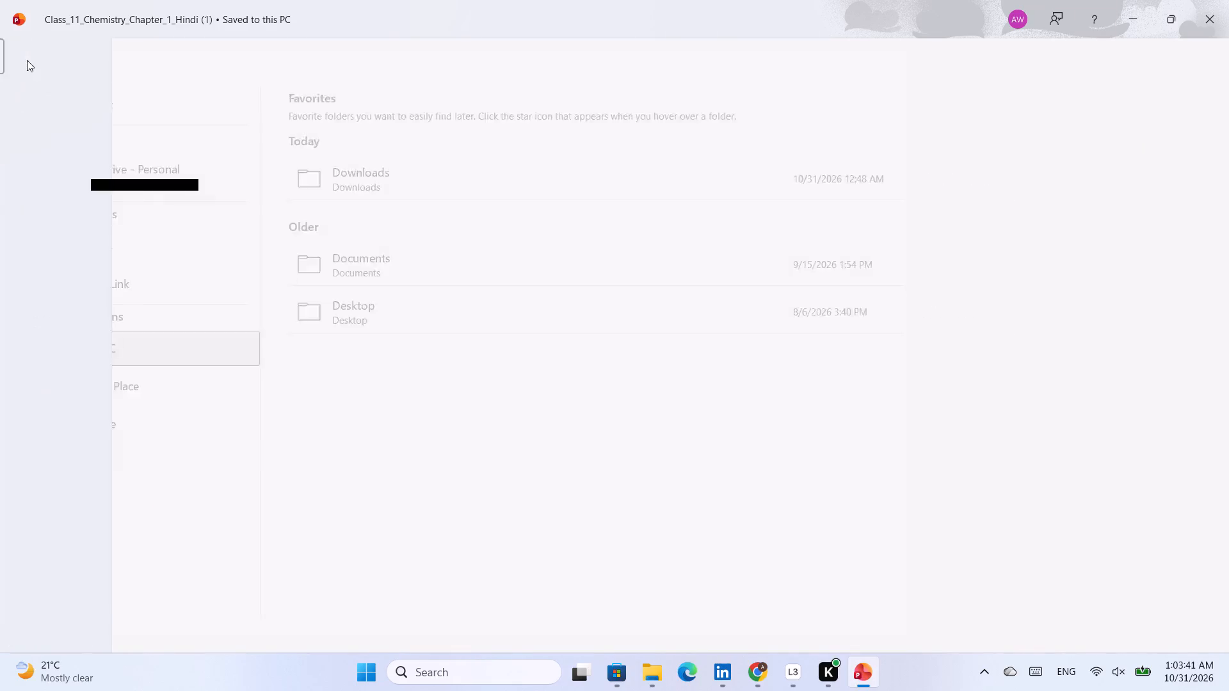
# Save the presentation as a PowerPoint Presentation named mptet in the Desktop folder.
pyautogui.click(29, 56)
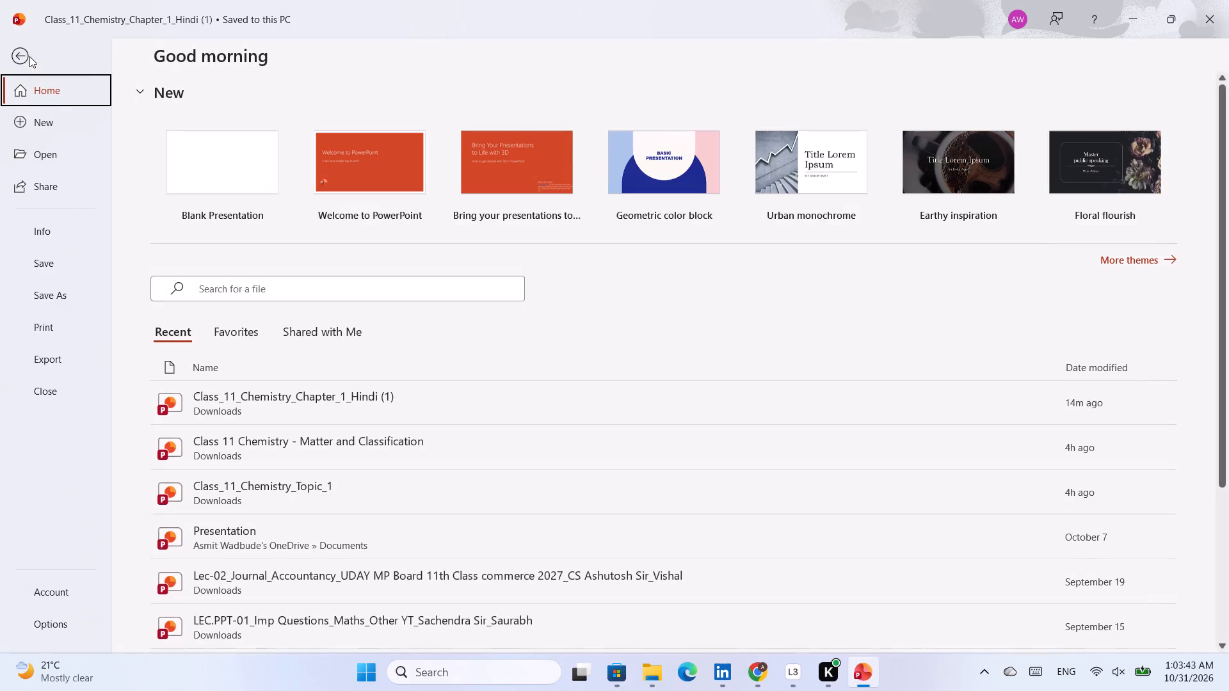
pyautogui.click(62, 284)
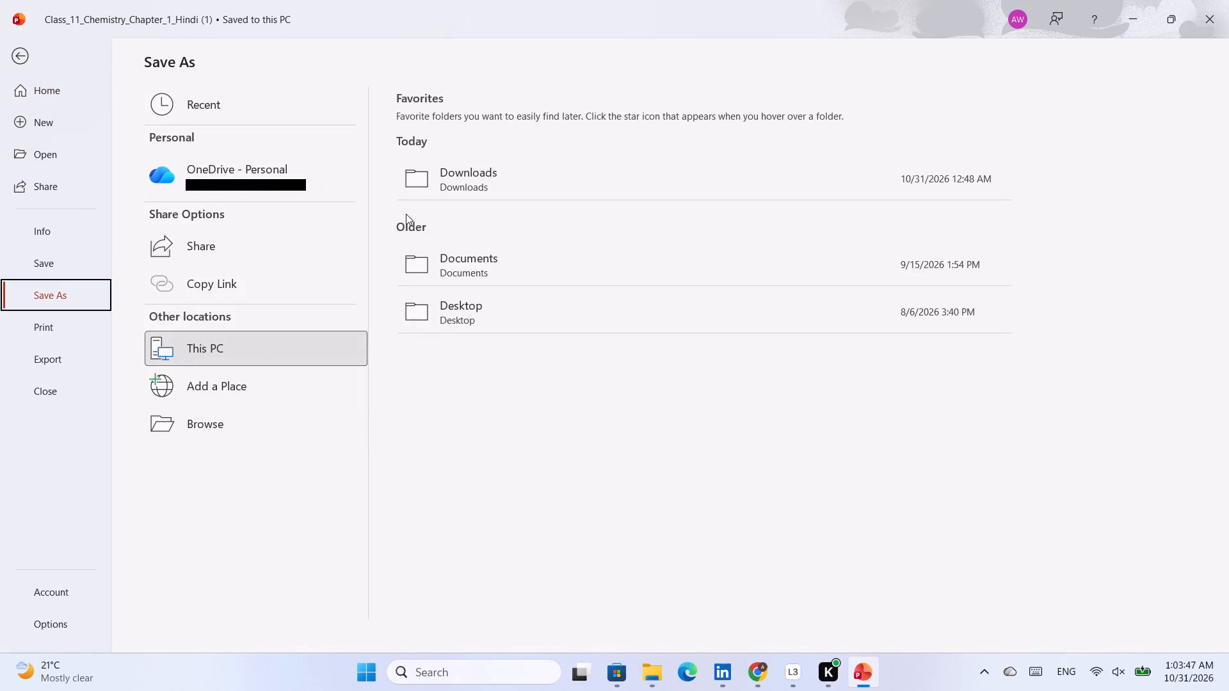
pyautogui.click(479, 299)
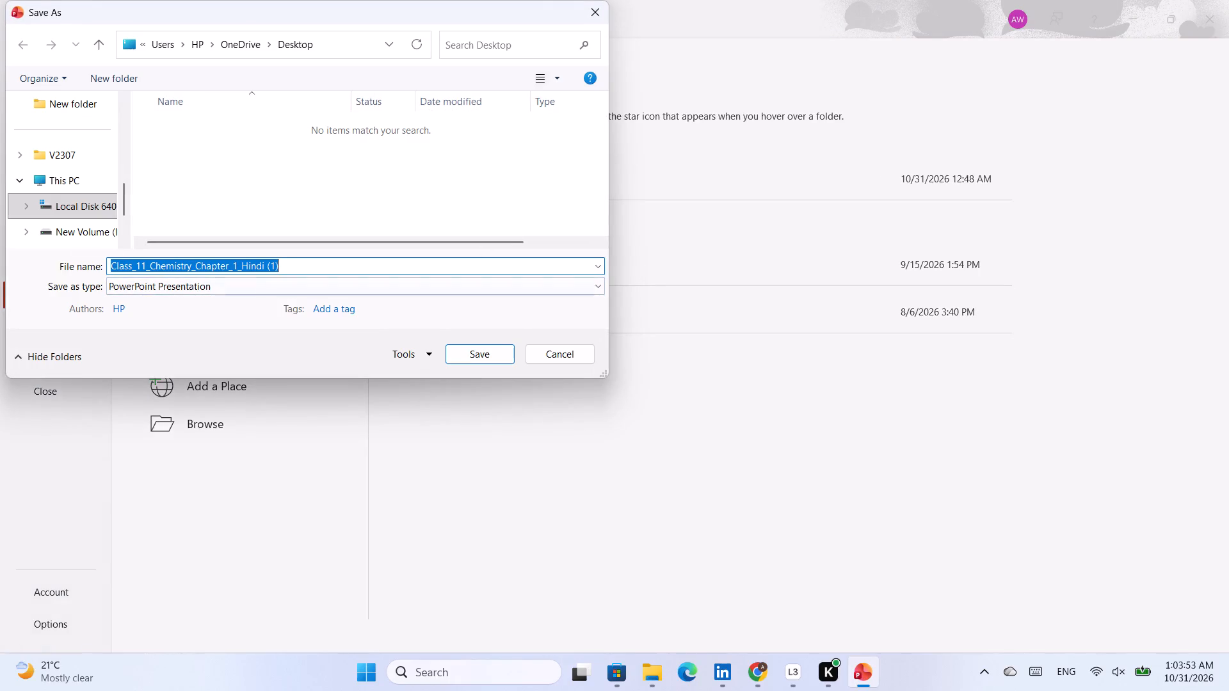
pyautogui.write('mptet')
pyautogui.click(502, 358)
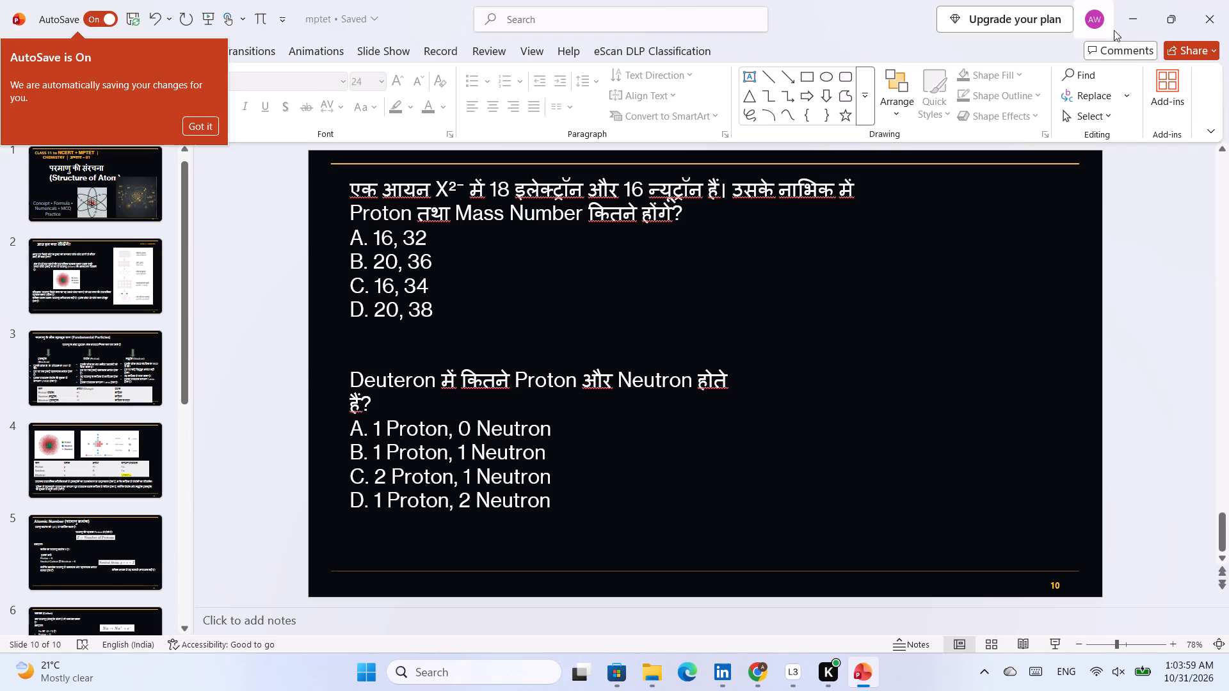
# Minimise the presentation window and the Chrome window with the ChatGPT conversation to reach the desktop.
pyautogui.click(1125, 23)
pyautogui.click(1090, 125)
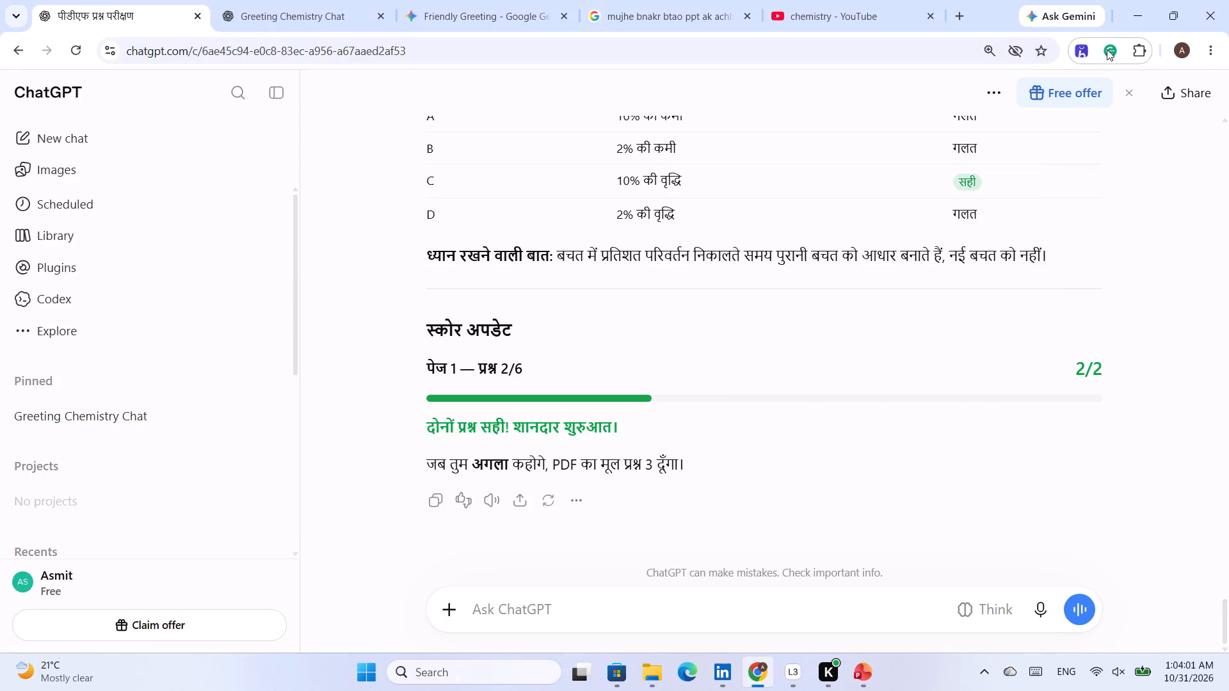
pyautogui.click(1136, 12)
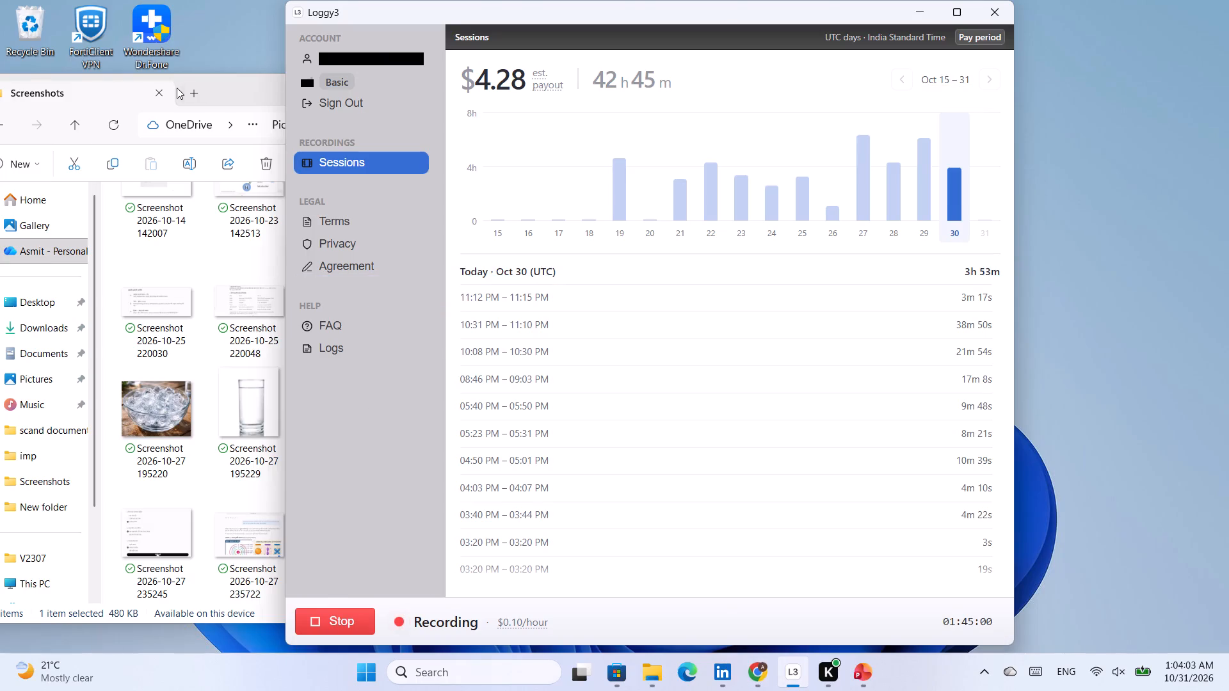
# Bring the File Explorer window showing the Screenshots folder fully into view and close it.
pyautogui.moveTo(231, 87); pyautogui.dragTo(723, 73)
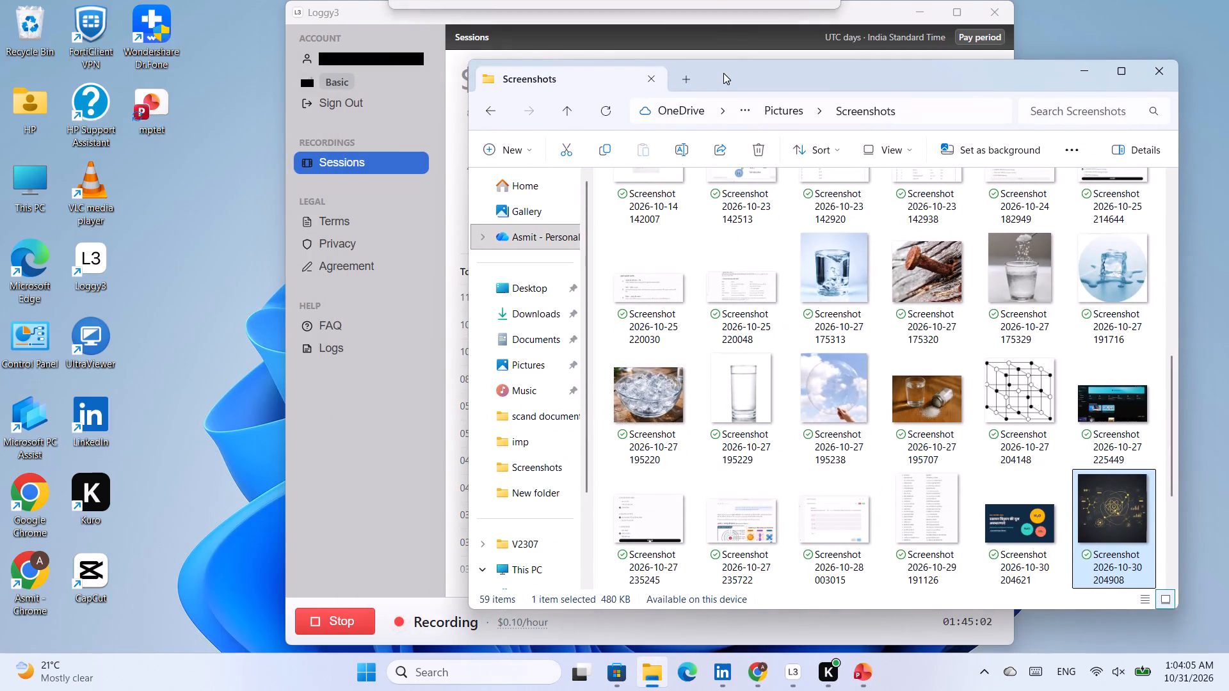
pyautogui.moveTo(723, 73); pyautogui.dragTo(486, 70)
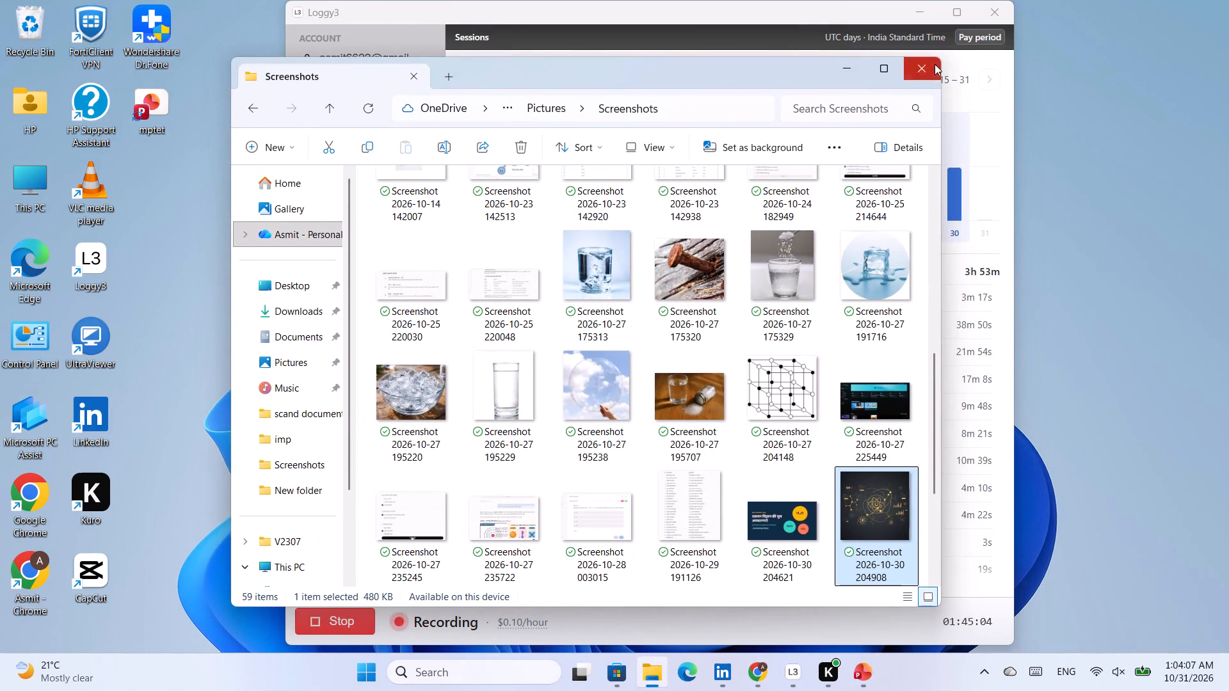
pyautogui.click(935, 64)
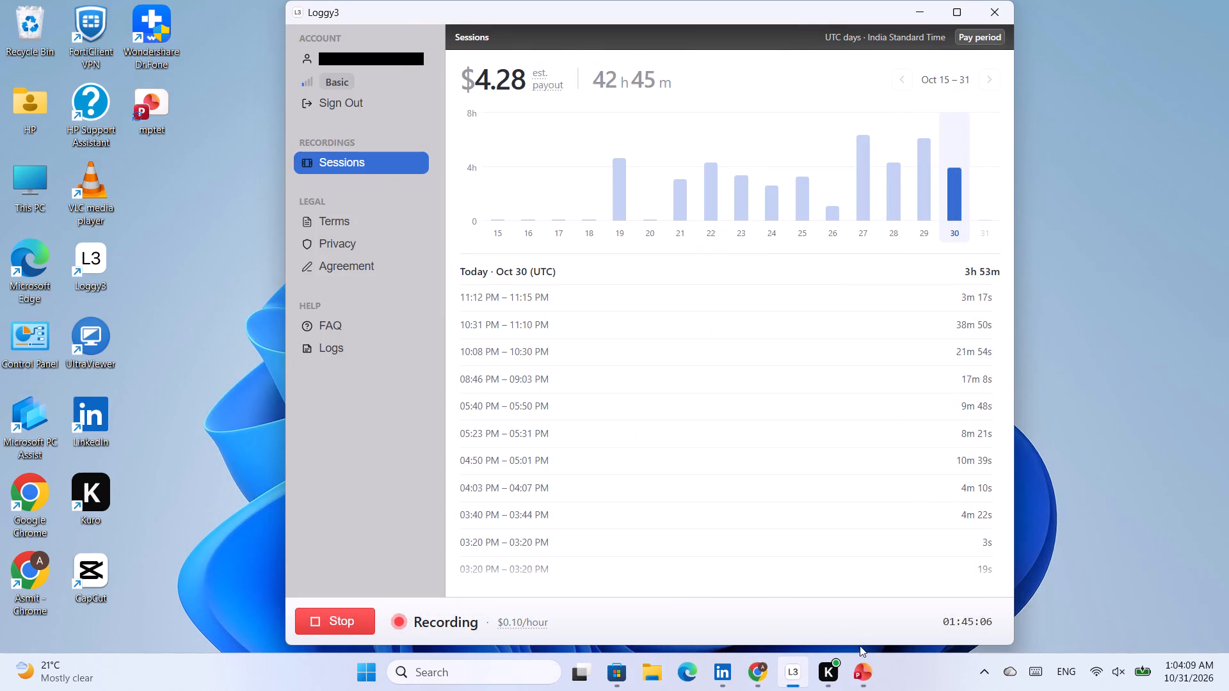